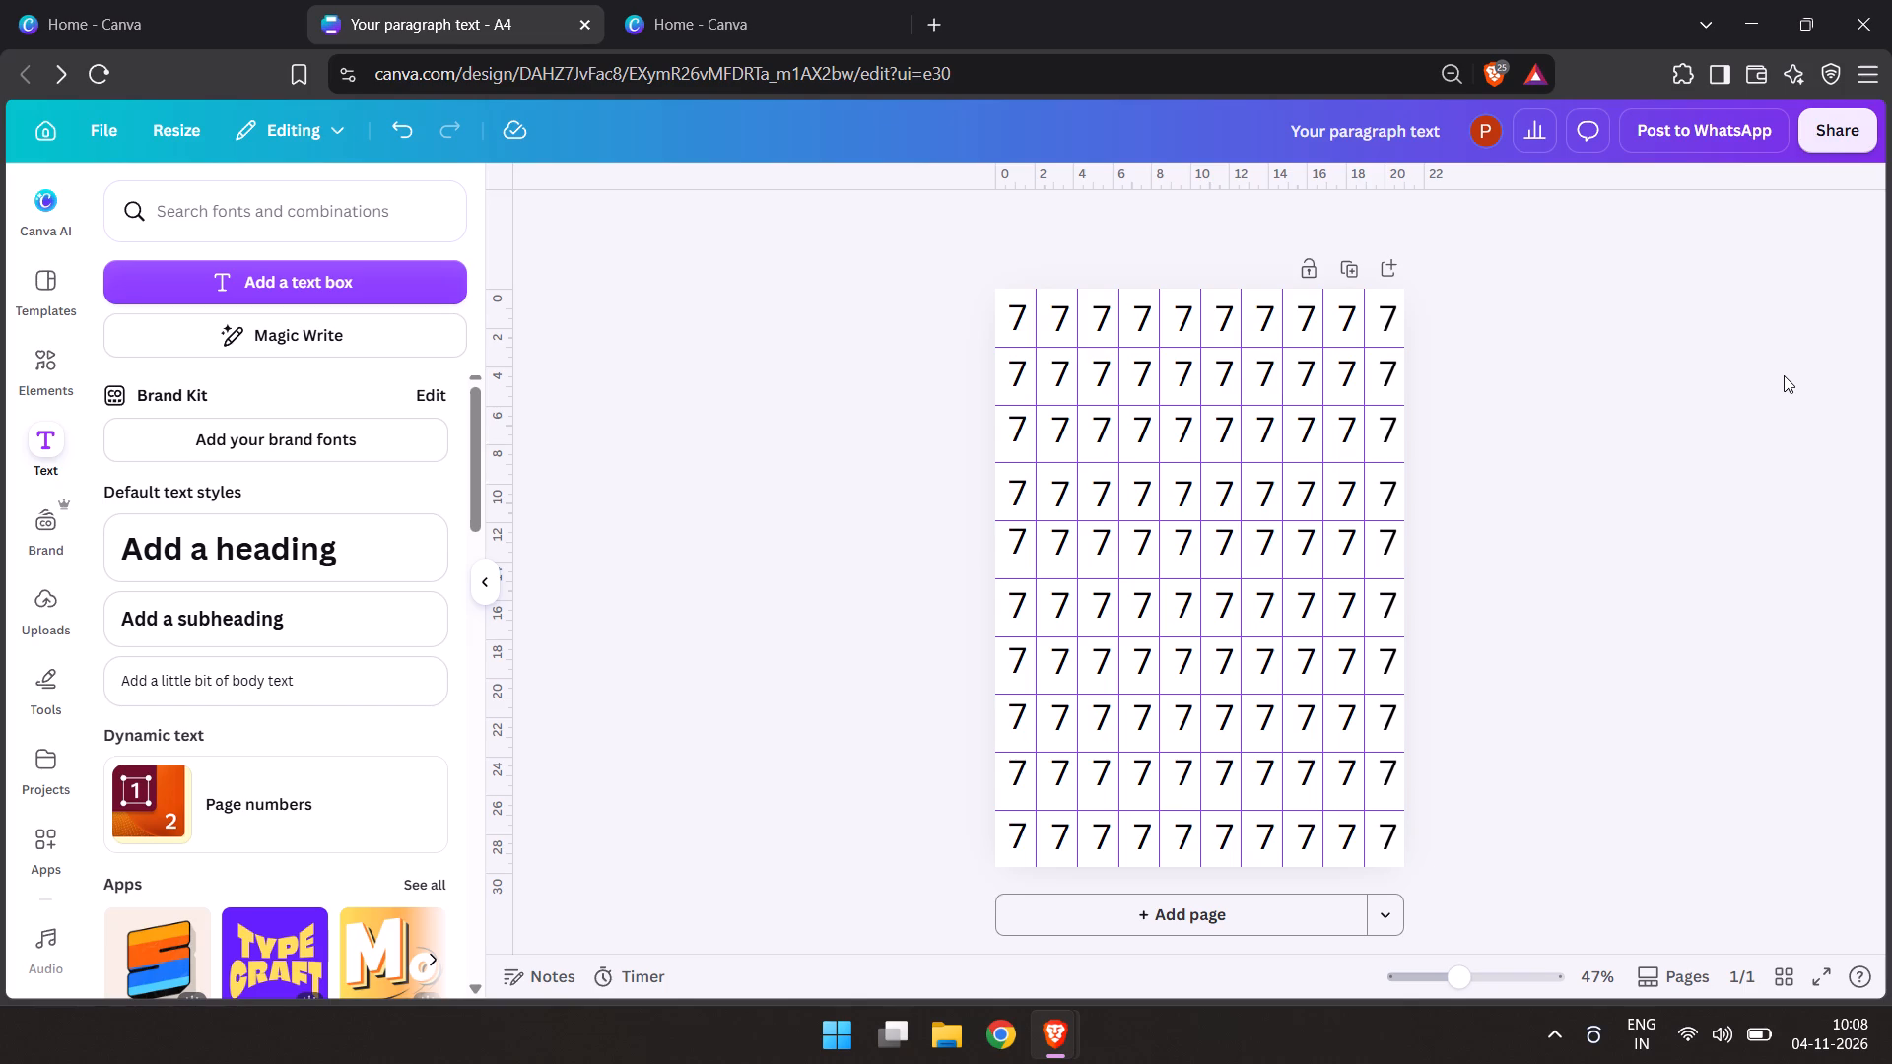
Check the print preview of the page of 7s for your own printer, and close it without printing.
{"action": "key", "text": "ctrl+p"}
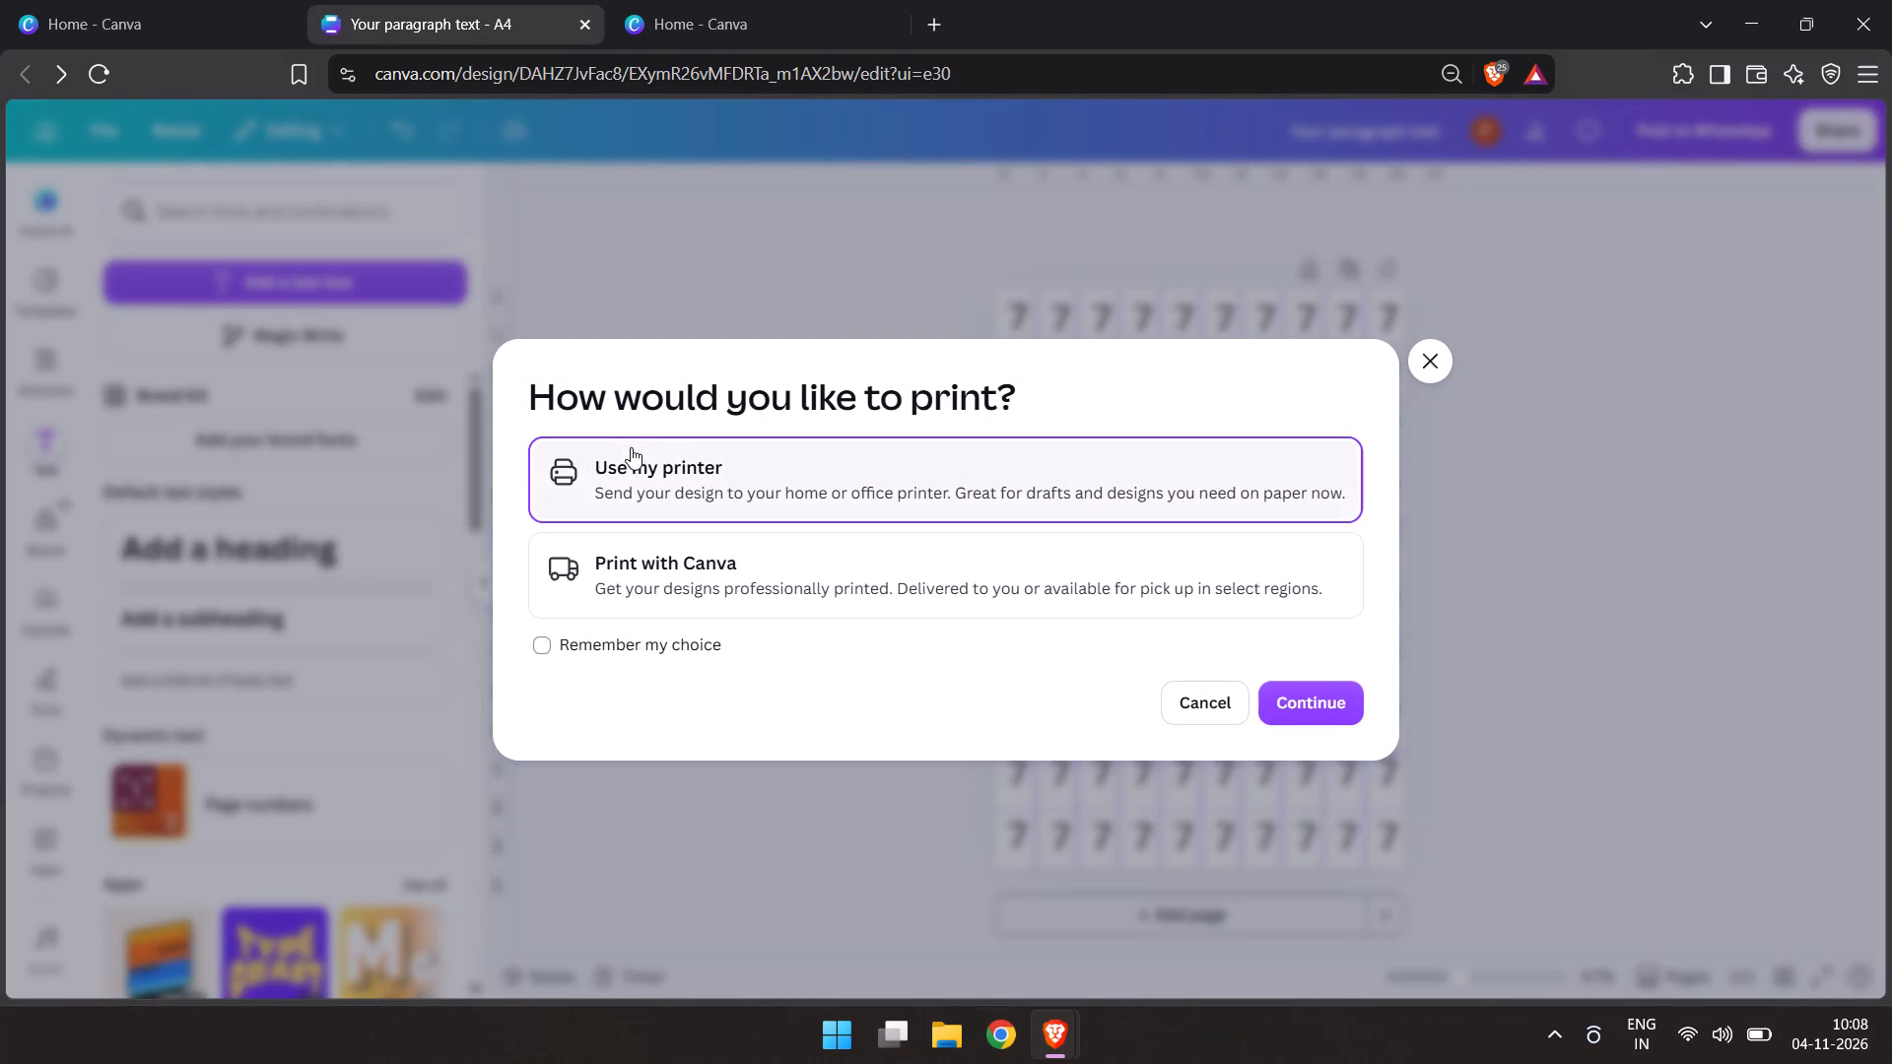
{"action": "left_click", "coordinate": [639, 456]}
{"action": "left_click", "coordinate": [1321, 699]}
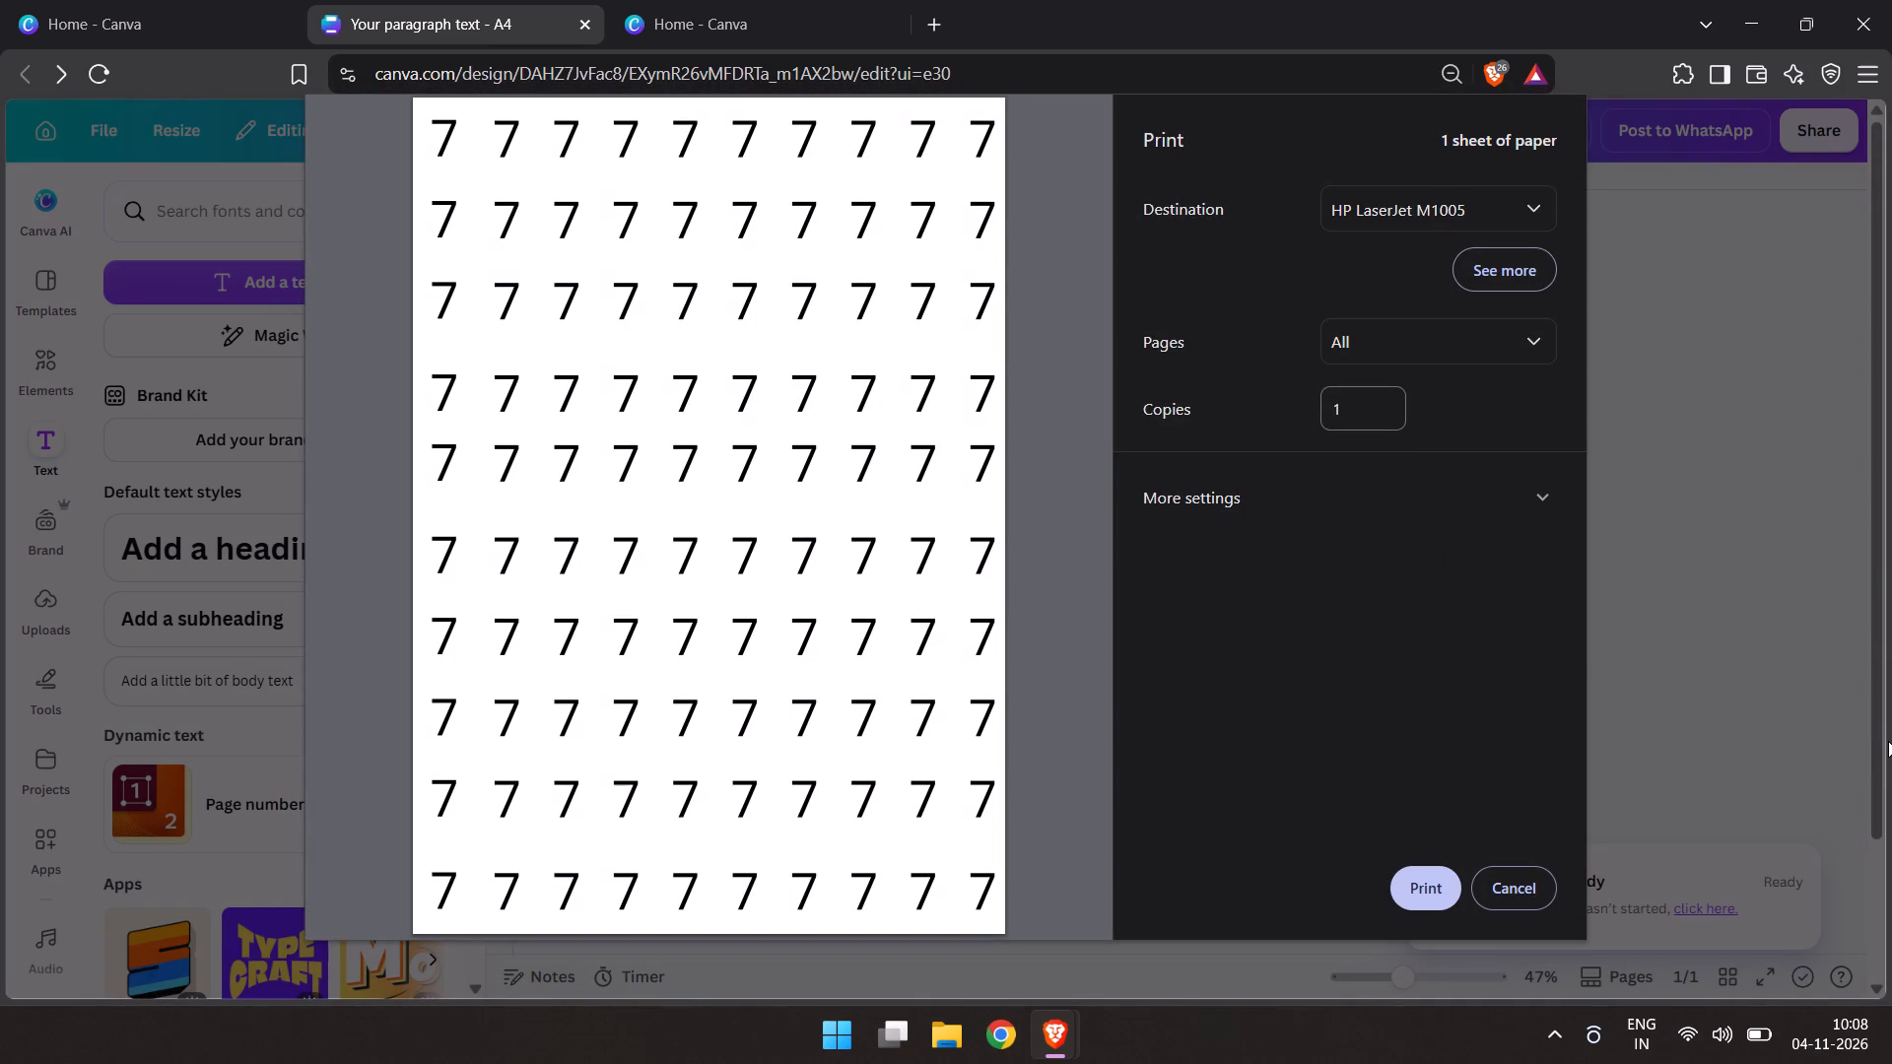
{"action": "left_click", "coordinate": [1551, 898]}
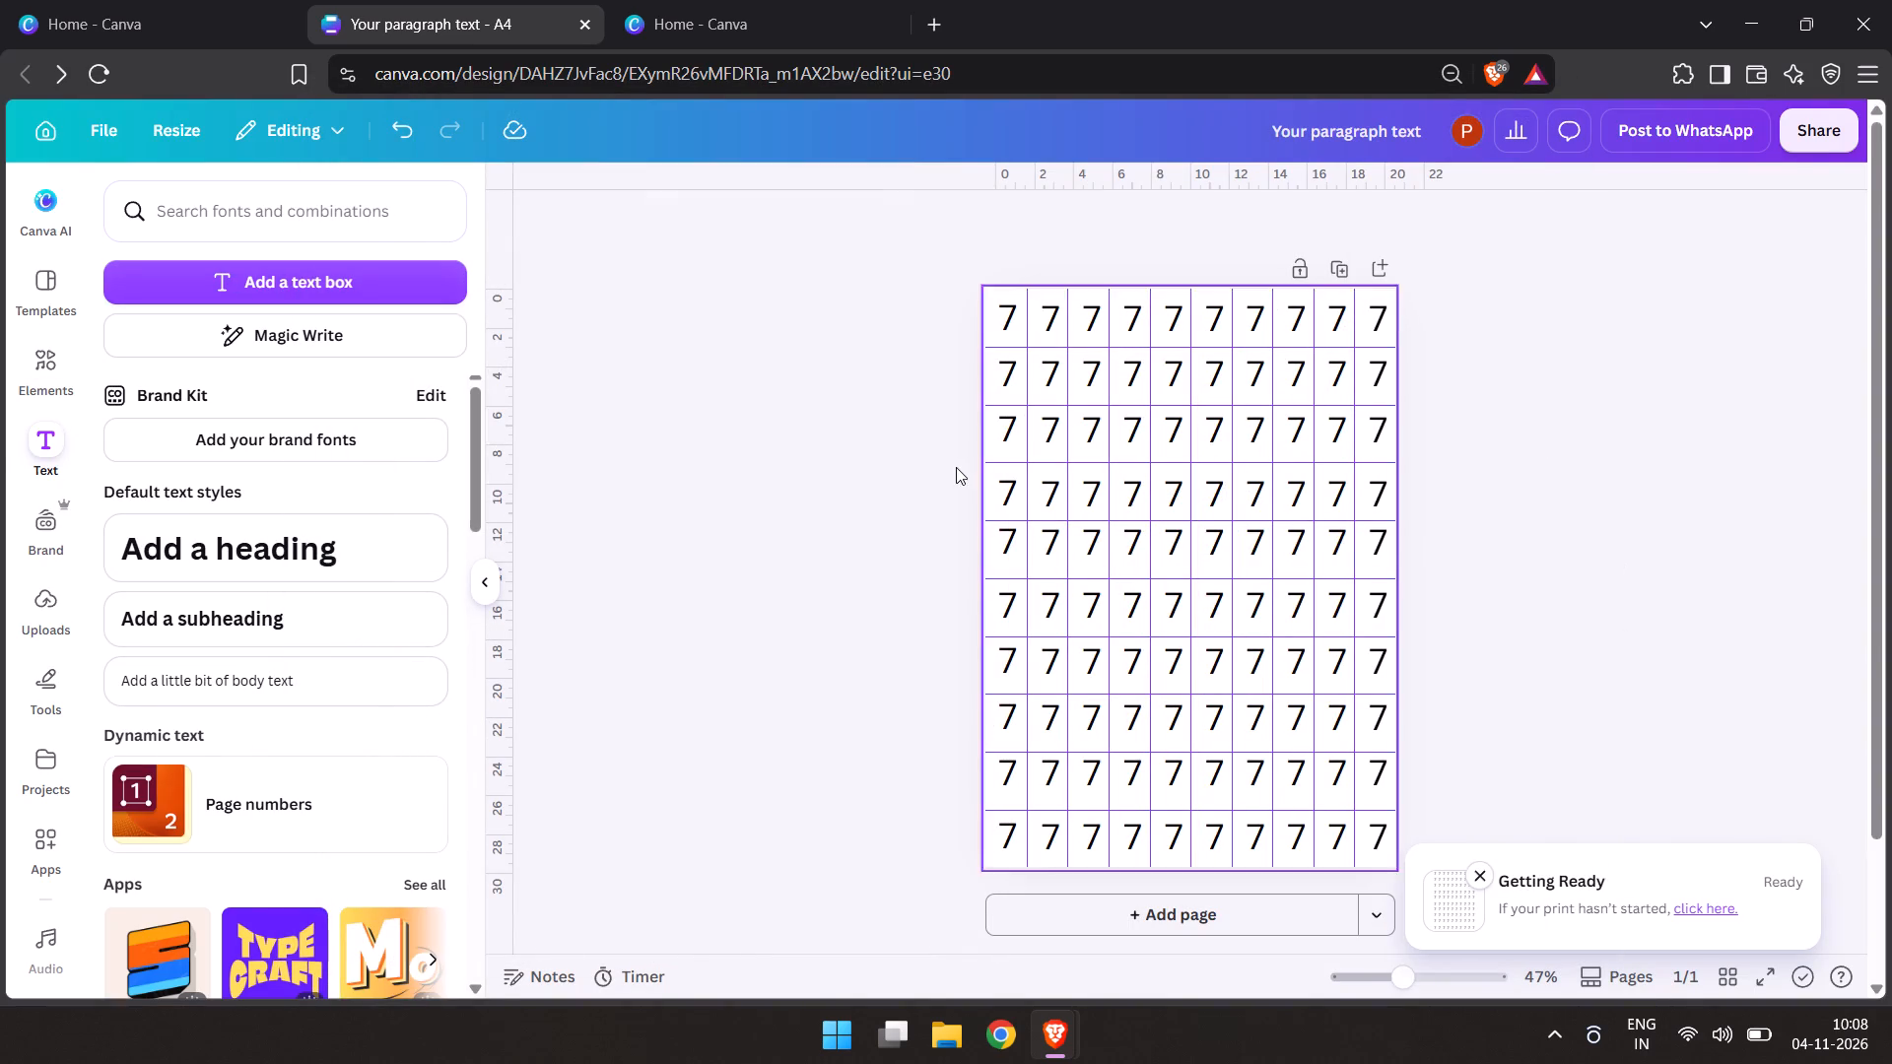
{"action": "left_click", "coordinate": [1015, 435]}
{"action": "left_click", "coordinate": [747, 408]}
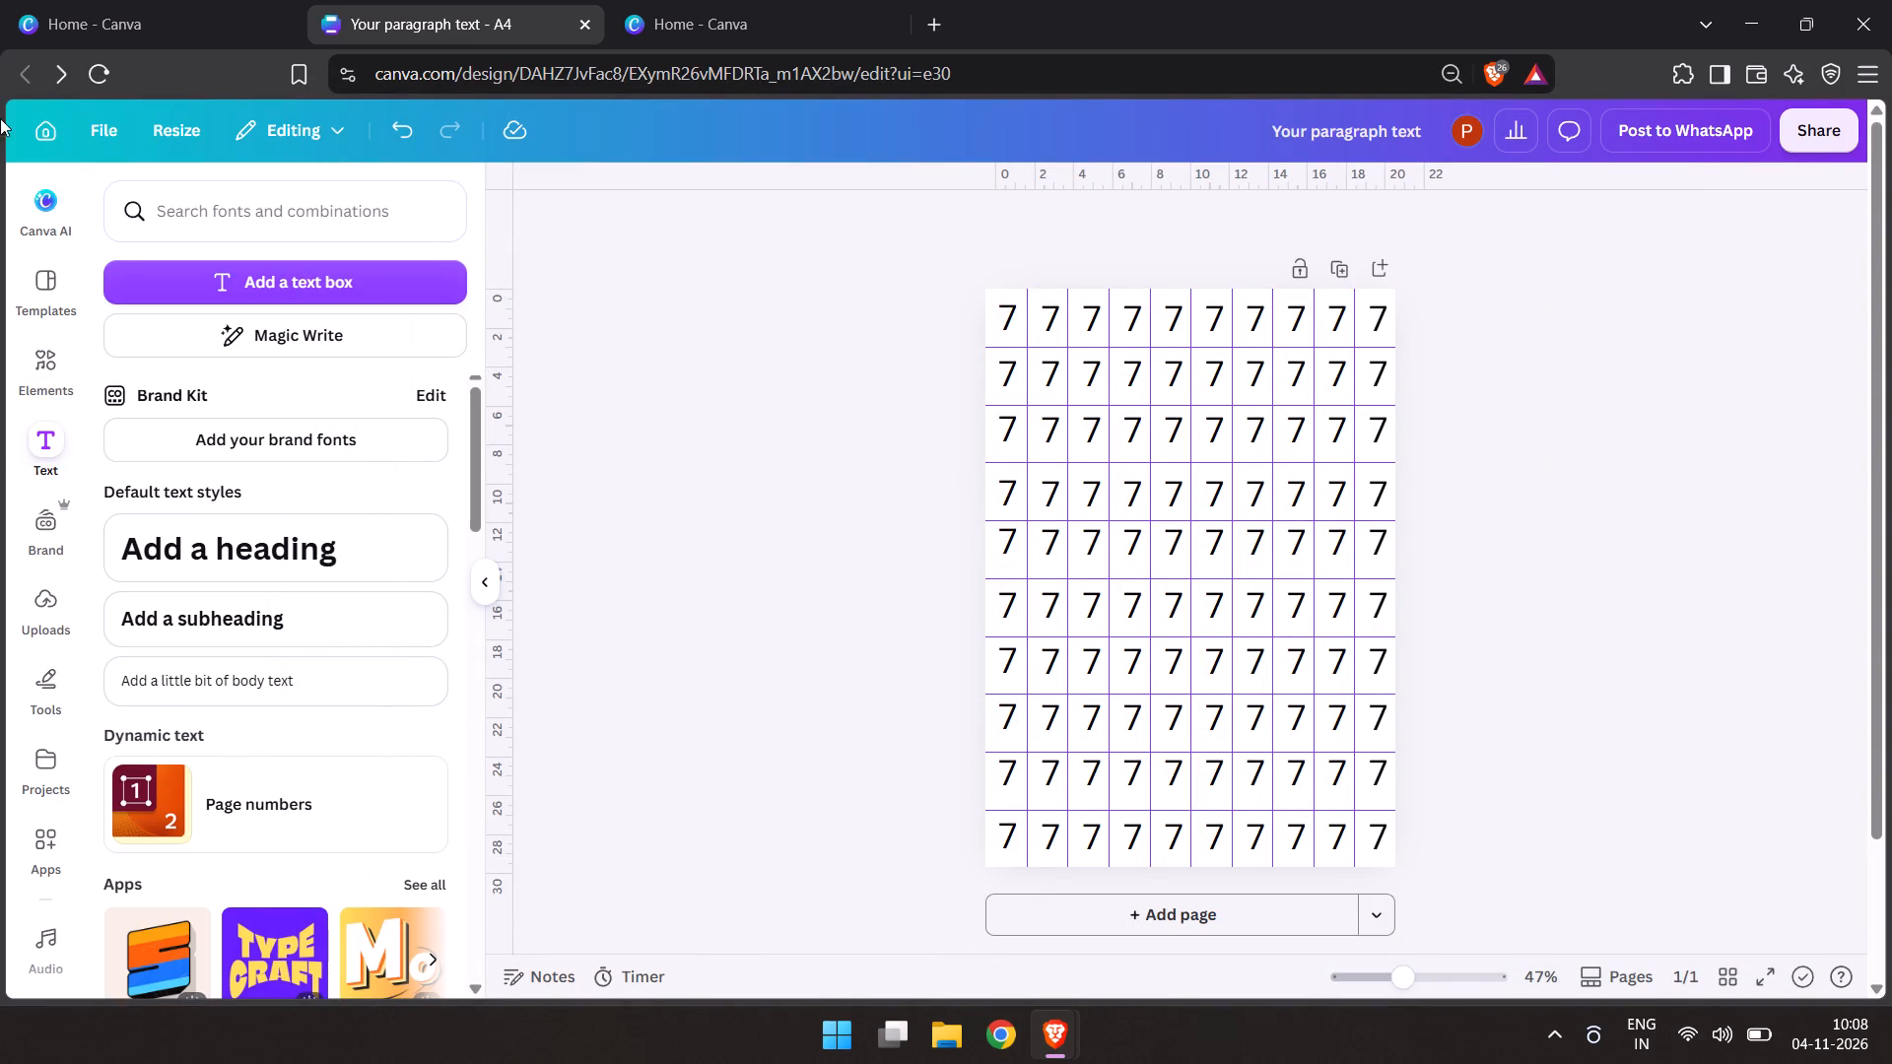
Turn on the display of margins for the design.
{"action": "left_click", "coordinate": [100, 126]}
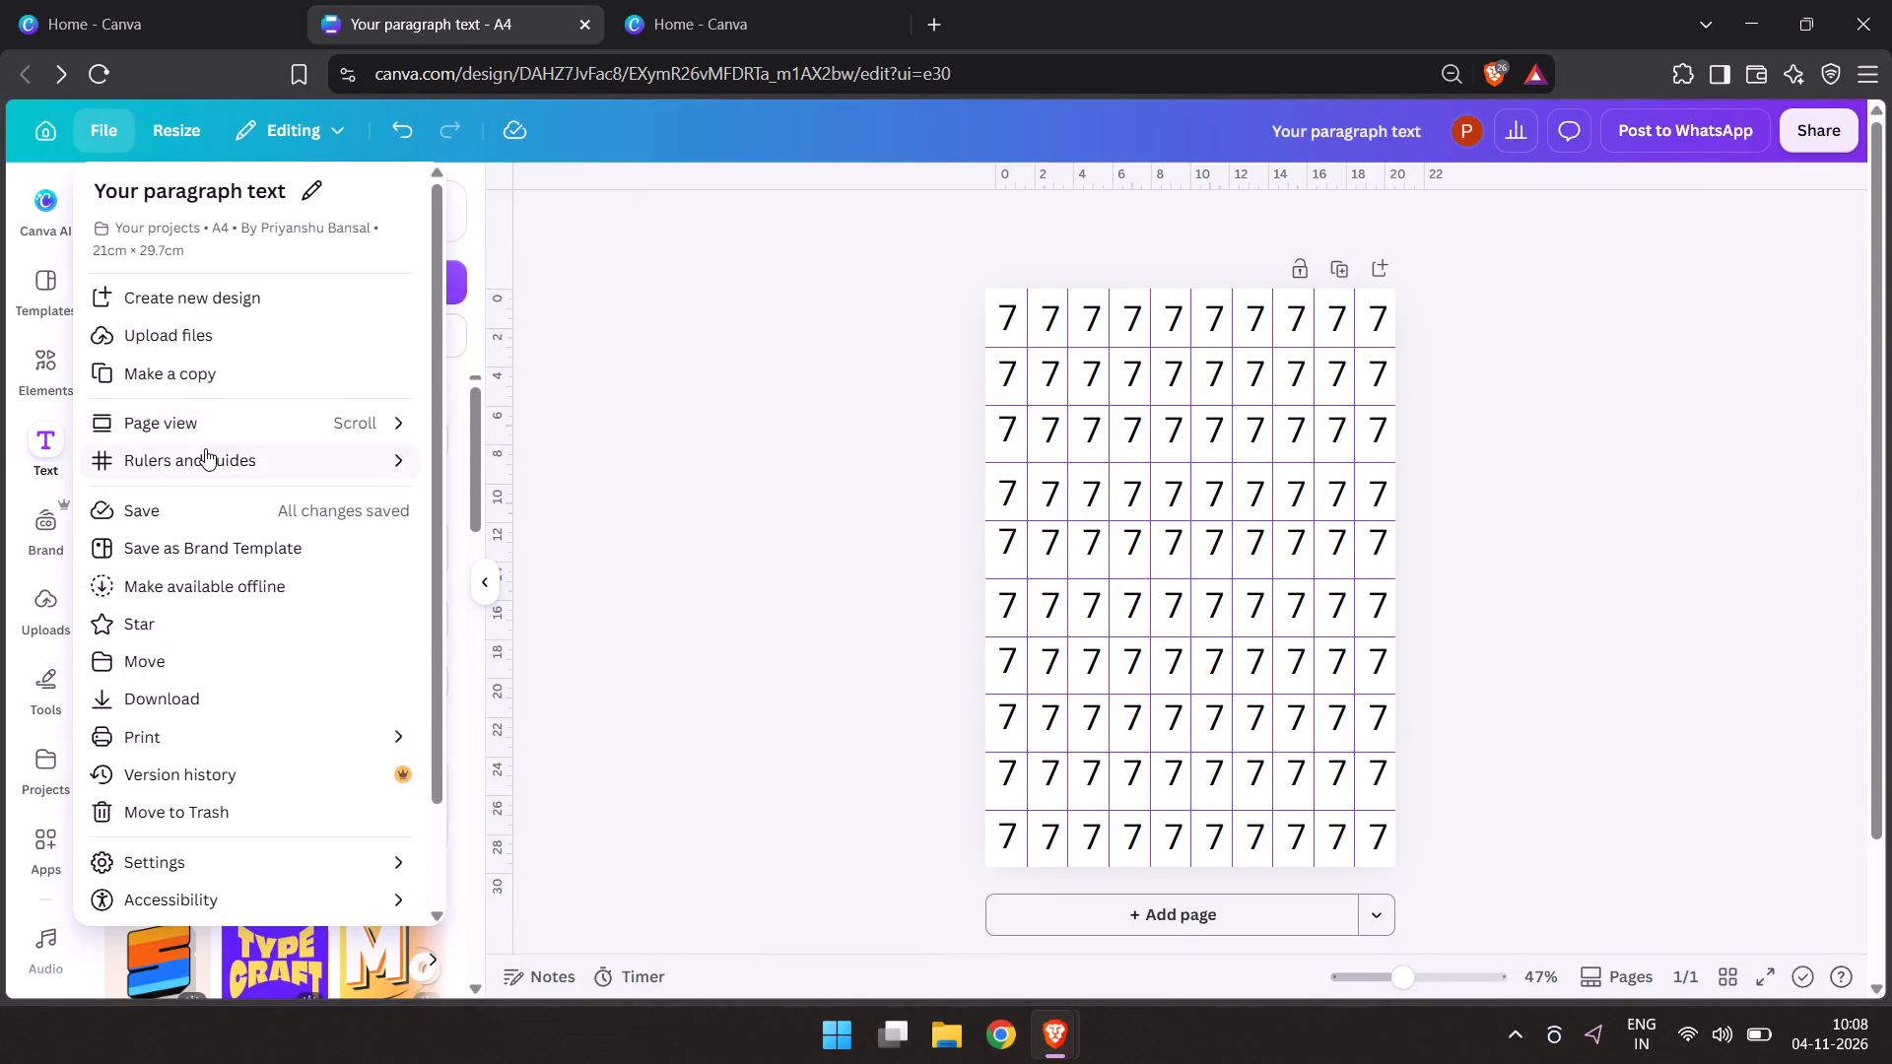
{"action": "left_click", "coordinate": [205, 448]}
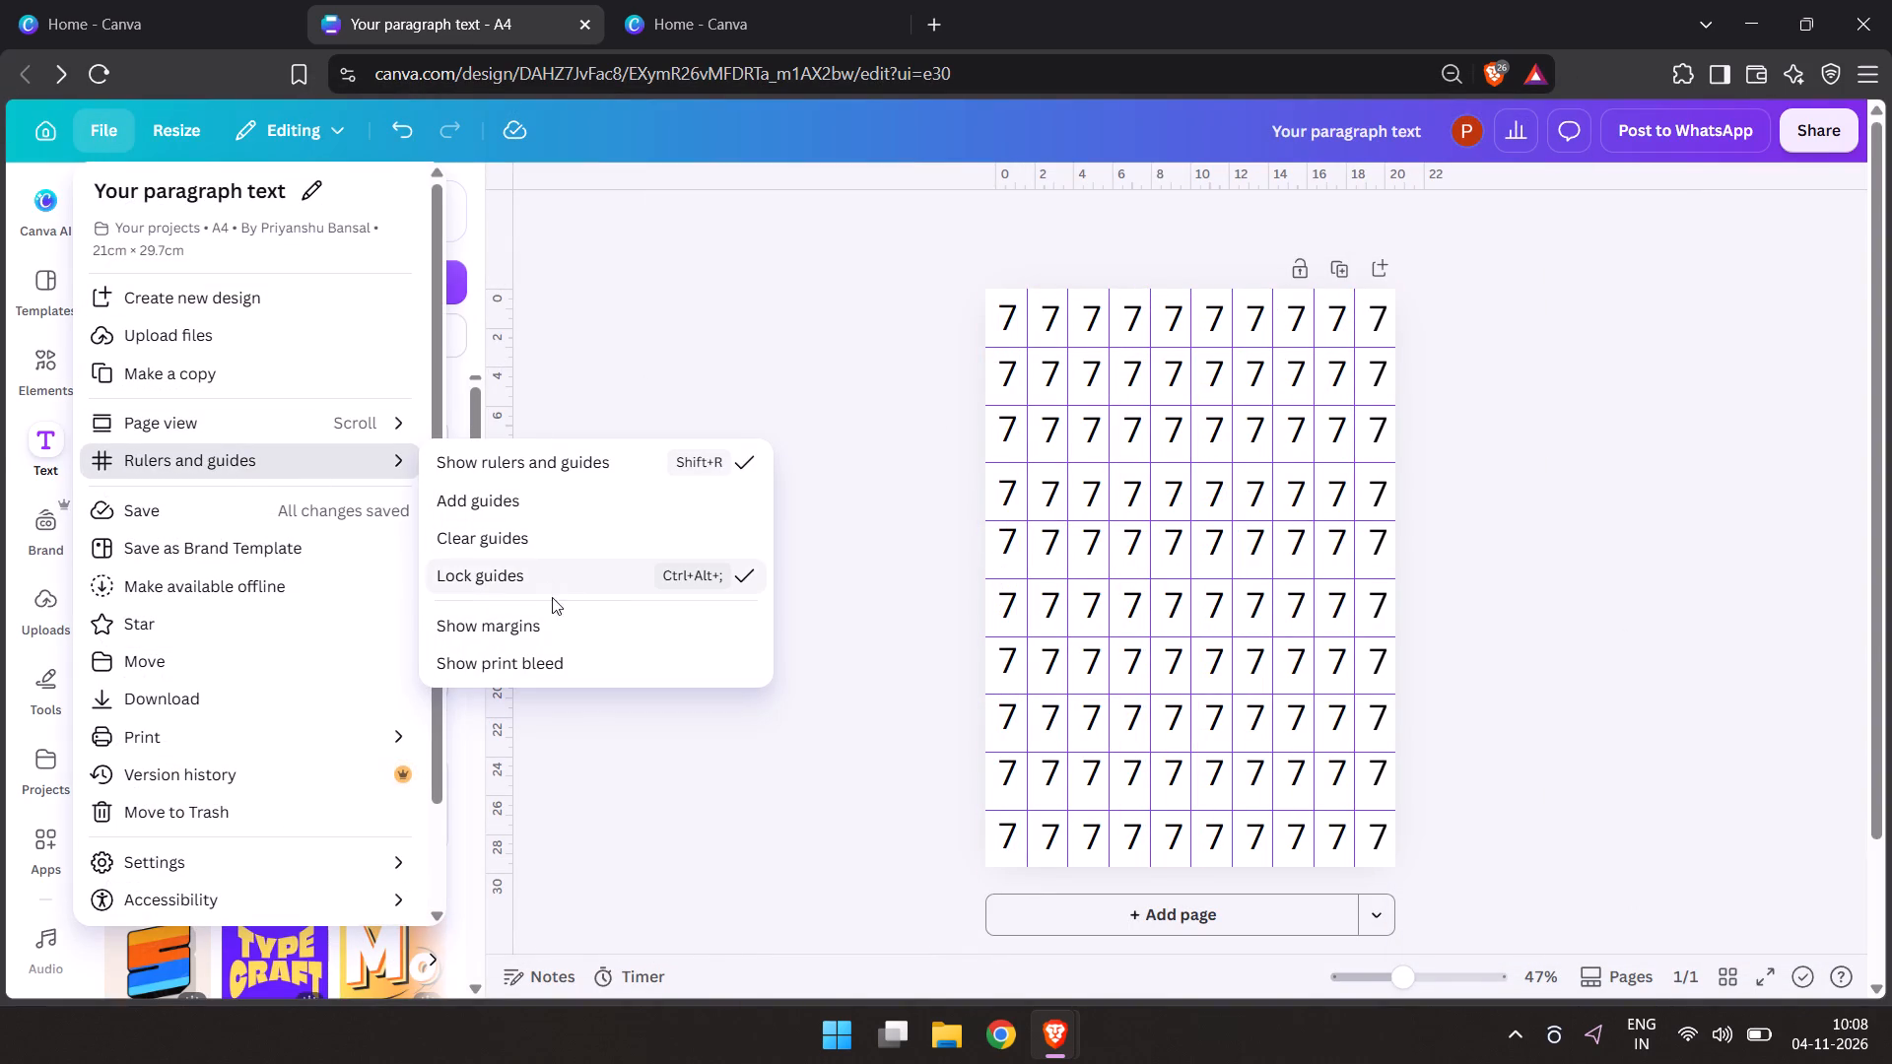
{"action": "left_click", "coordinate": [552, 617]}
{"action": "left_click", "coordinate": [761, 807]}
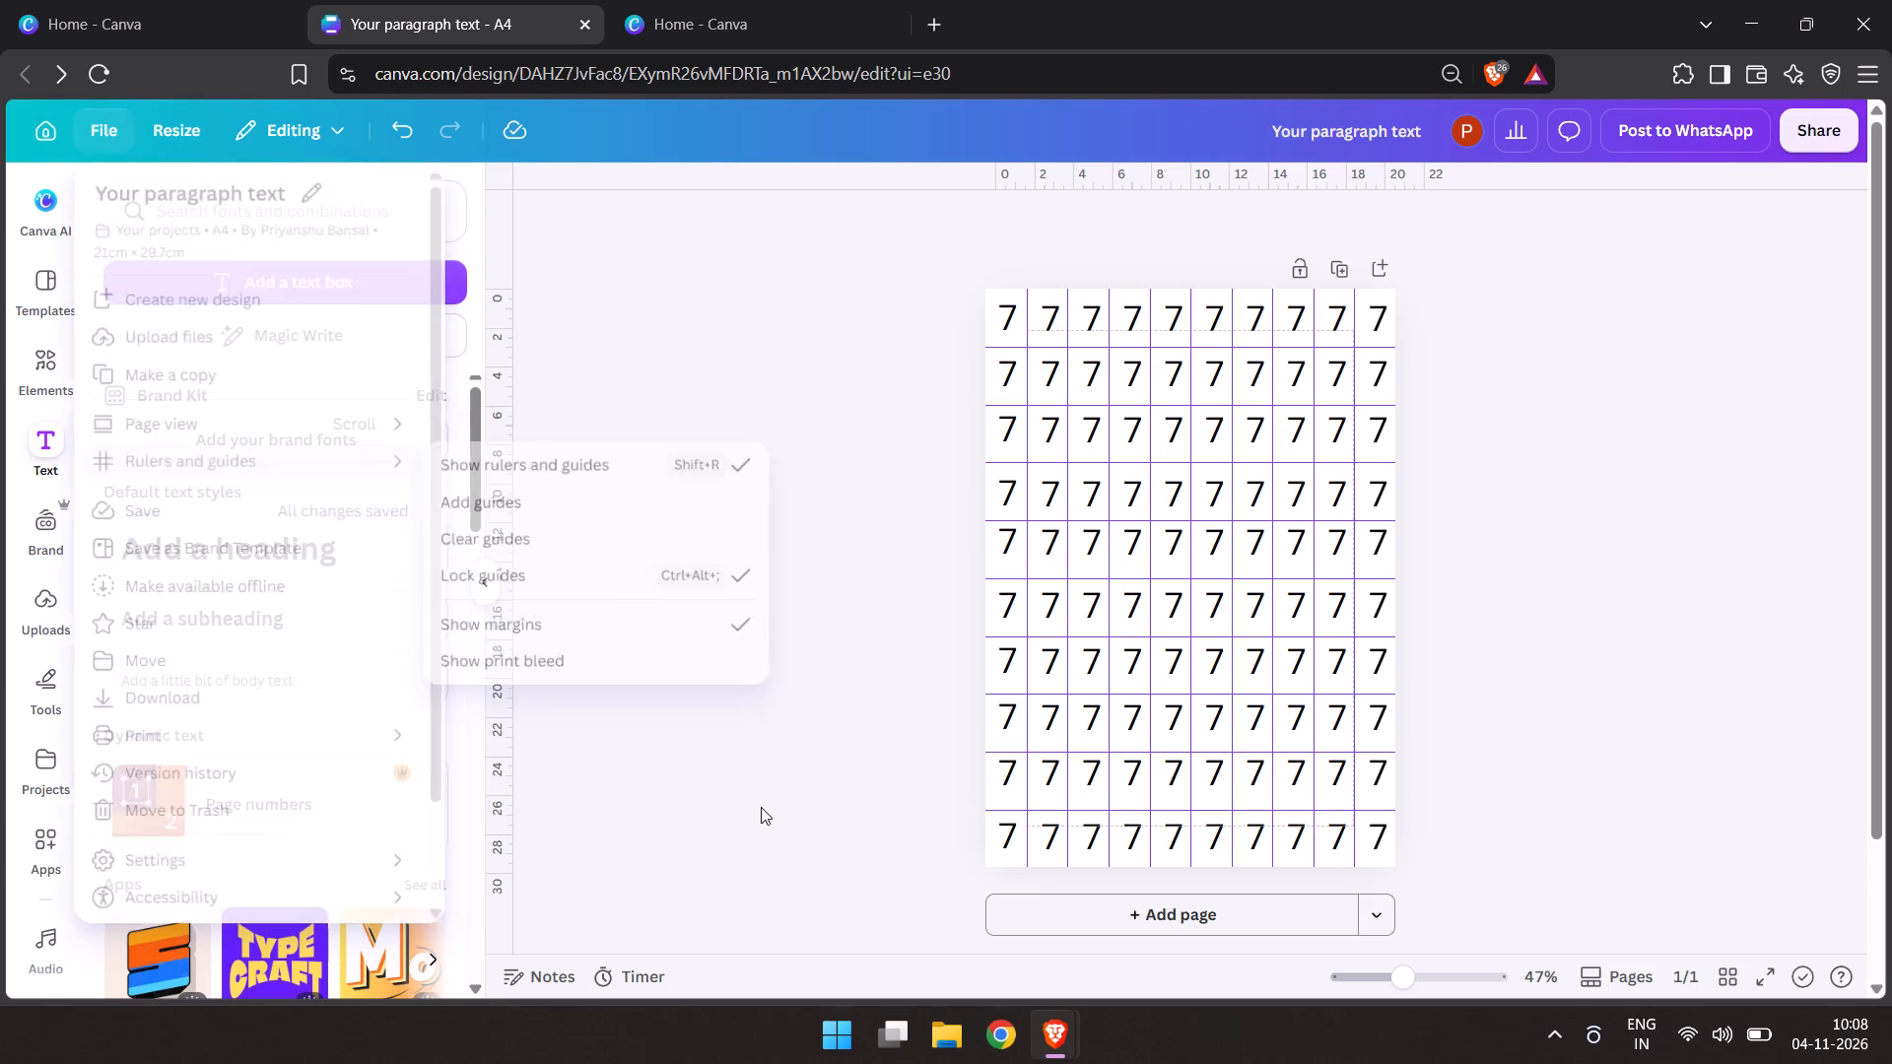
Check the page's print preview again for your own printer, and close it without printing.
{"action": "key", "text": "ctrl+p"}
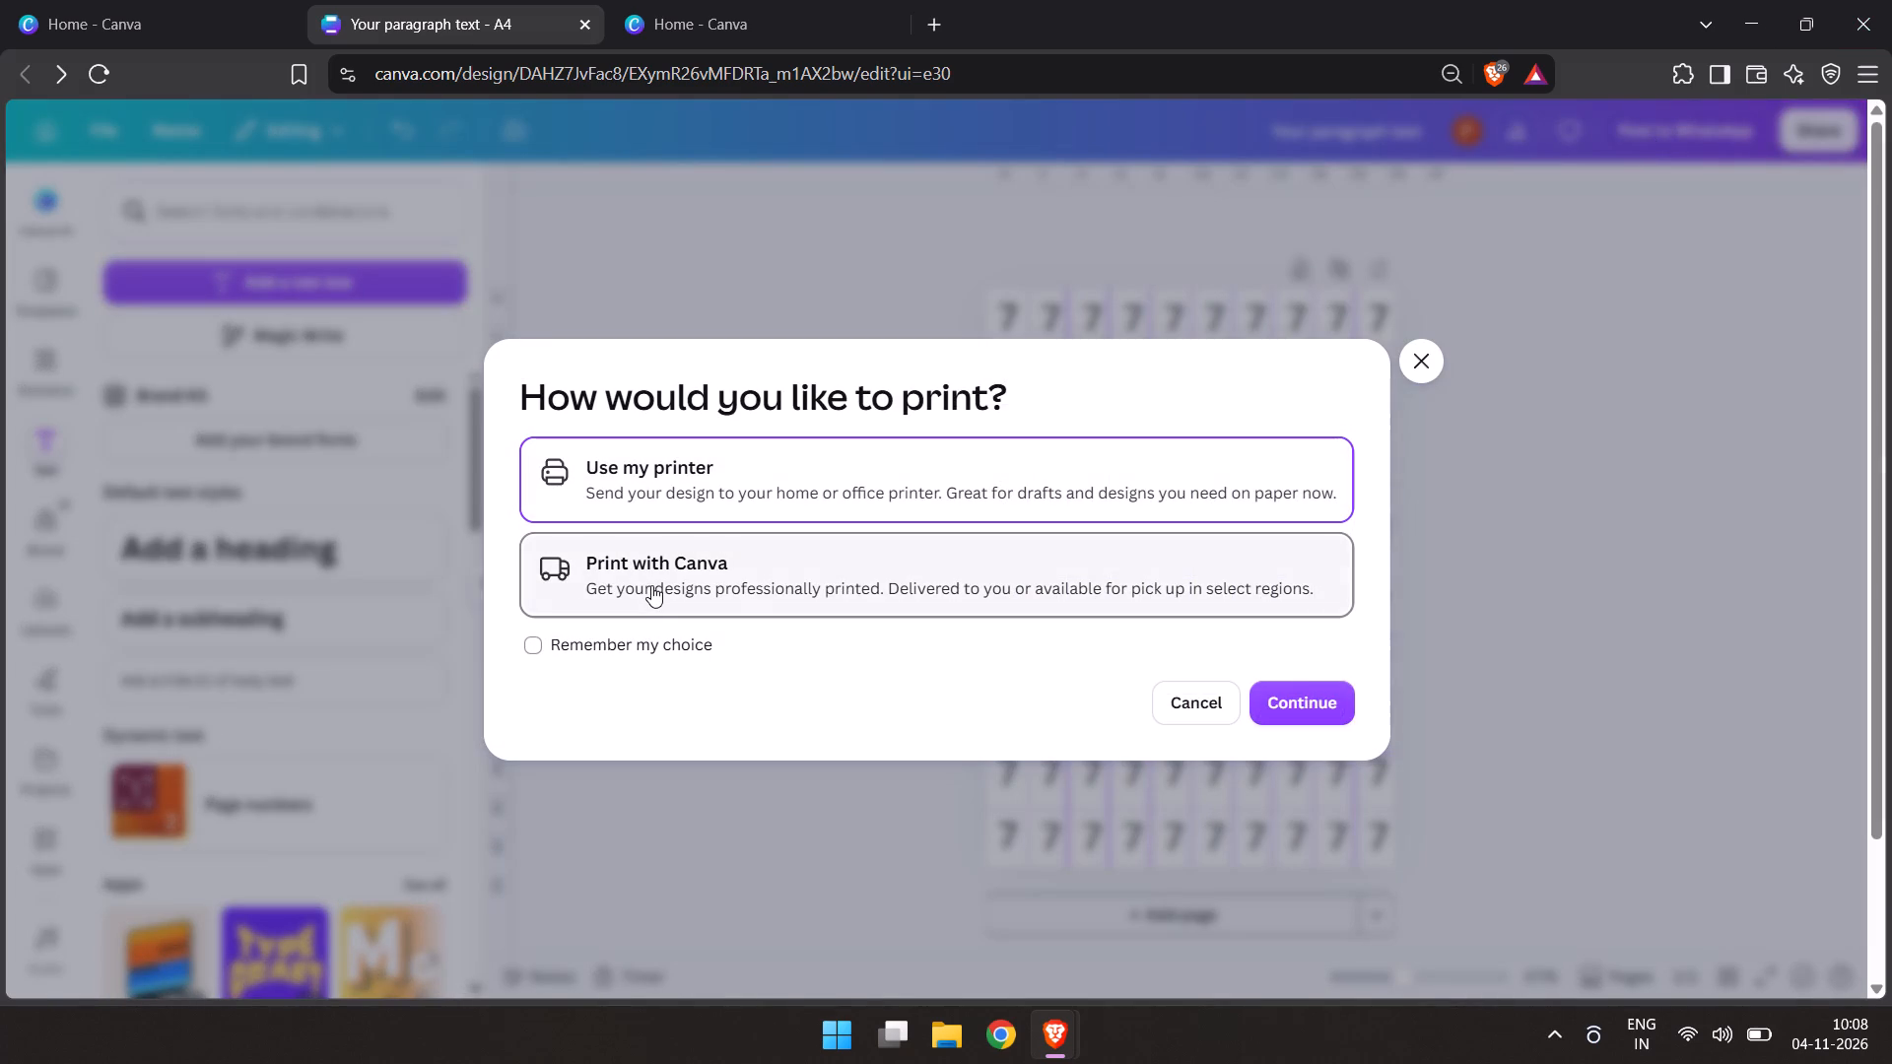
{"action": "left_click", "coordinate": [1279, 712]}
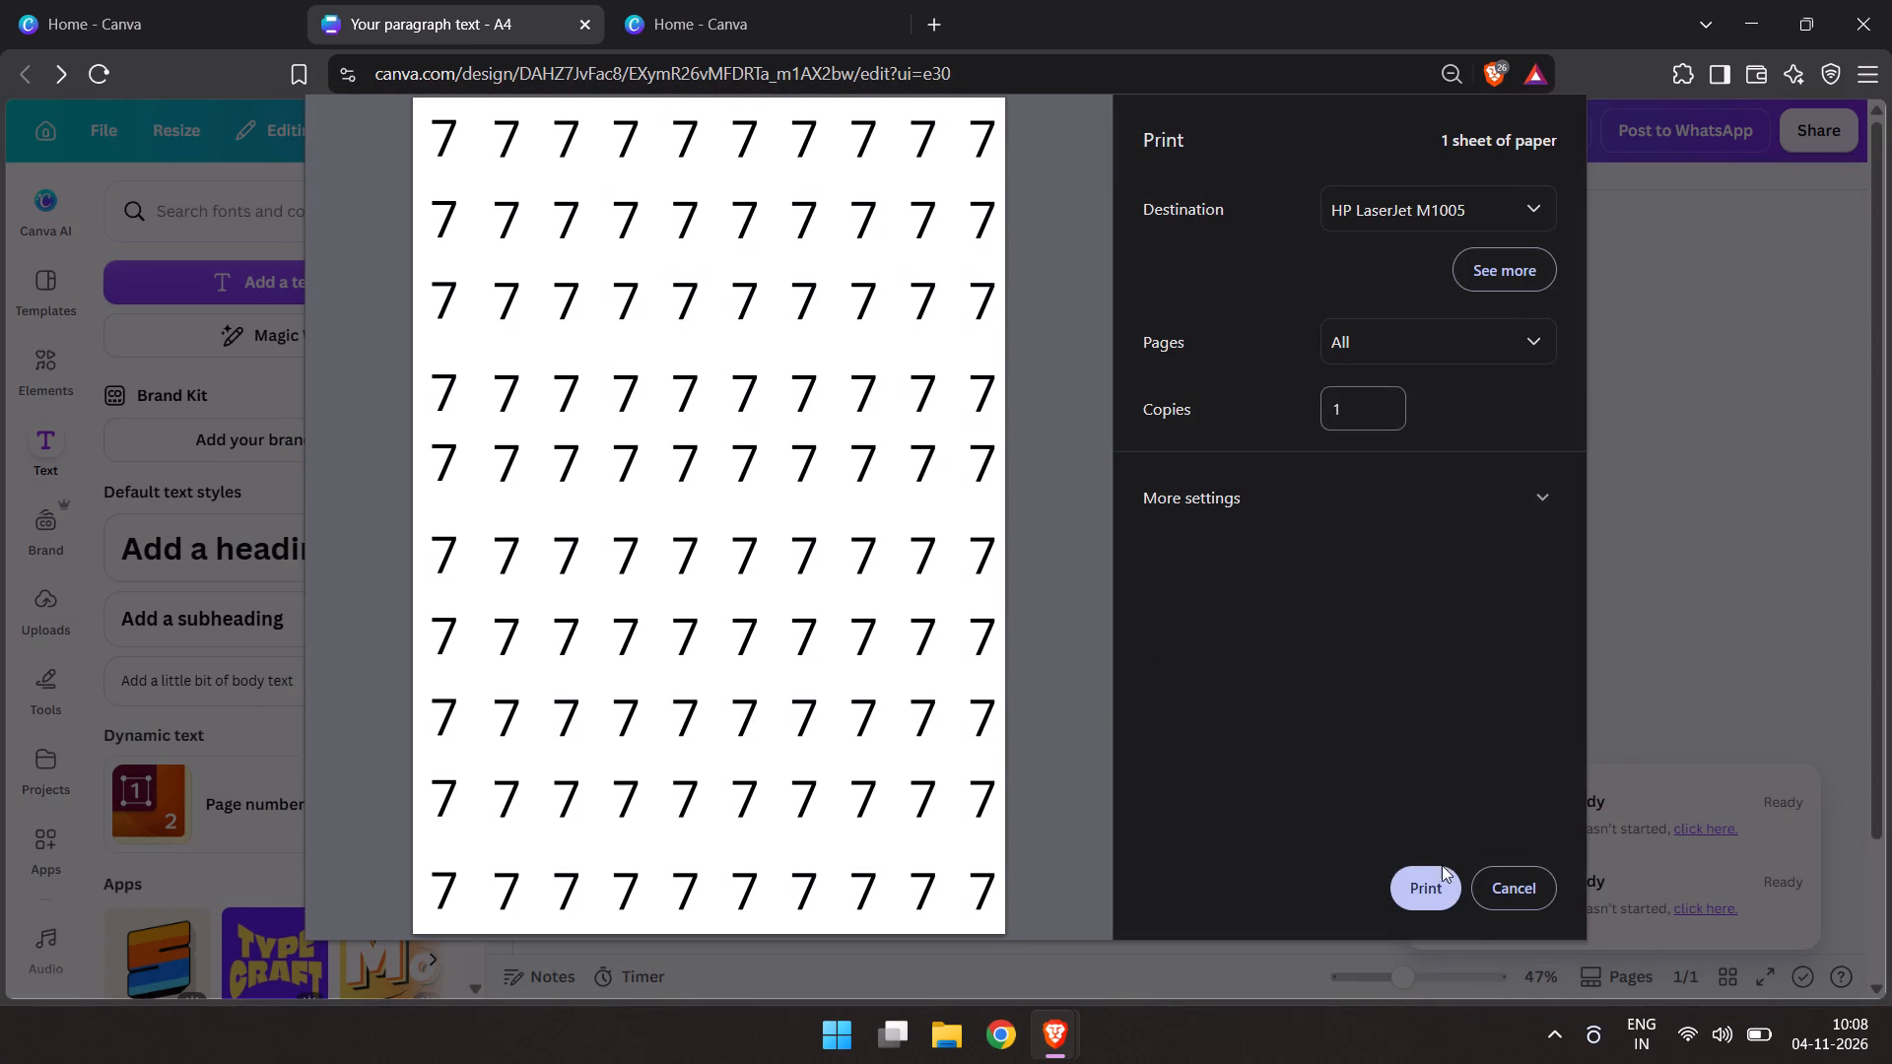
{"action": "left_click", "coordinate": [1538, 881]}
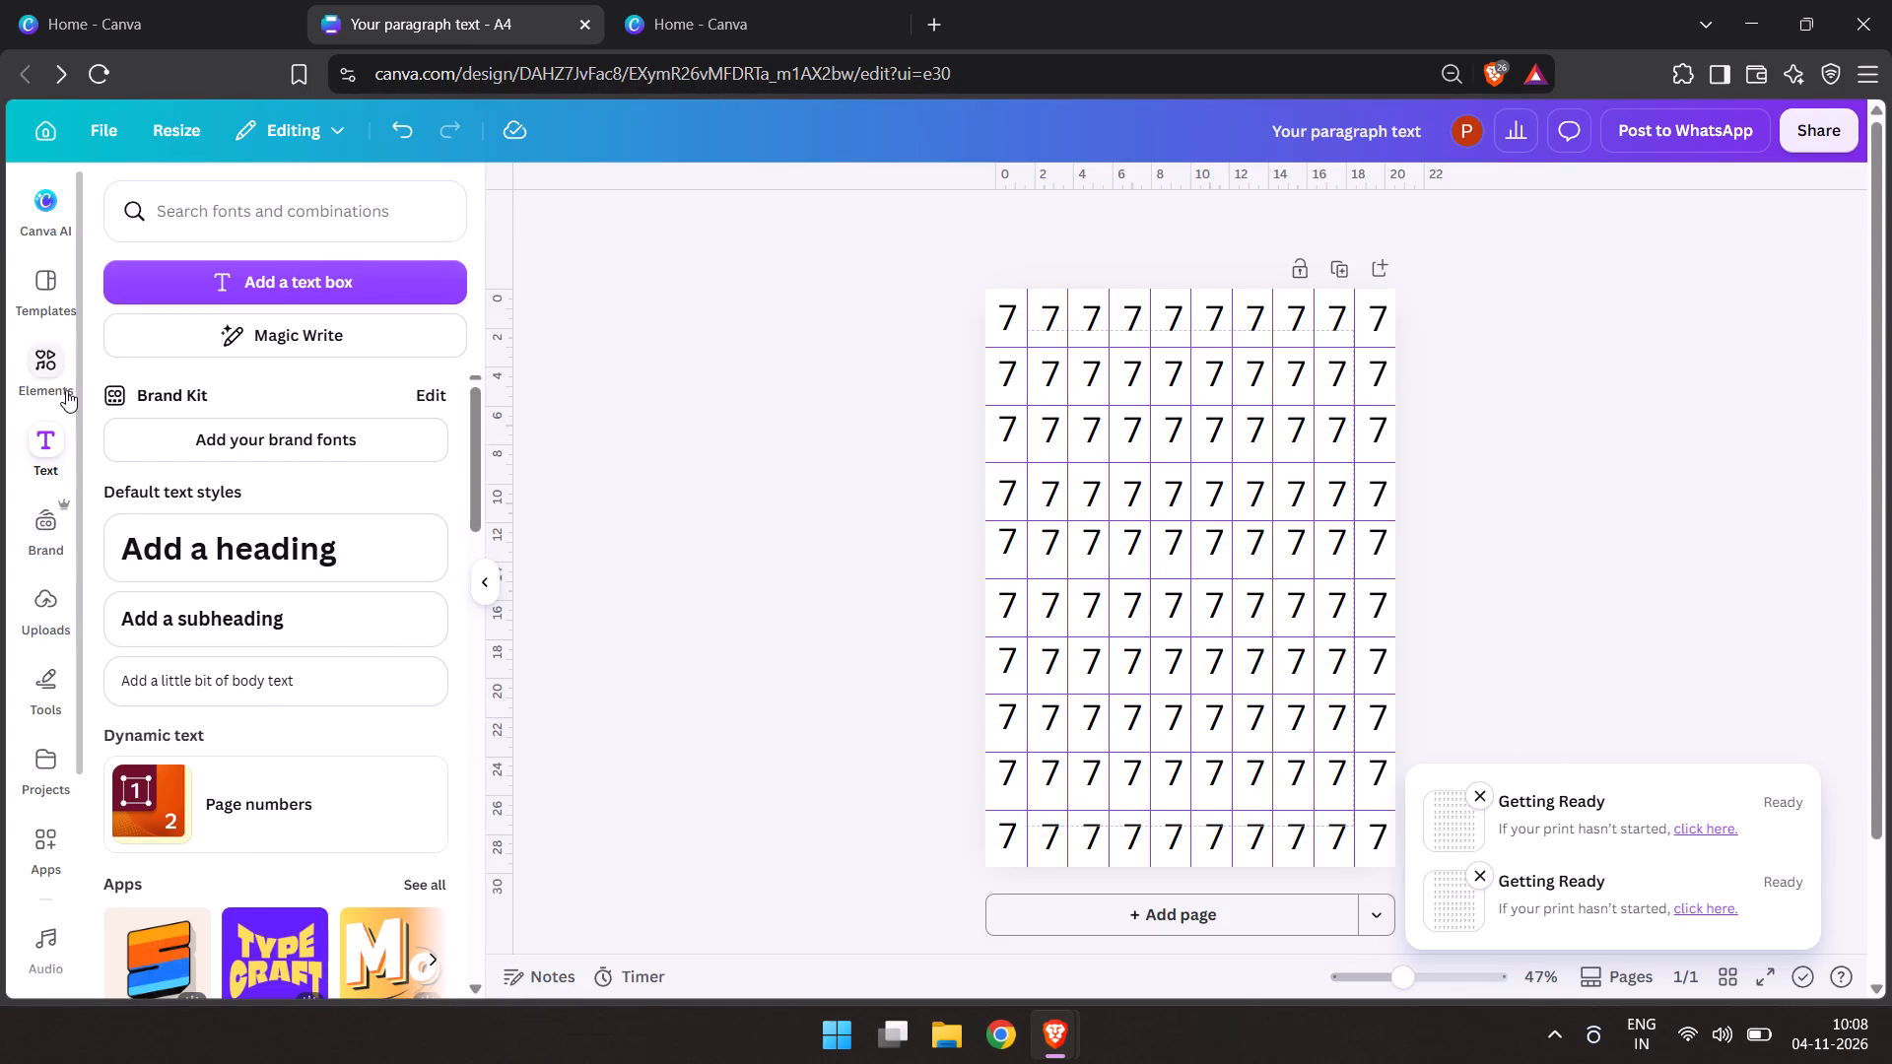
Draw a straight vertical line along the first vertical guide, extending slightly past the page's top and bottom edges.
{"action": "left_click", "coordinate": [54, 702]}
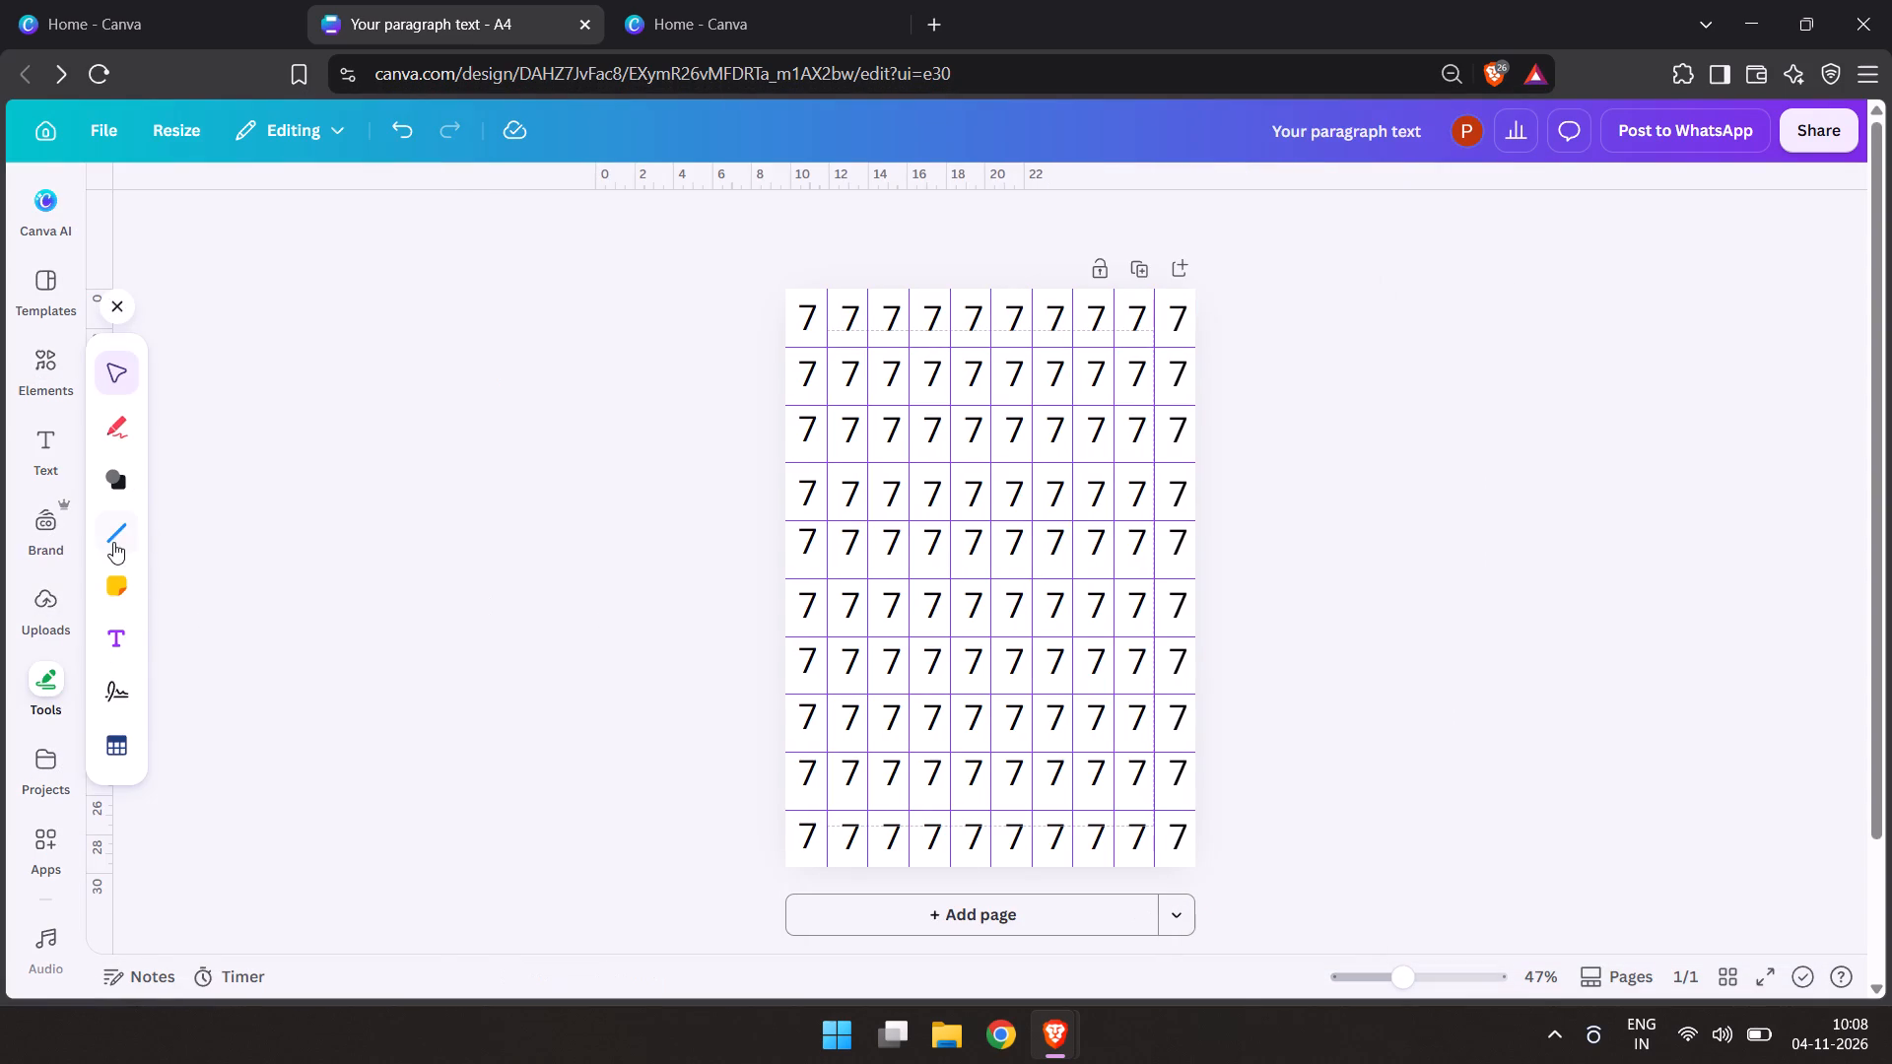
{"action": "left_click", "coordinate": [113, 542]}
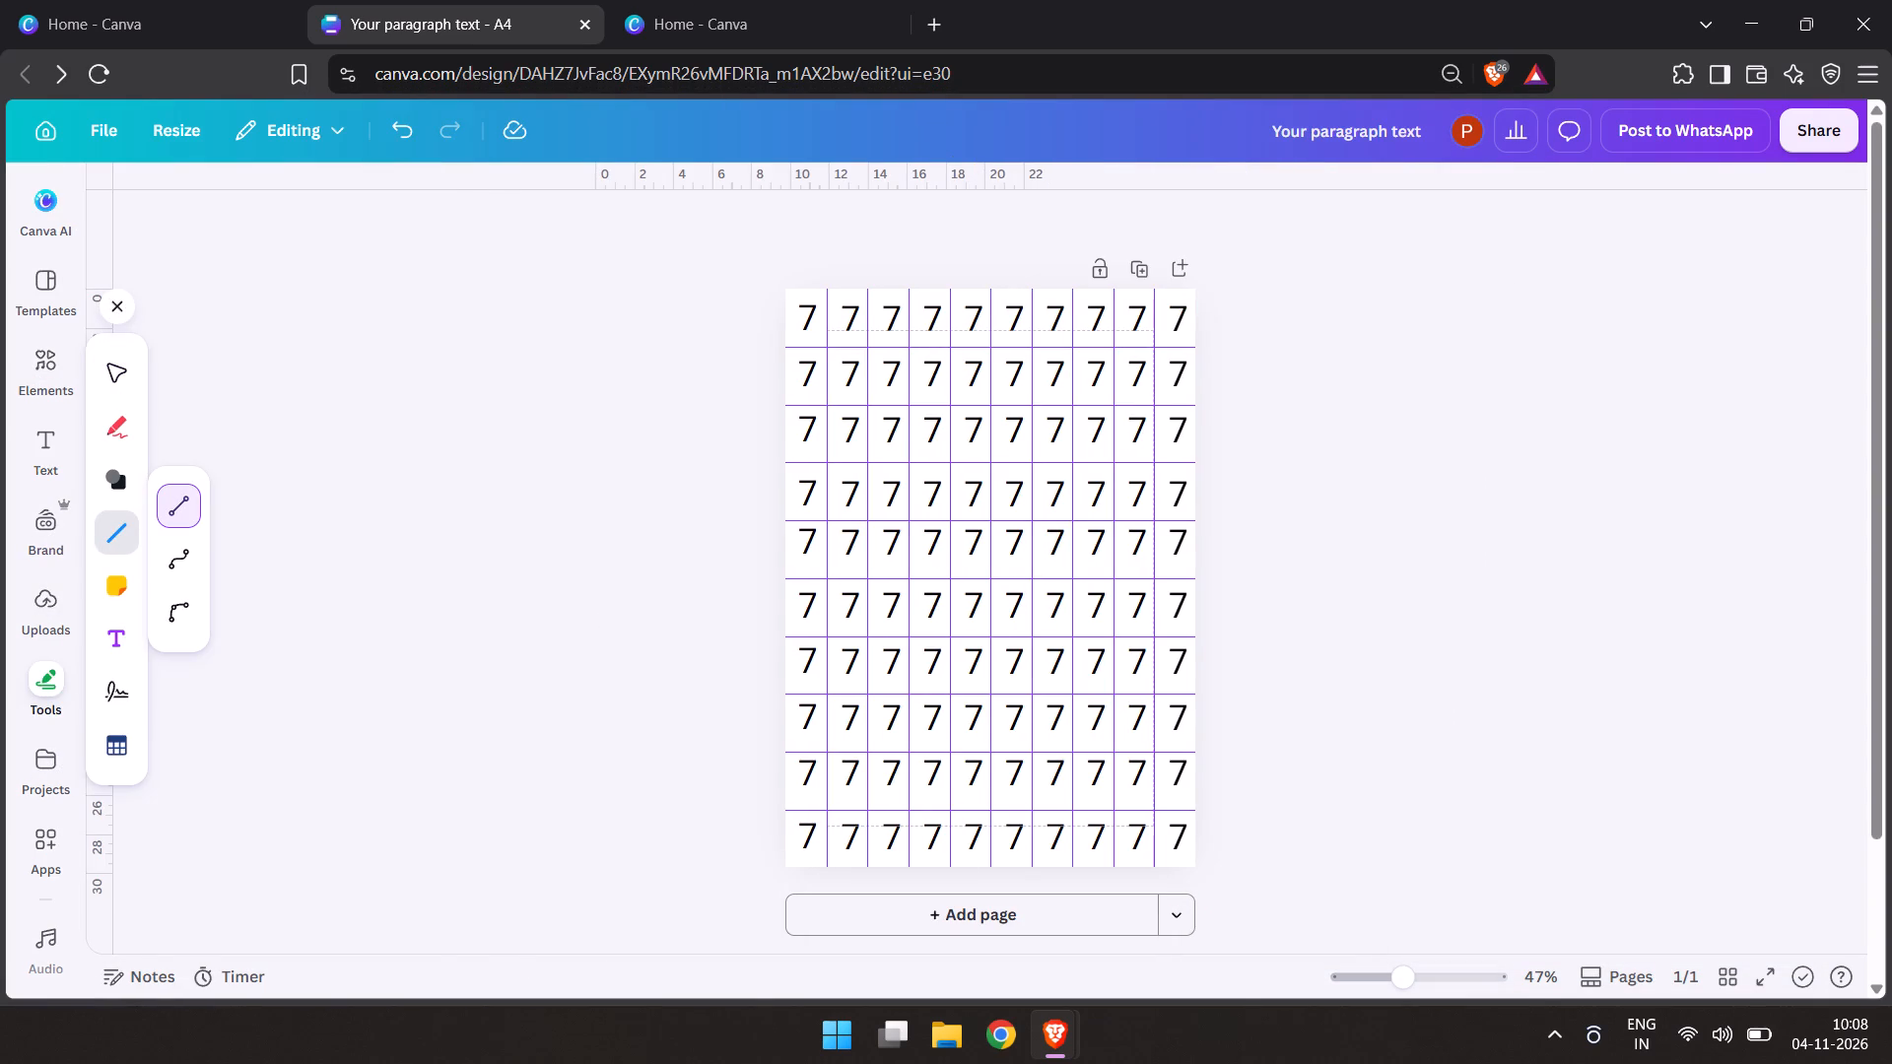
{"action": "left_click", "coordinate": [828, 288]}
{"action": "left_click", "coordinate": [170, 503]}
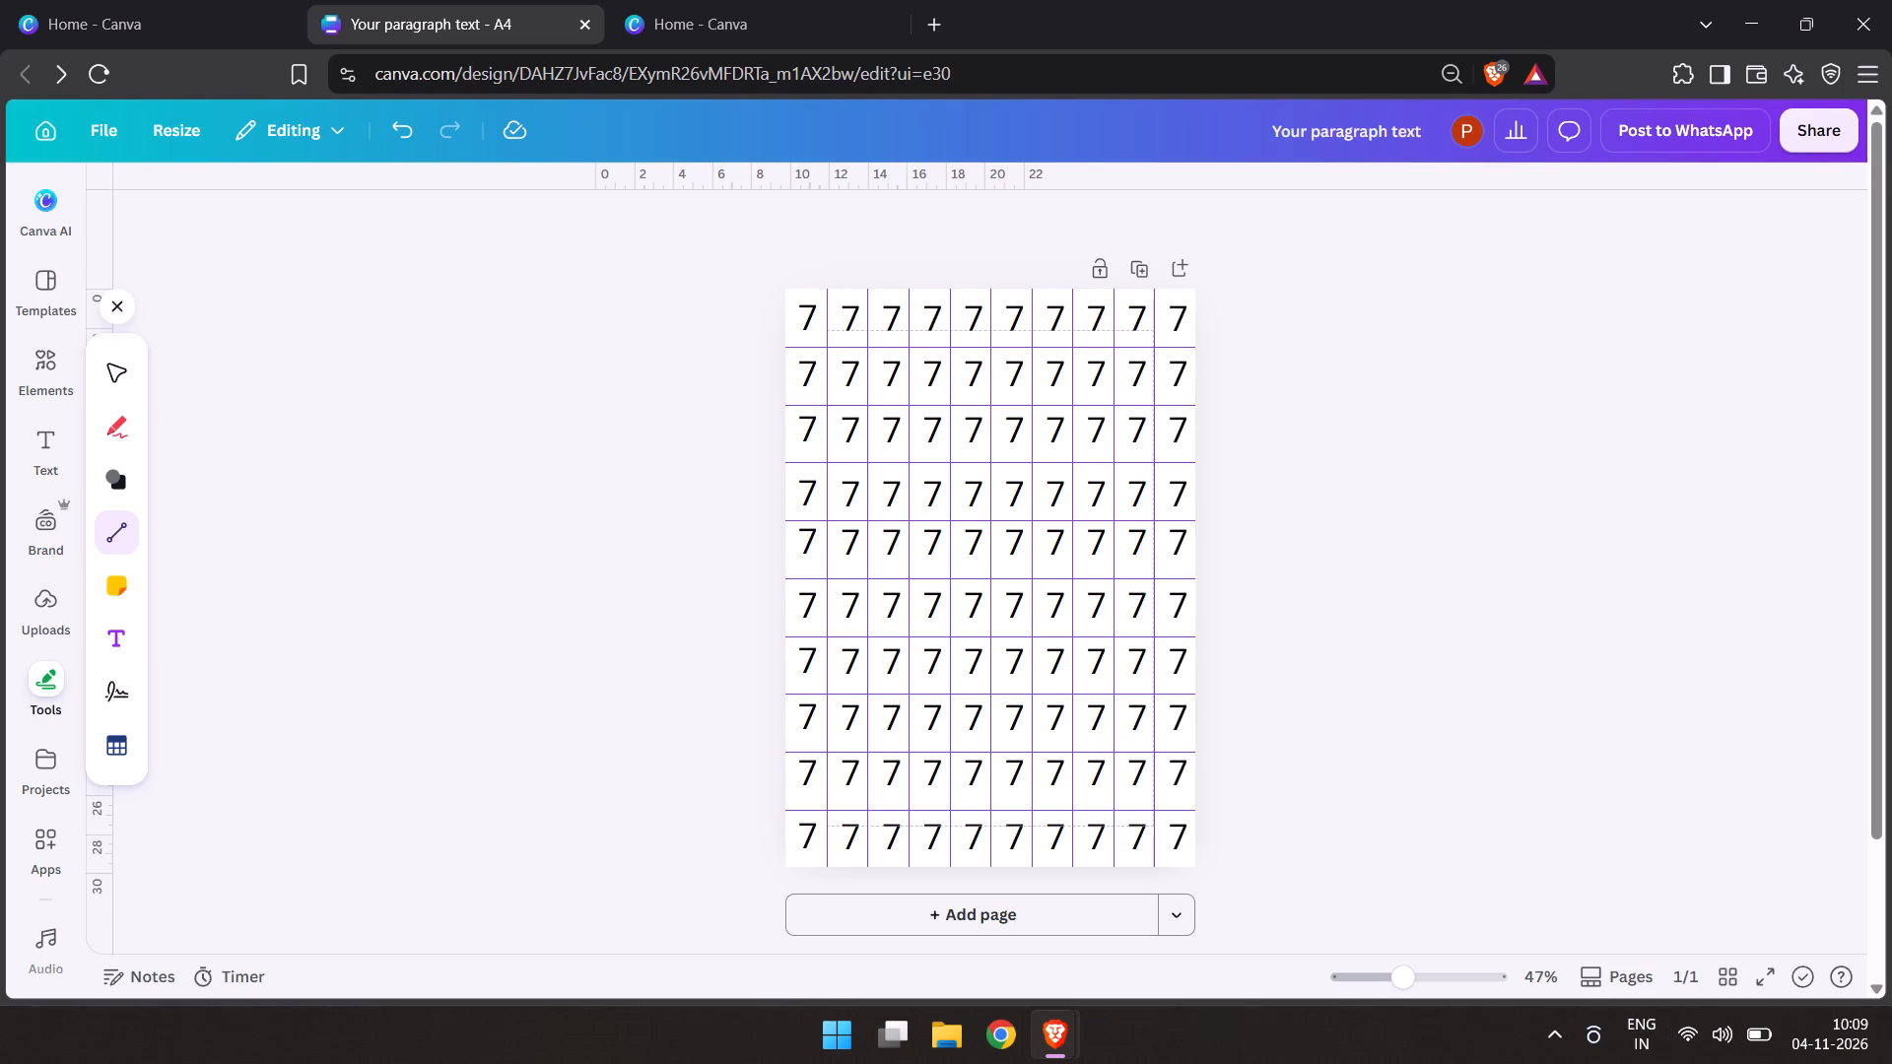
{"action": "left_click", "coordinate": [828, 290]}
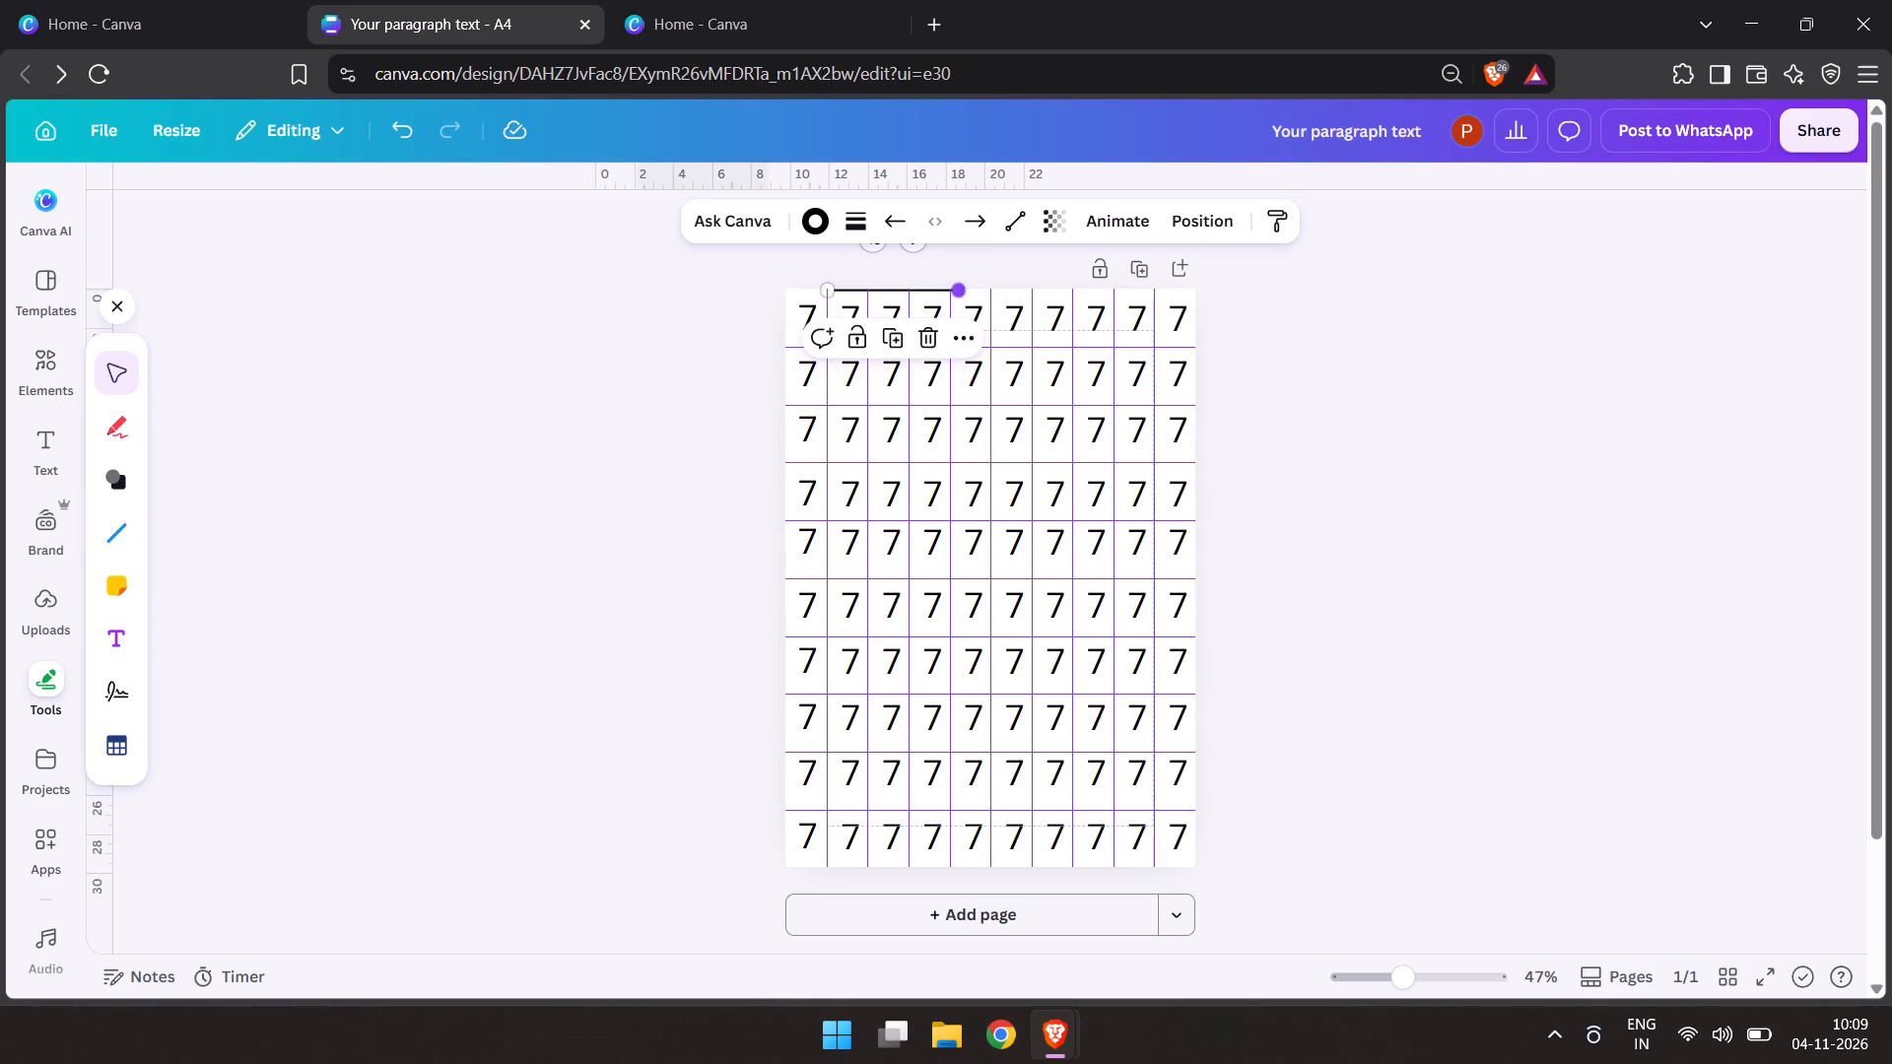
{"action": "left_click_drag", "start_coordinate": [955, 291], "coordinate": [821, 881]}
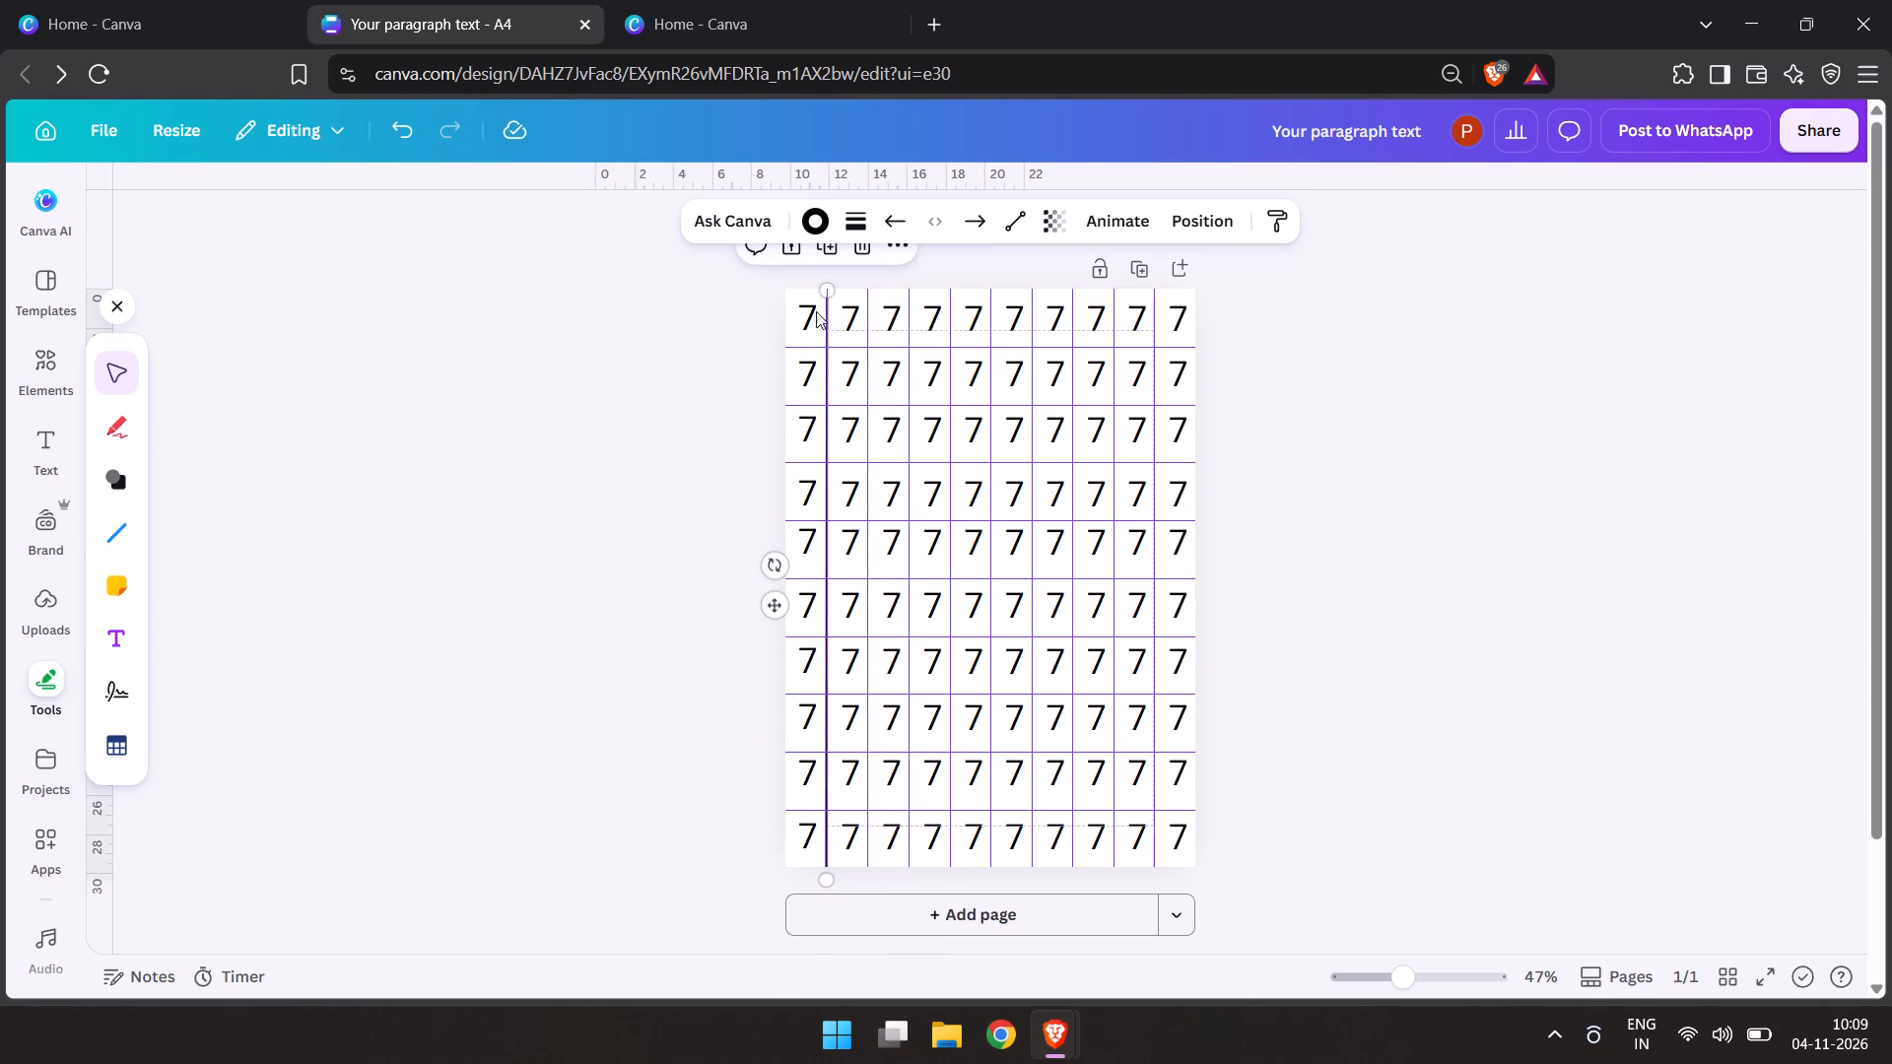
{"action": "left_click_drag", "start_coordinate": [822, 293], "coordinate": [827, 279]}
Reduce the vertical line's stroke weight to the lowest setting.
{"action": "left_click", "coordinate": [848, 213]}
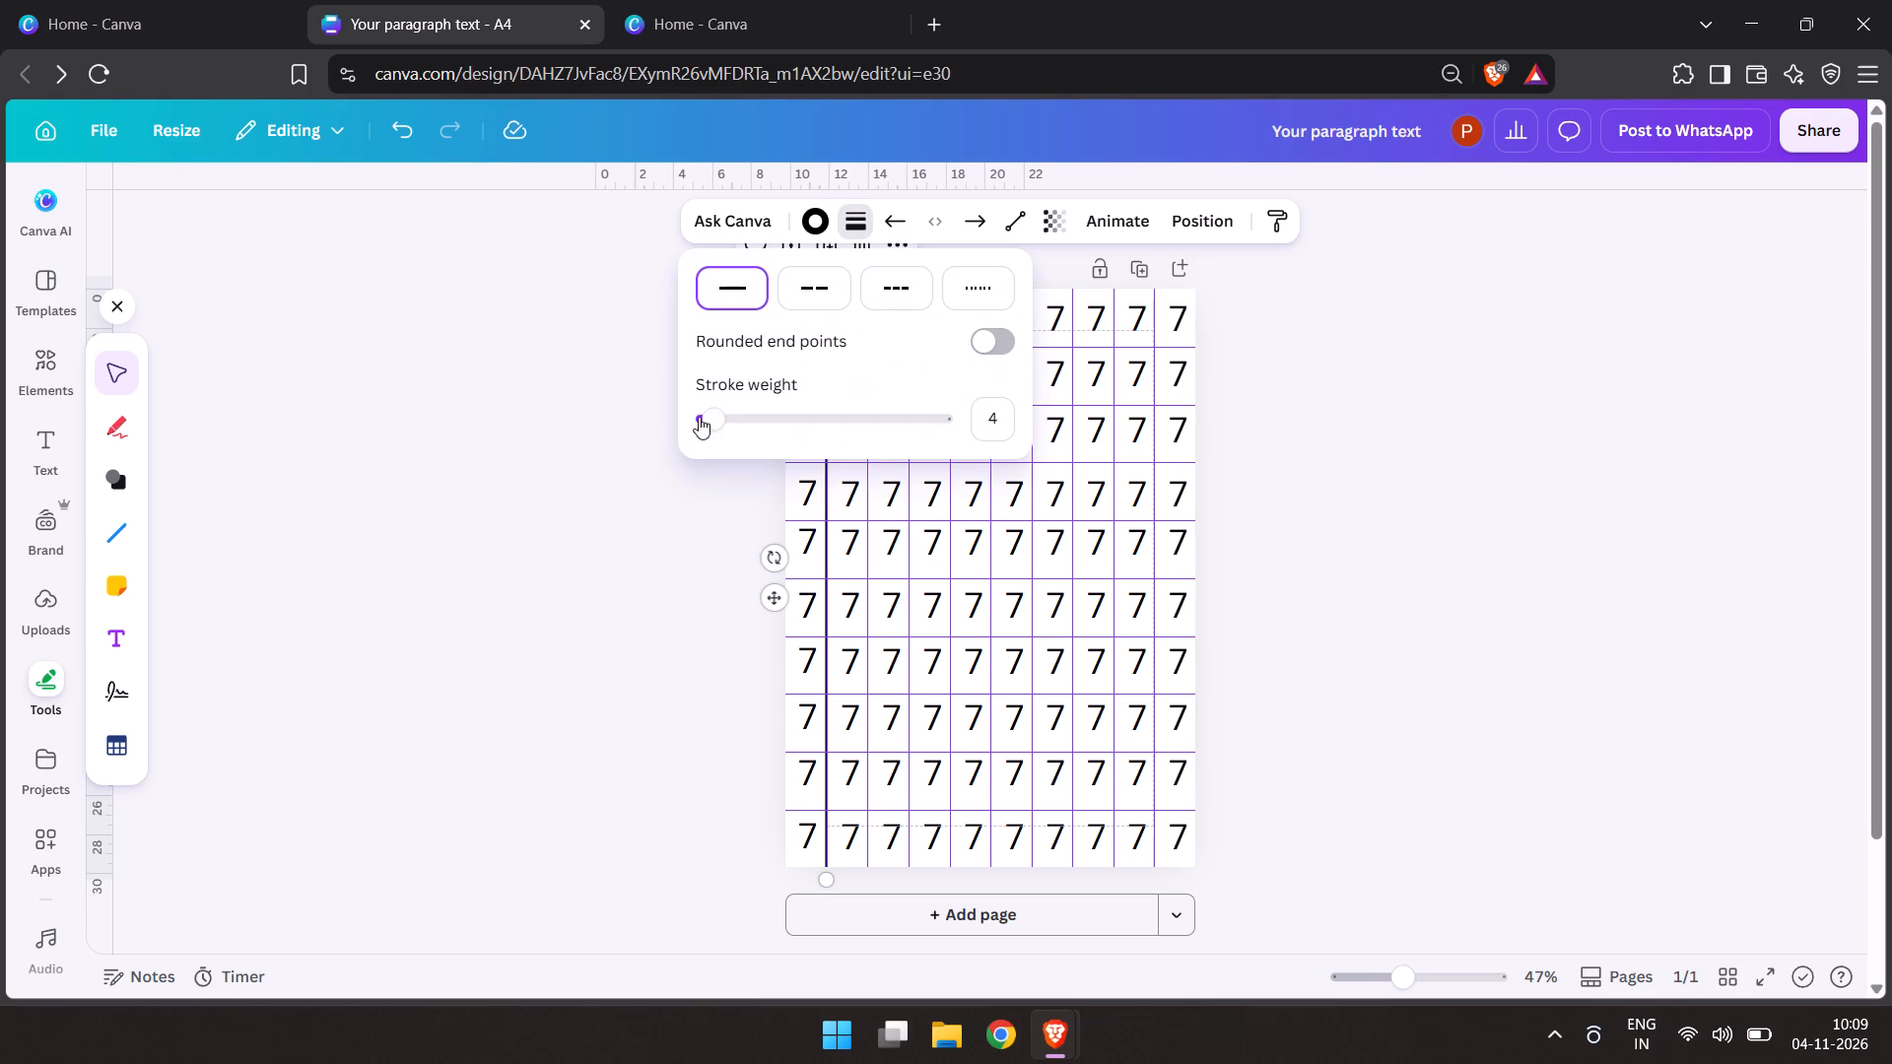
{"action": "left_click_drag", "start_coordinate": [707, 426], "coordinate": [655, 439]}
{"action": "double_click", "coordinate": [655, 440]}
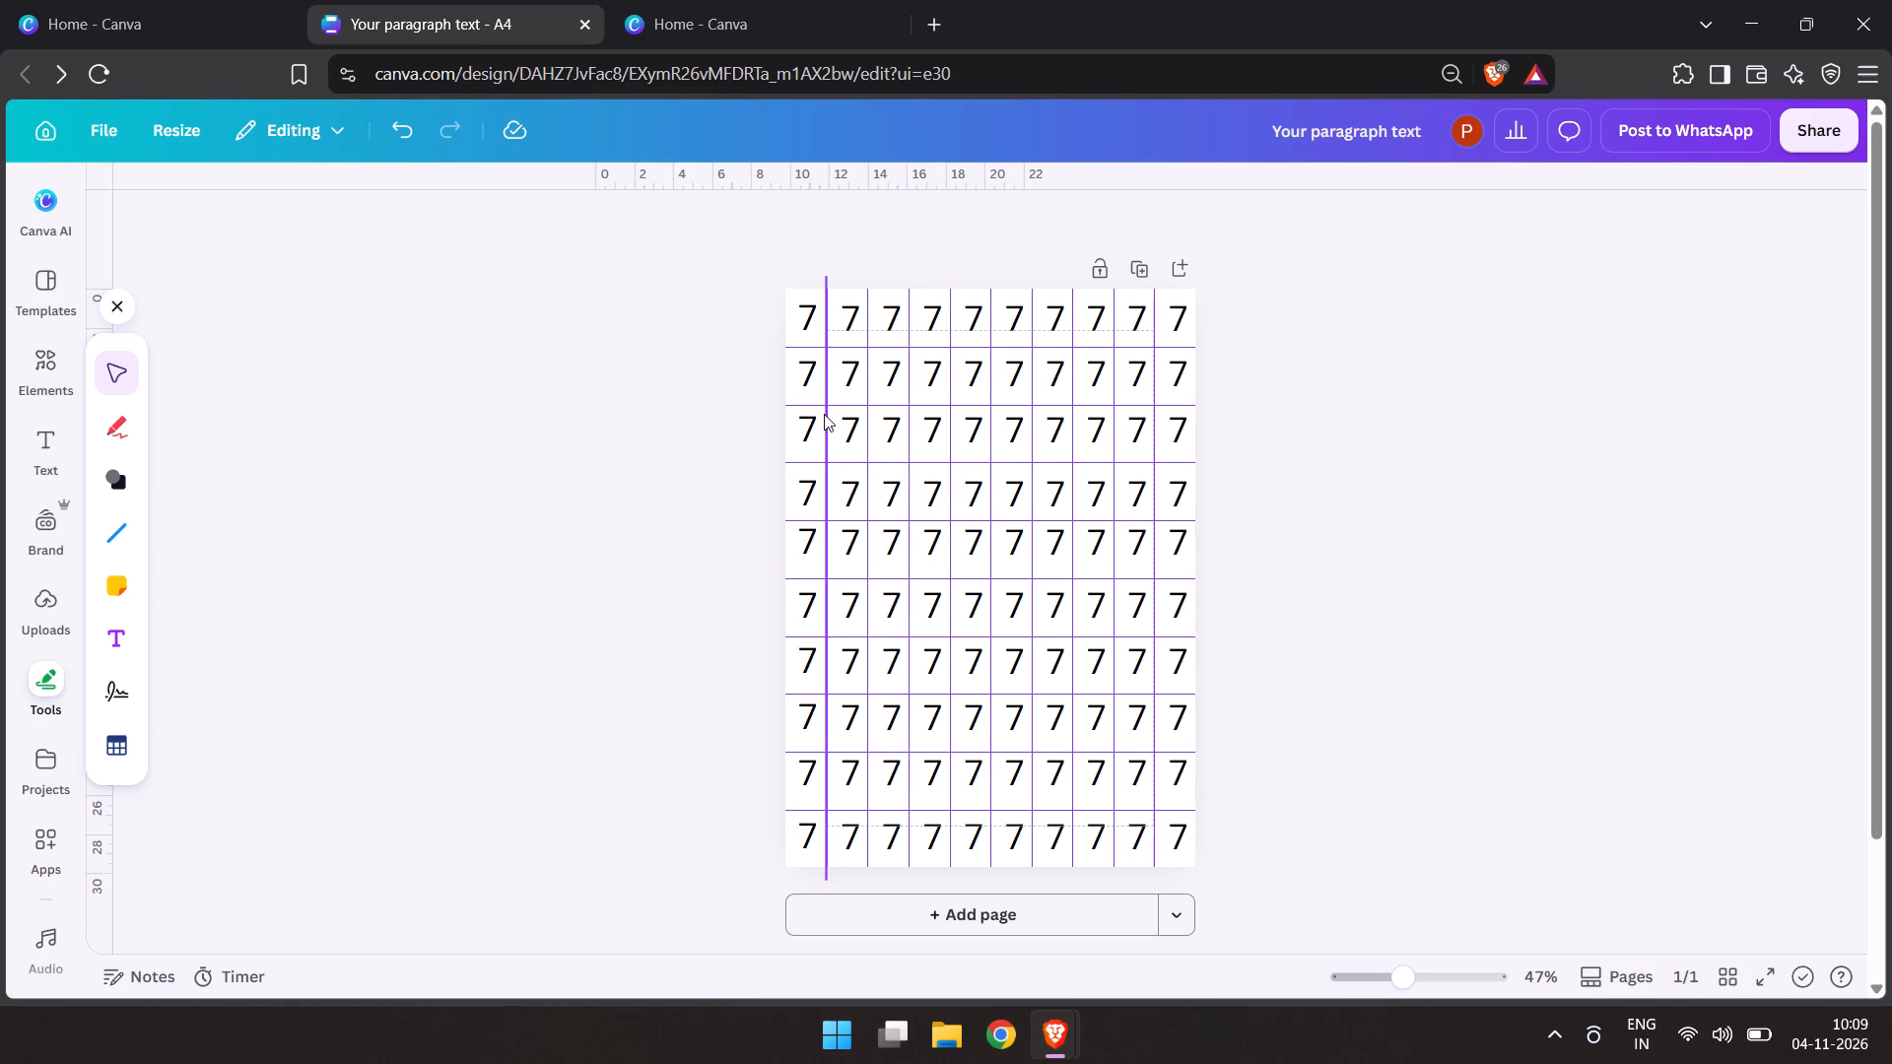
Duplicate the thin vertical line and align the copy with the second vertical guide, matching the first line's height.
{"action": "left_click", "coordinate": [823, 415]}
{"action": "key", "text": "ctrl+d"}
{"action": "left_click_drag", "start_coordinate": [826, 434], "coordinate": [827, 515]}
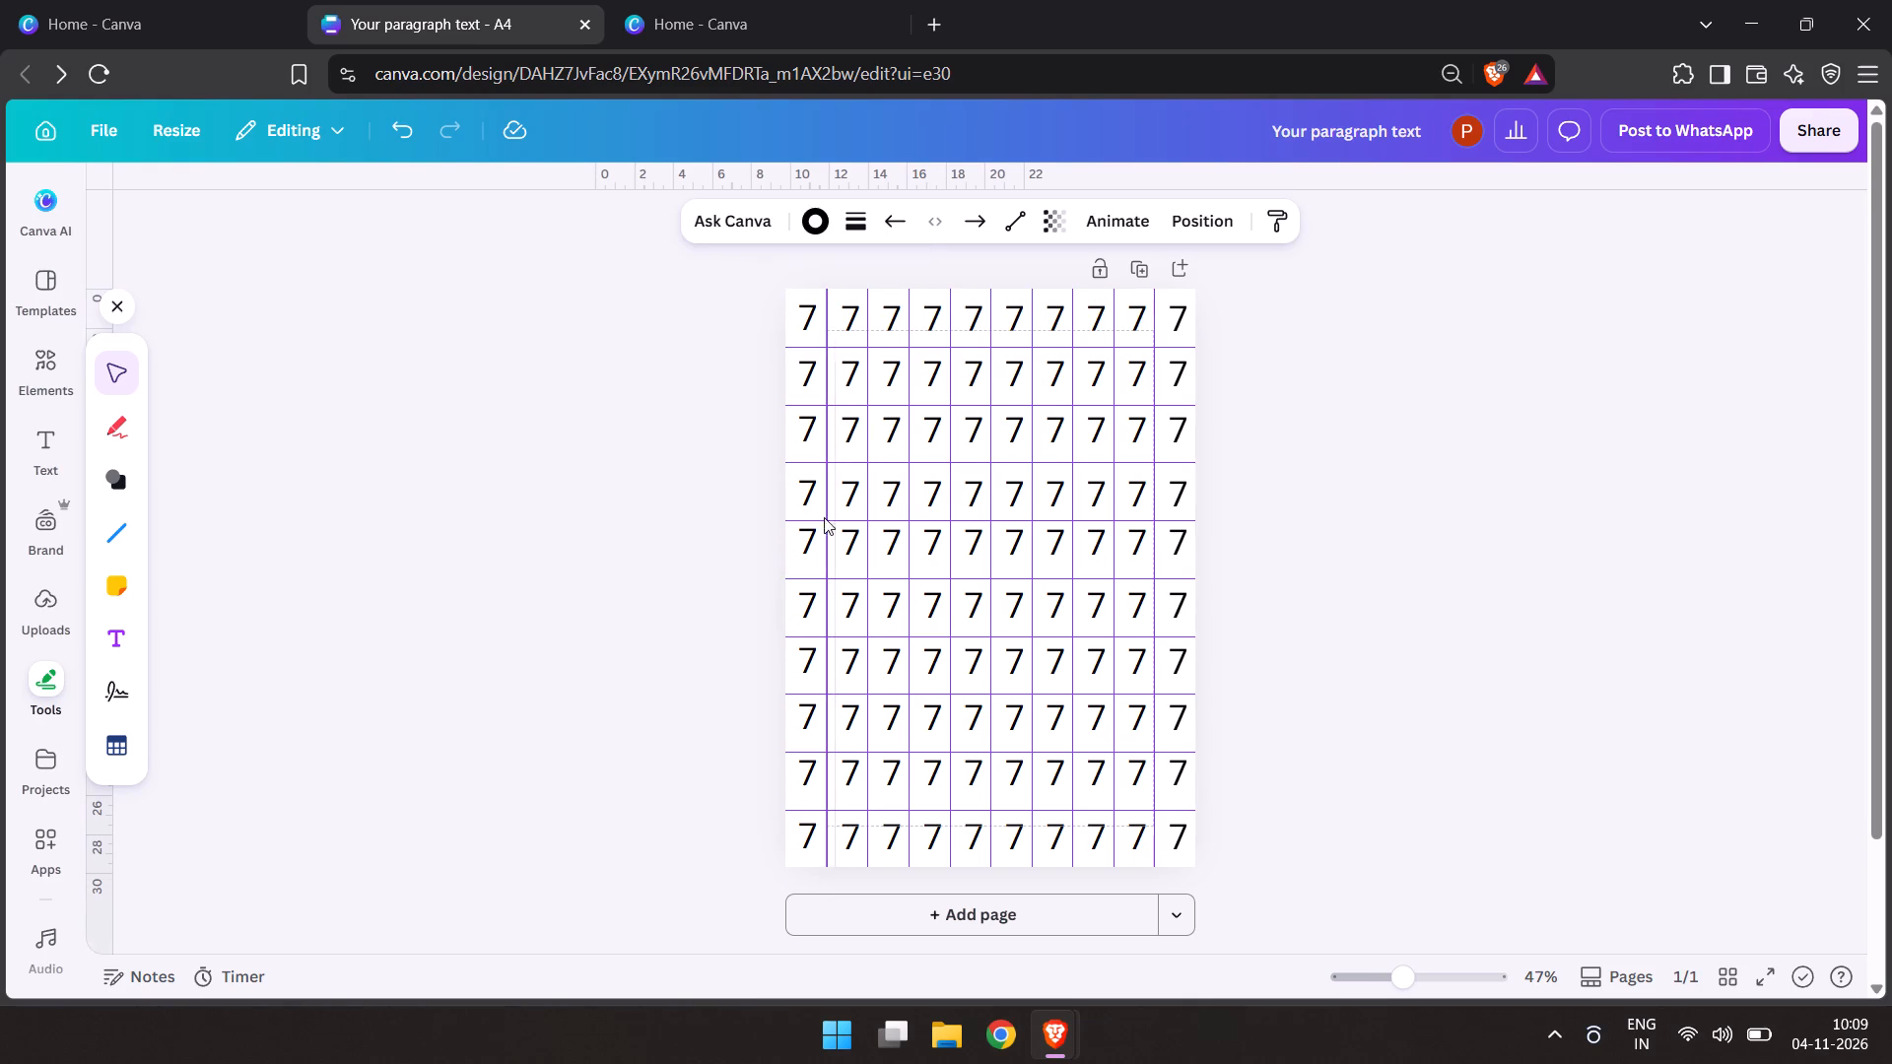
{"action": "left_click", "coordinate": [835, 526]}
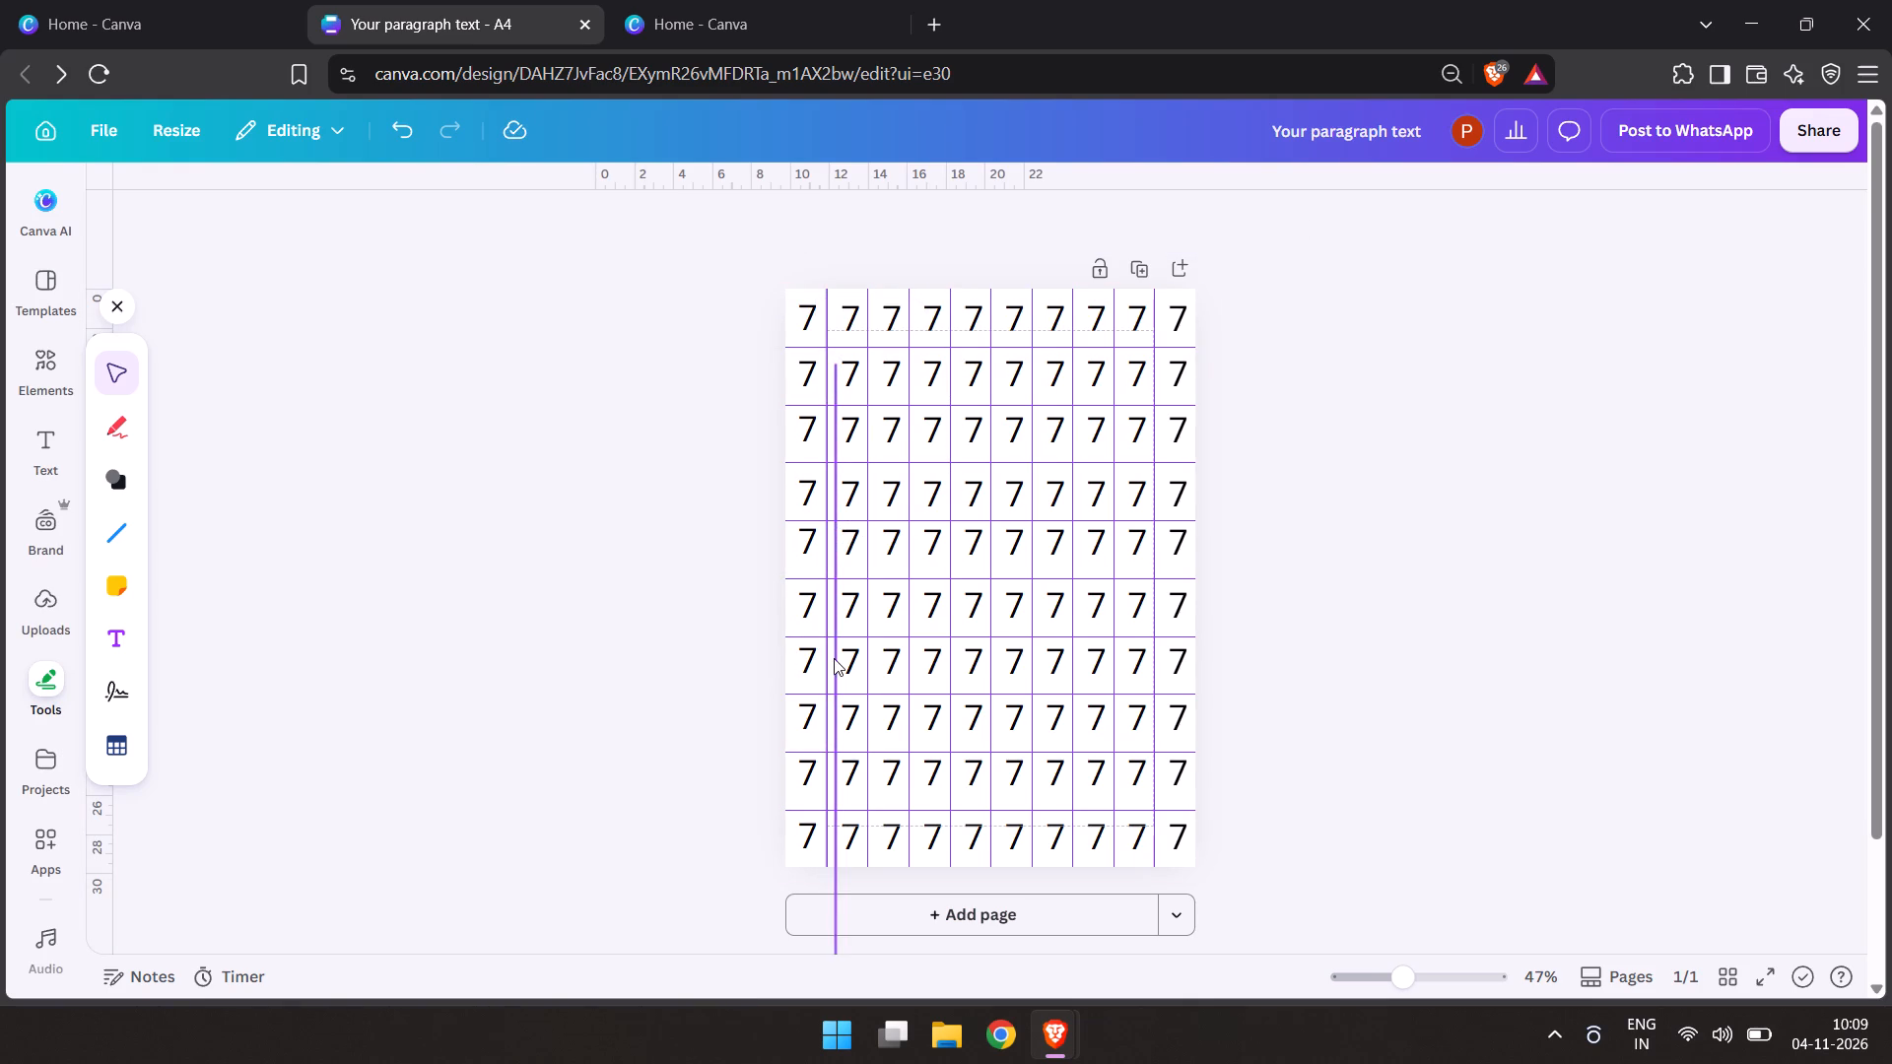
{"action": "left_click", "coordinate": [834, 658]}
{"action": "left_click_drag", "start_coordinate": [786, 684], "coordinate": [820, 632]}
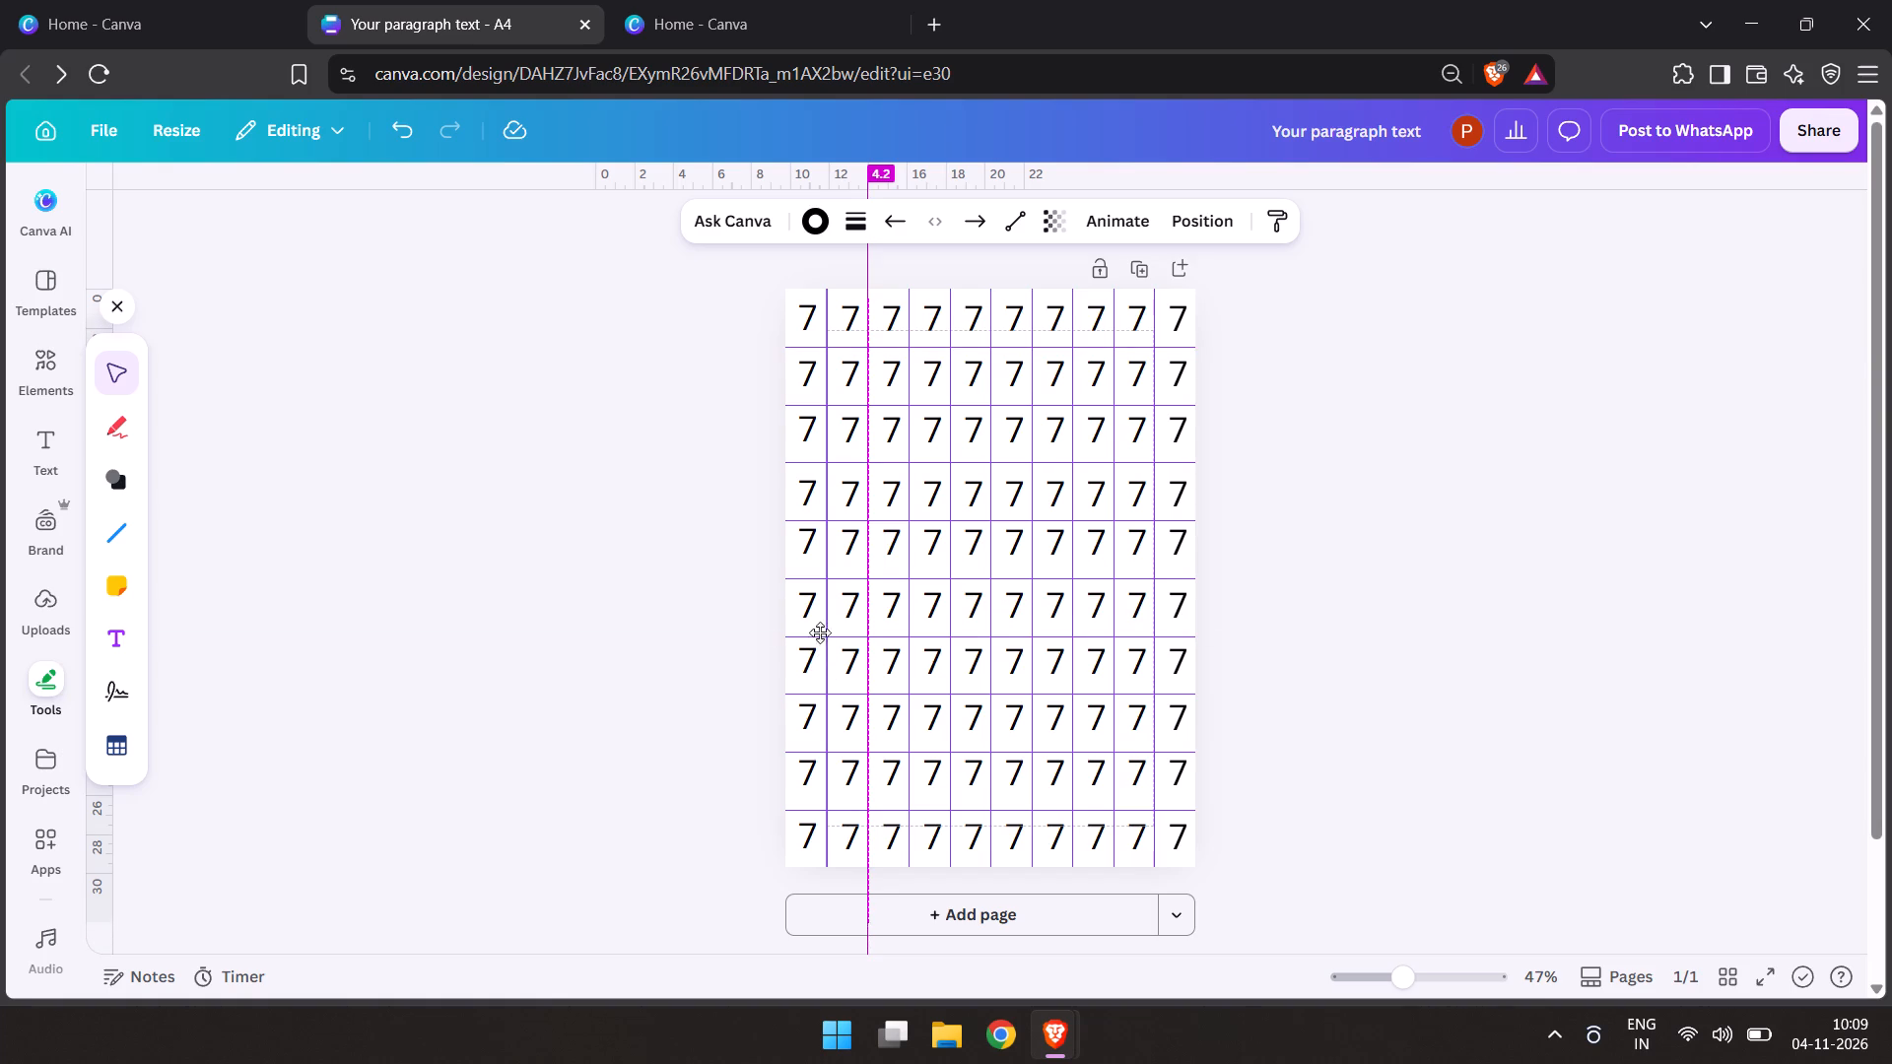
{"action": "left_click_drag", "start_coordinate": [820, 632], "coordinate": [814, 589]}
{"action": "left_click", "coordinate": [674, 628]}
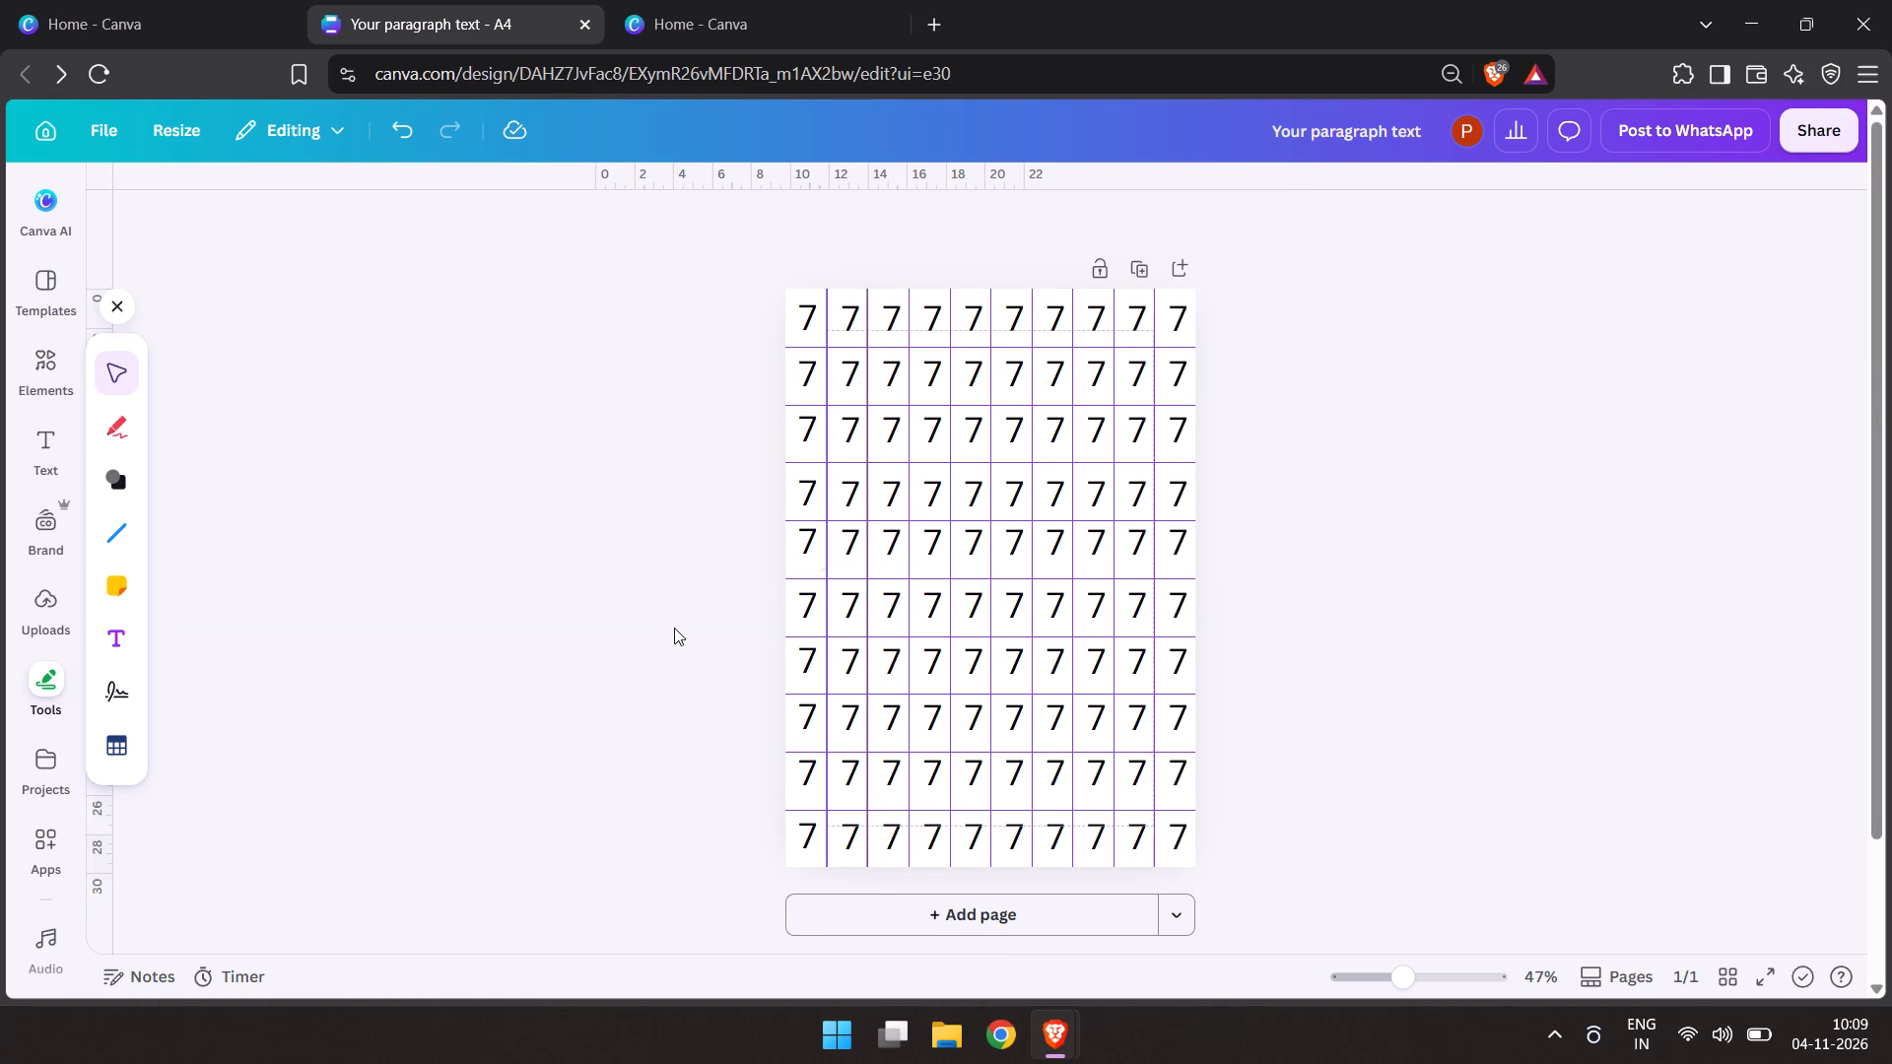
Duplicate the line on the second vertical guide twice, with the copies continuing at the same column spacing.
{"action": "left_click", "coordinate": [870, 605]}
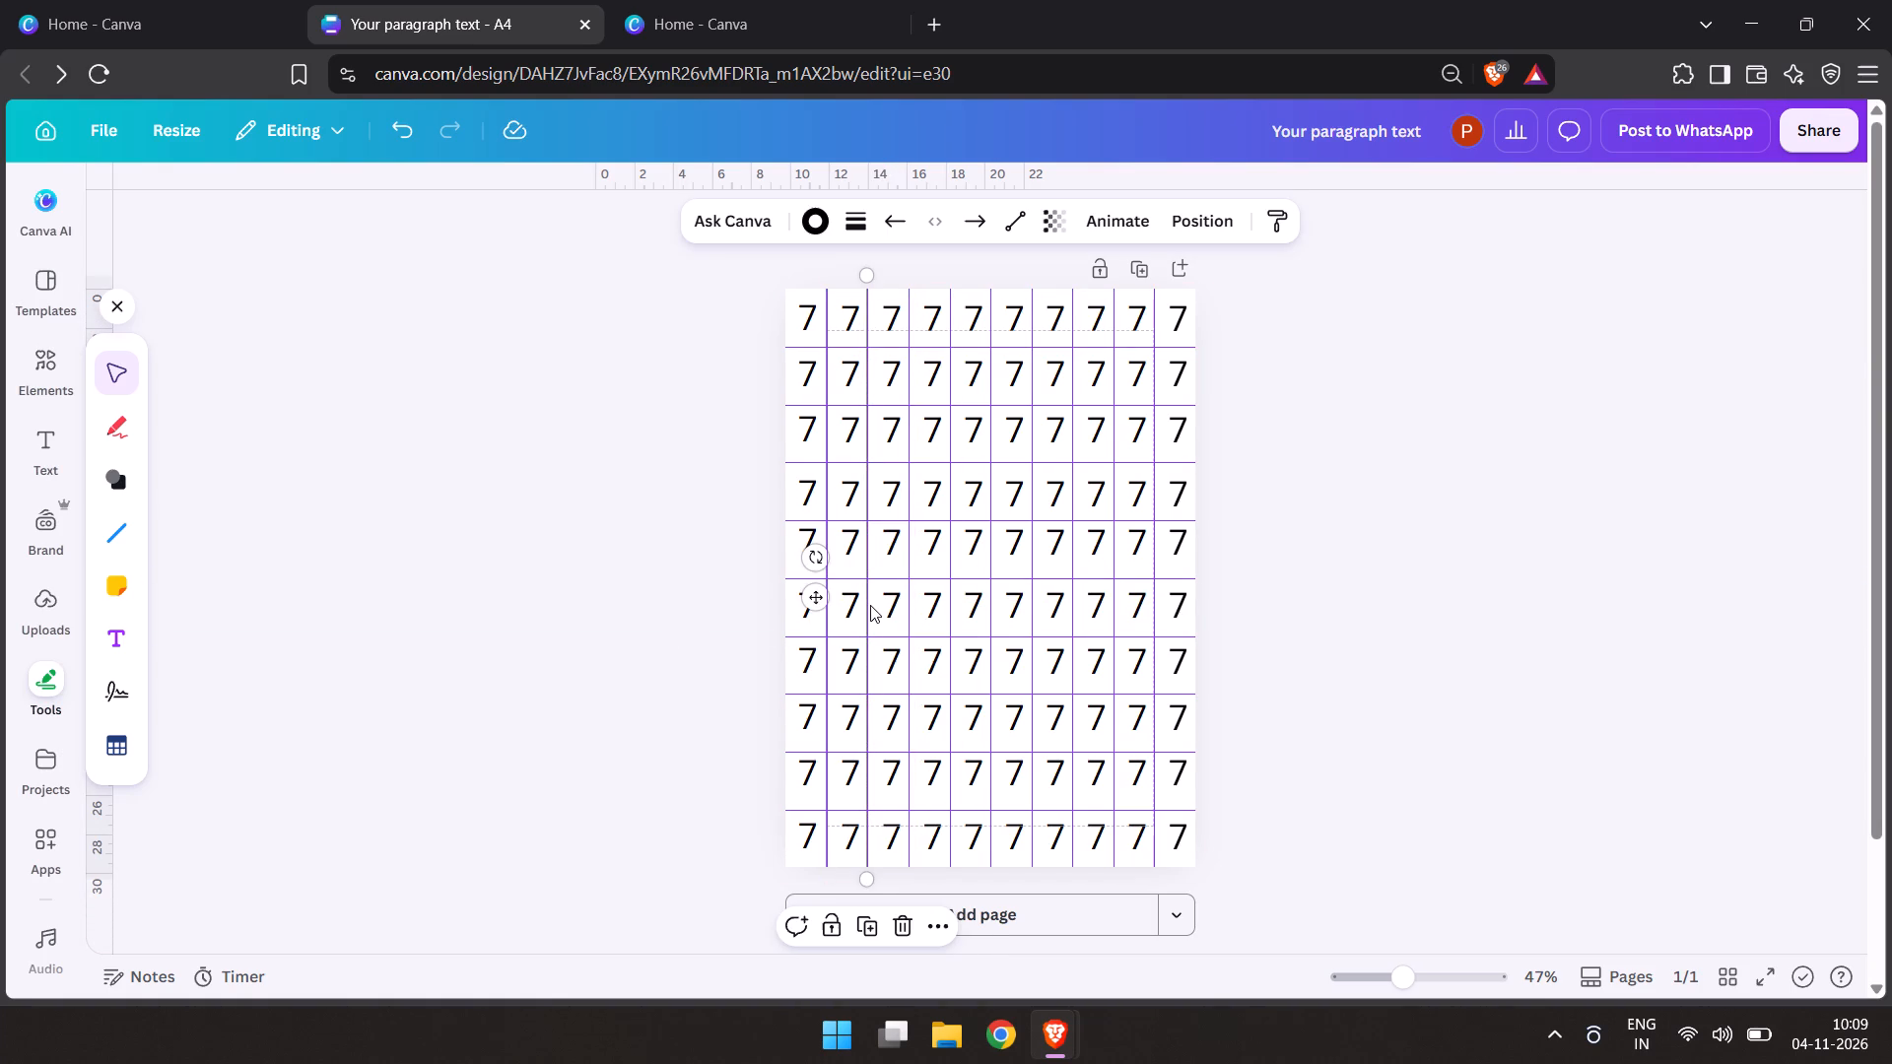
{"action": "key", "text": "ctrl+d"}
{"action": "key", "text": "ctrl+d"}
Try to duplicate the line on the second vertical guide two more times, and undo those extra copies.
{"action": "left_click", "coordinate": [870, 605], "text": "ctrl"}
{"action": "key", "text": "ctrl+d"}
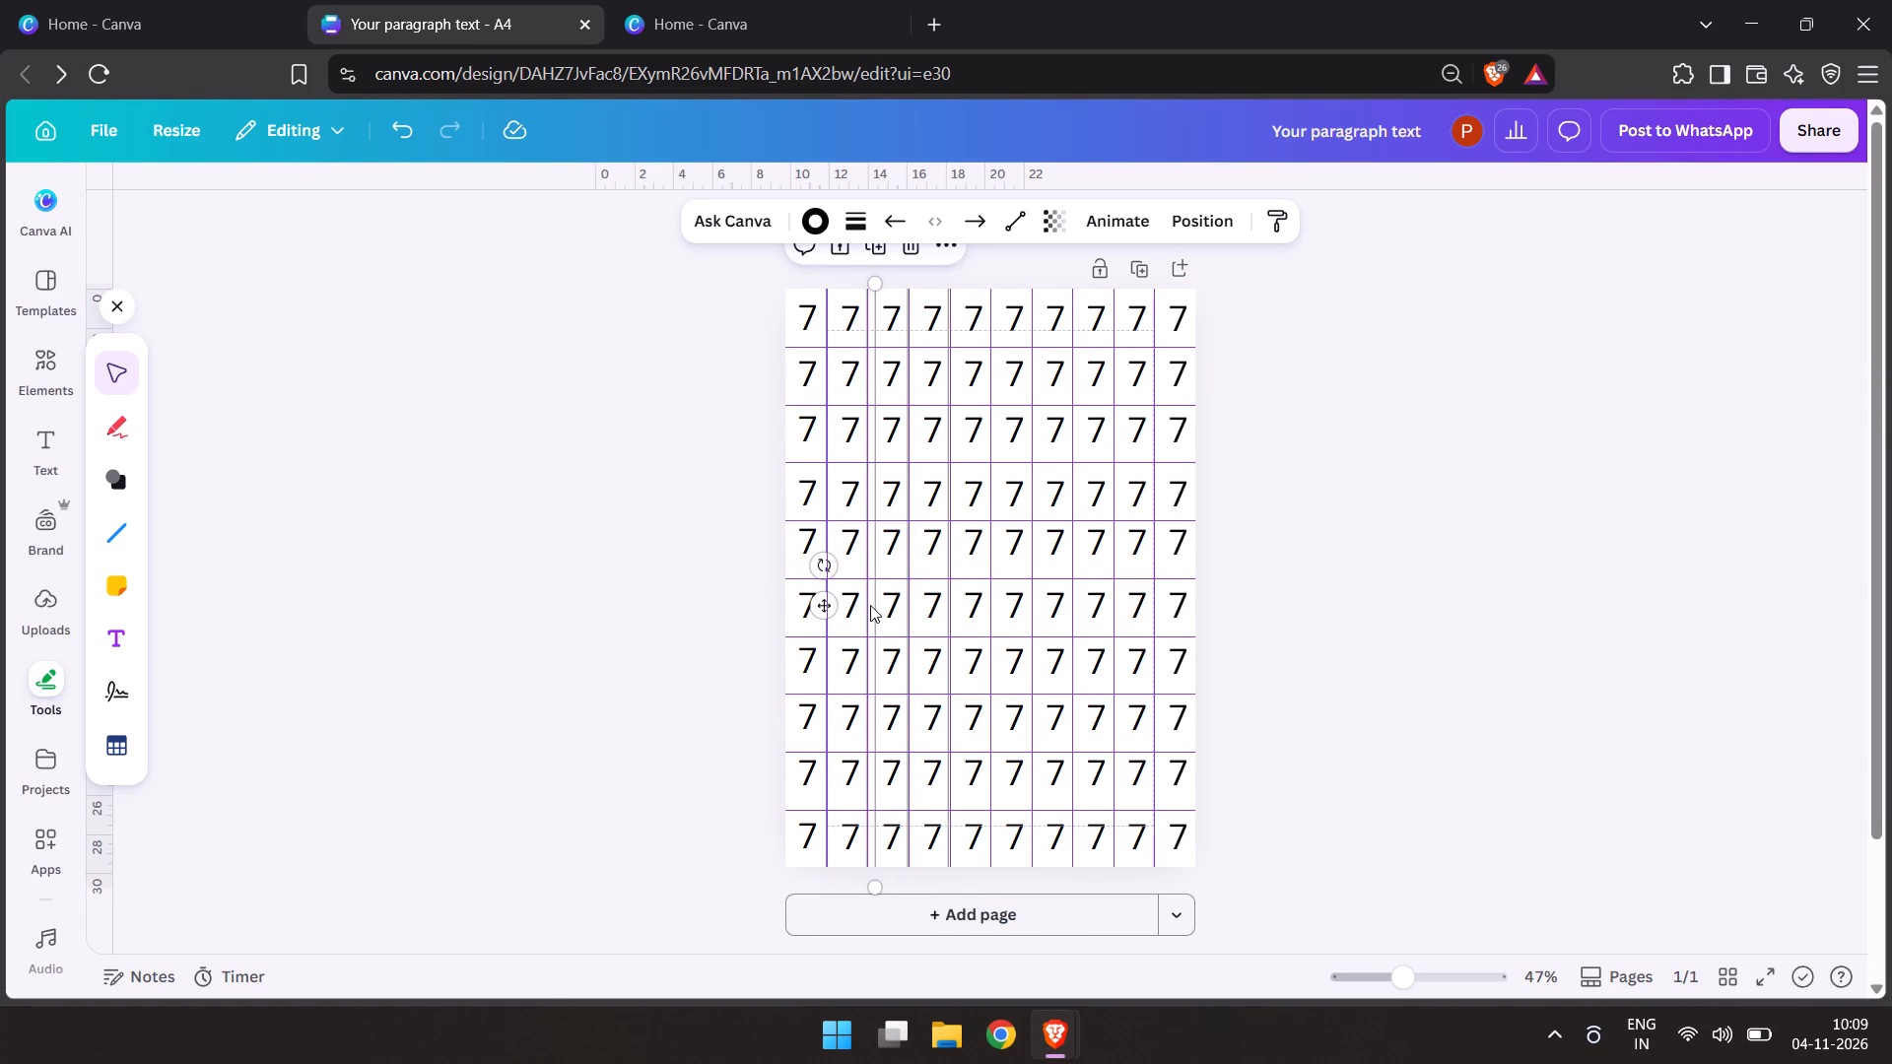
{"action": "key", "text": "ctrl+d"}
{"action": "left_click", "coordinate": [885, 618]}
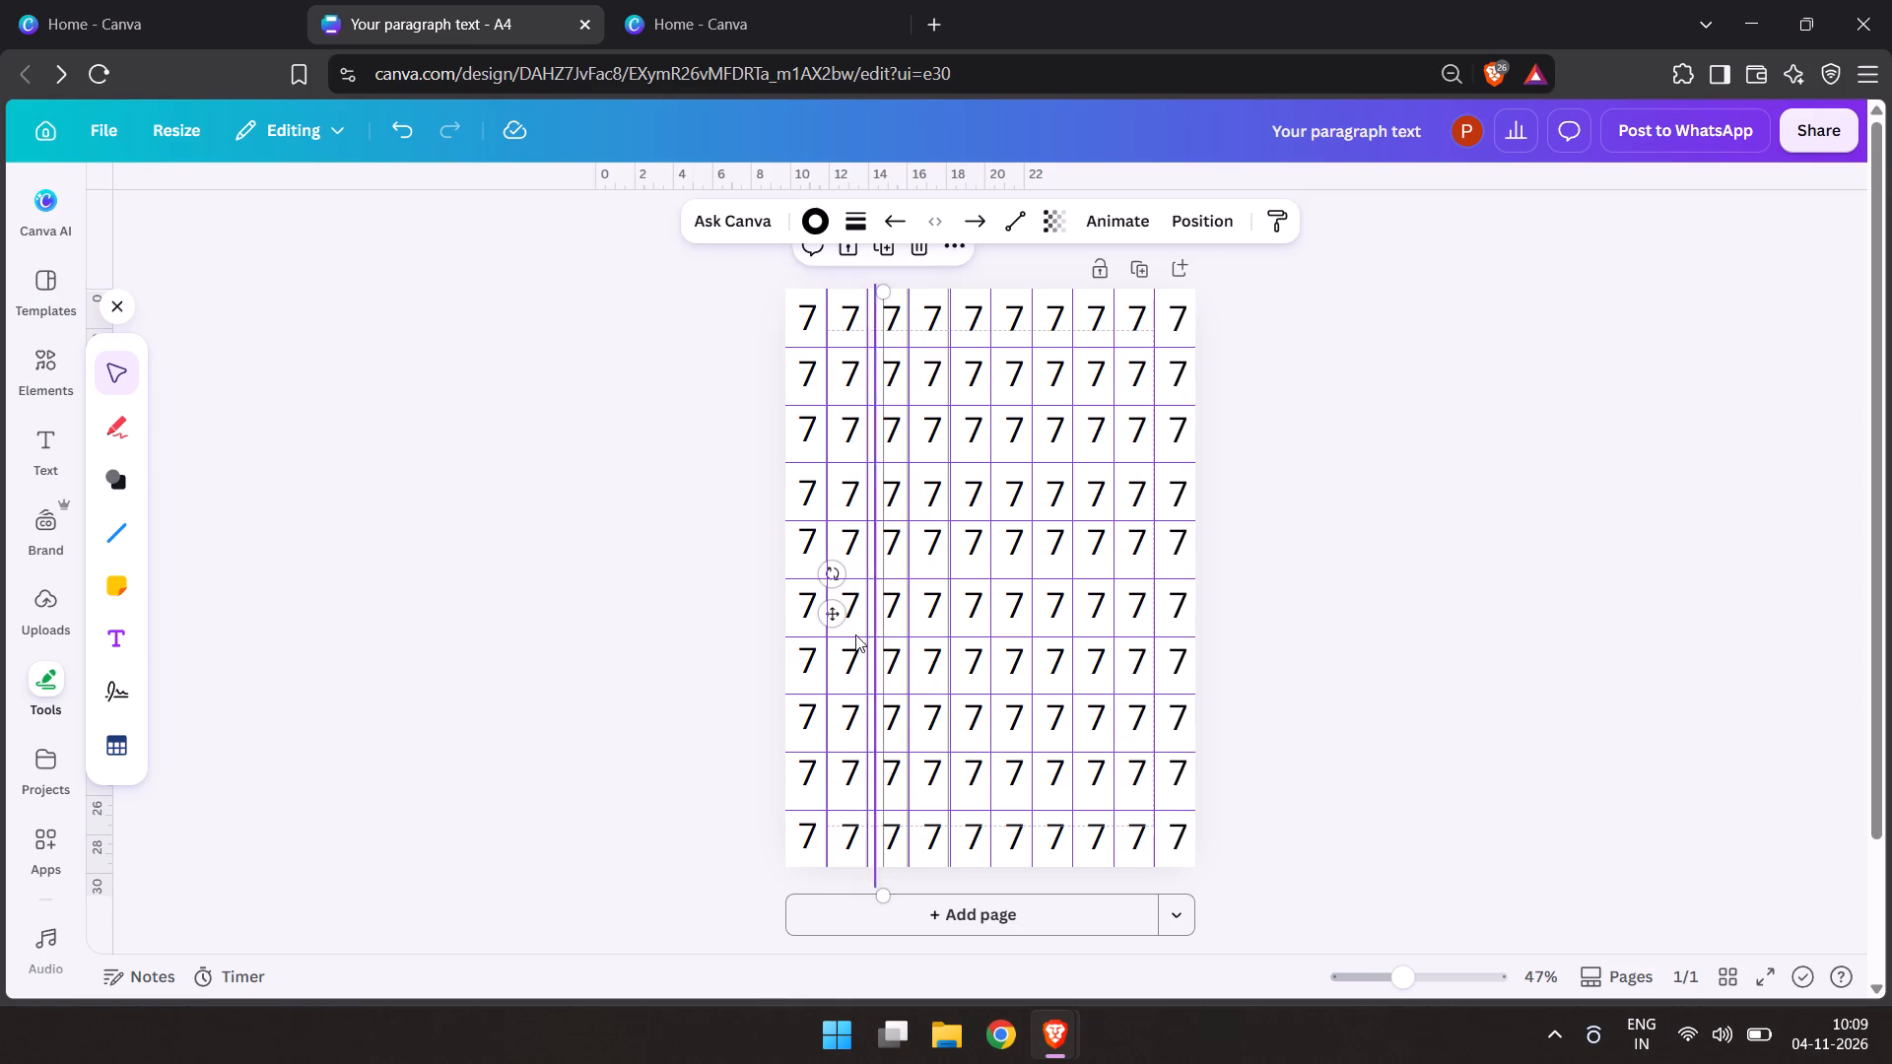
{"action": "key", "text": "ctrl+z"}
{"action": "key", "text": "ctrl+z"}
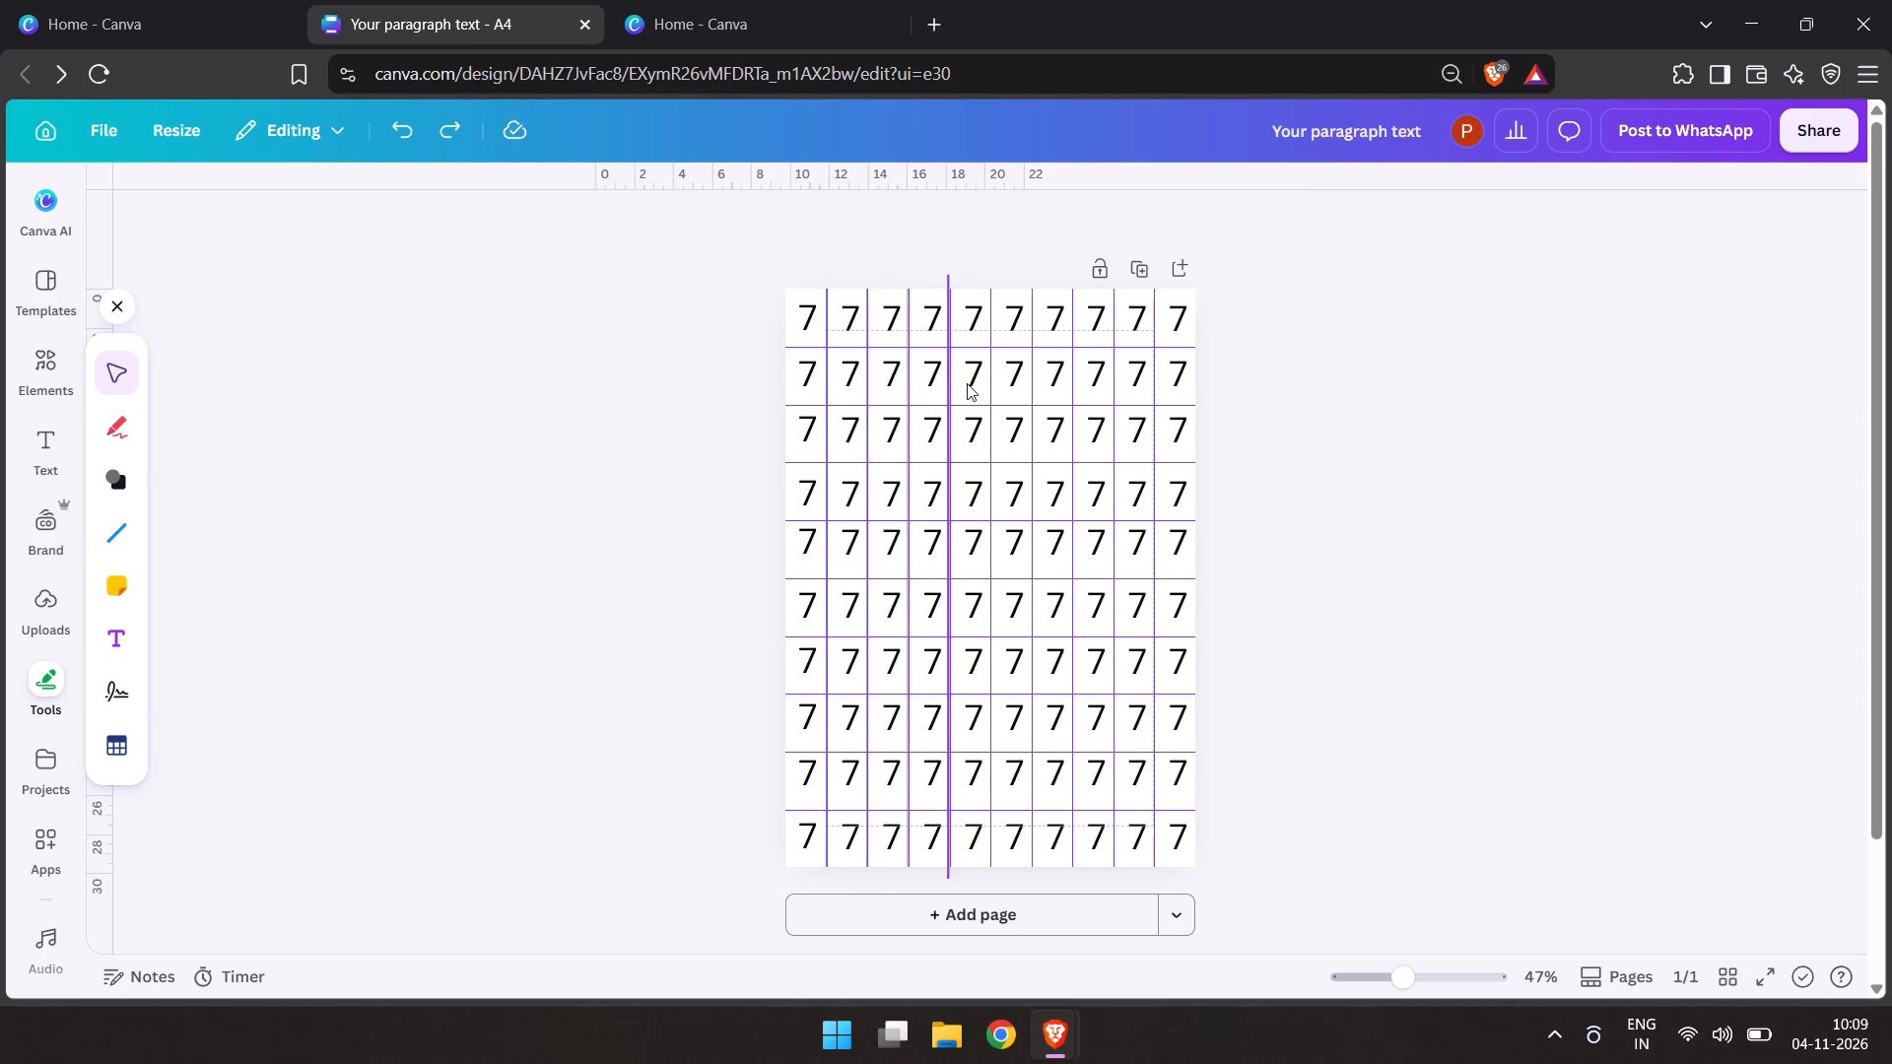
Move the line at the fourth vertical guide onto the fifth vertical guide.
{"action": "left_click", "coordinate": [946, 538]}
{"action": "left_click_drag", "start_coordinate": [899, 598], "coordinate": [940, 598]}
{"action": "key", "text": "ctrl+v"}
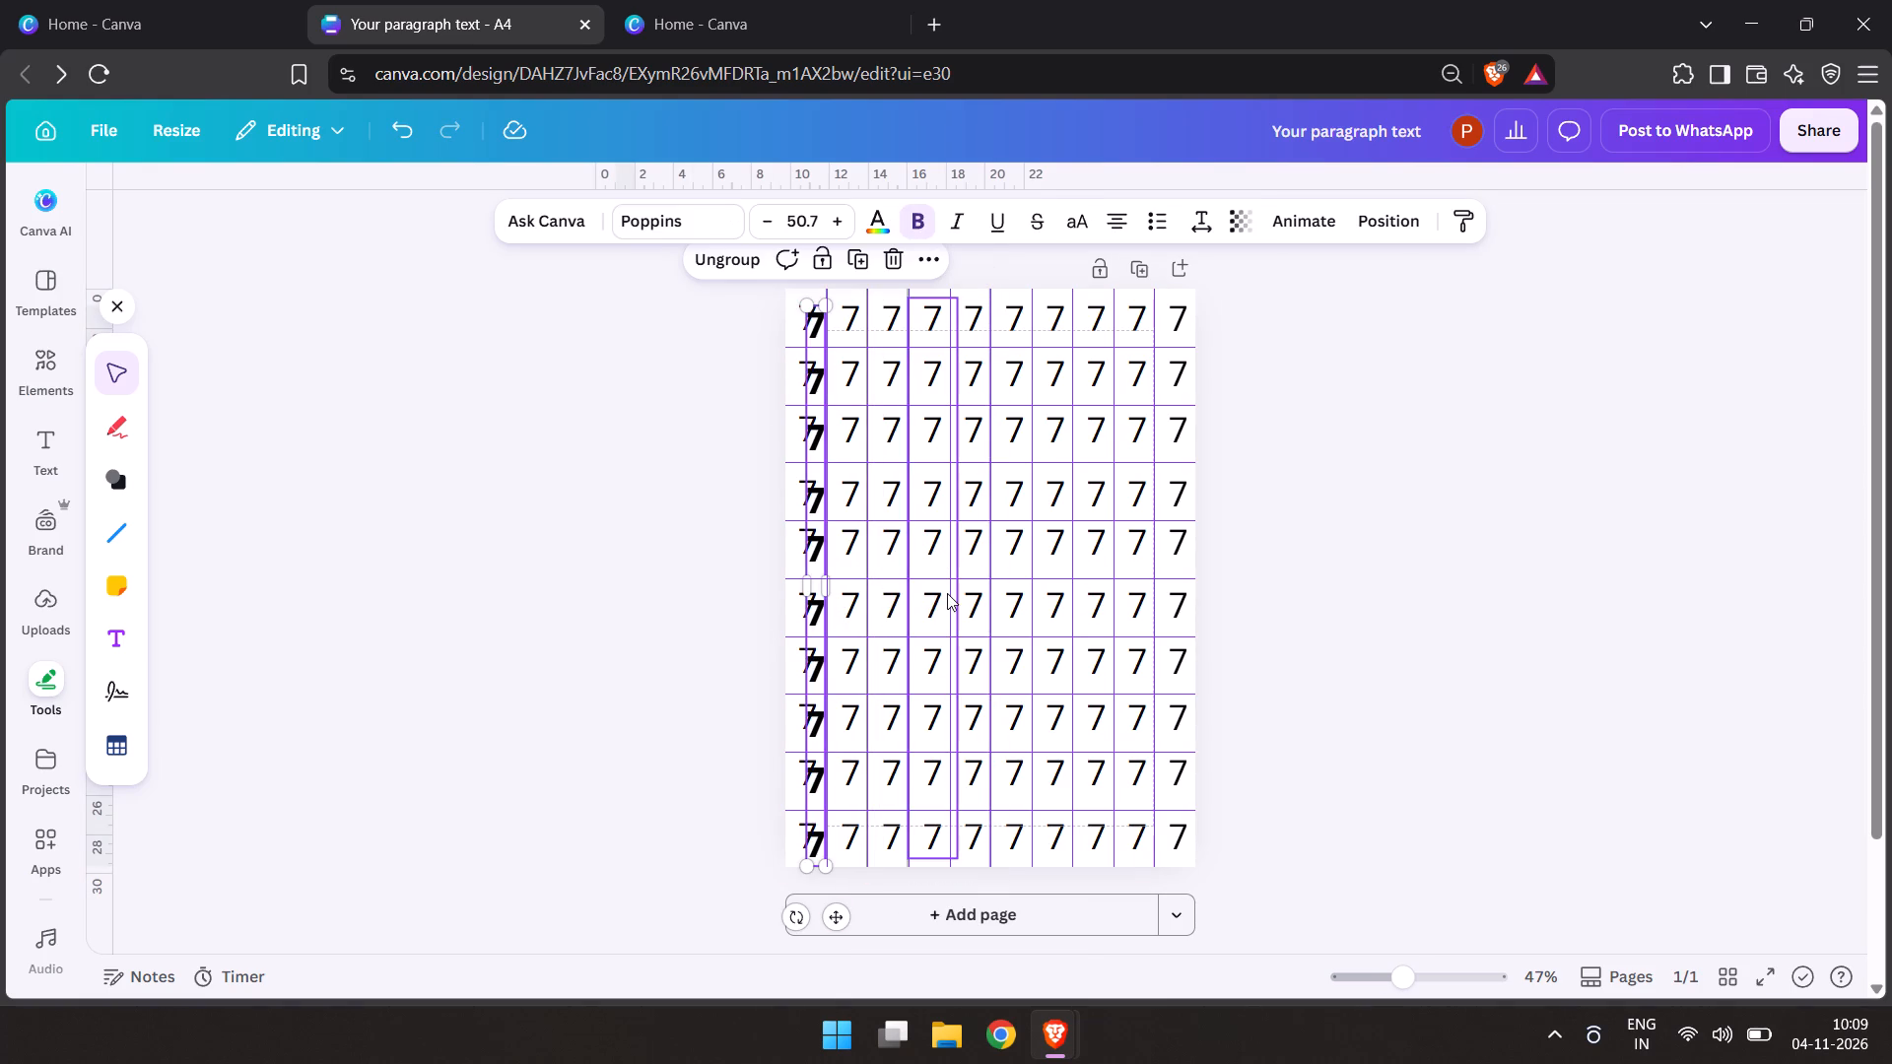
{"action": "key", "text": "ctrl+z"}
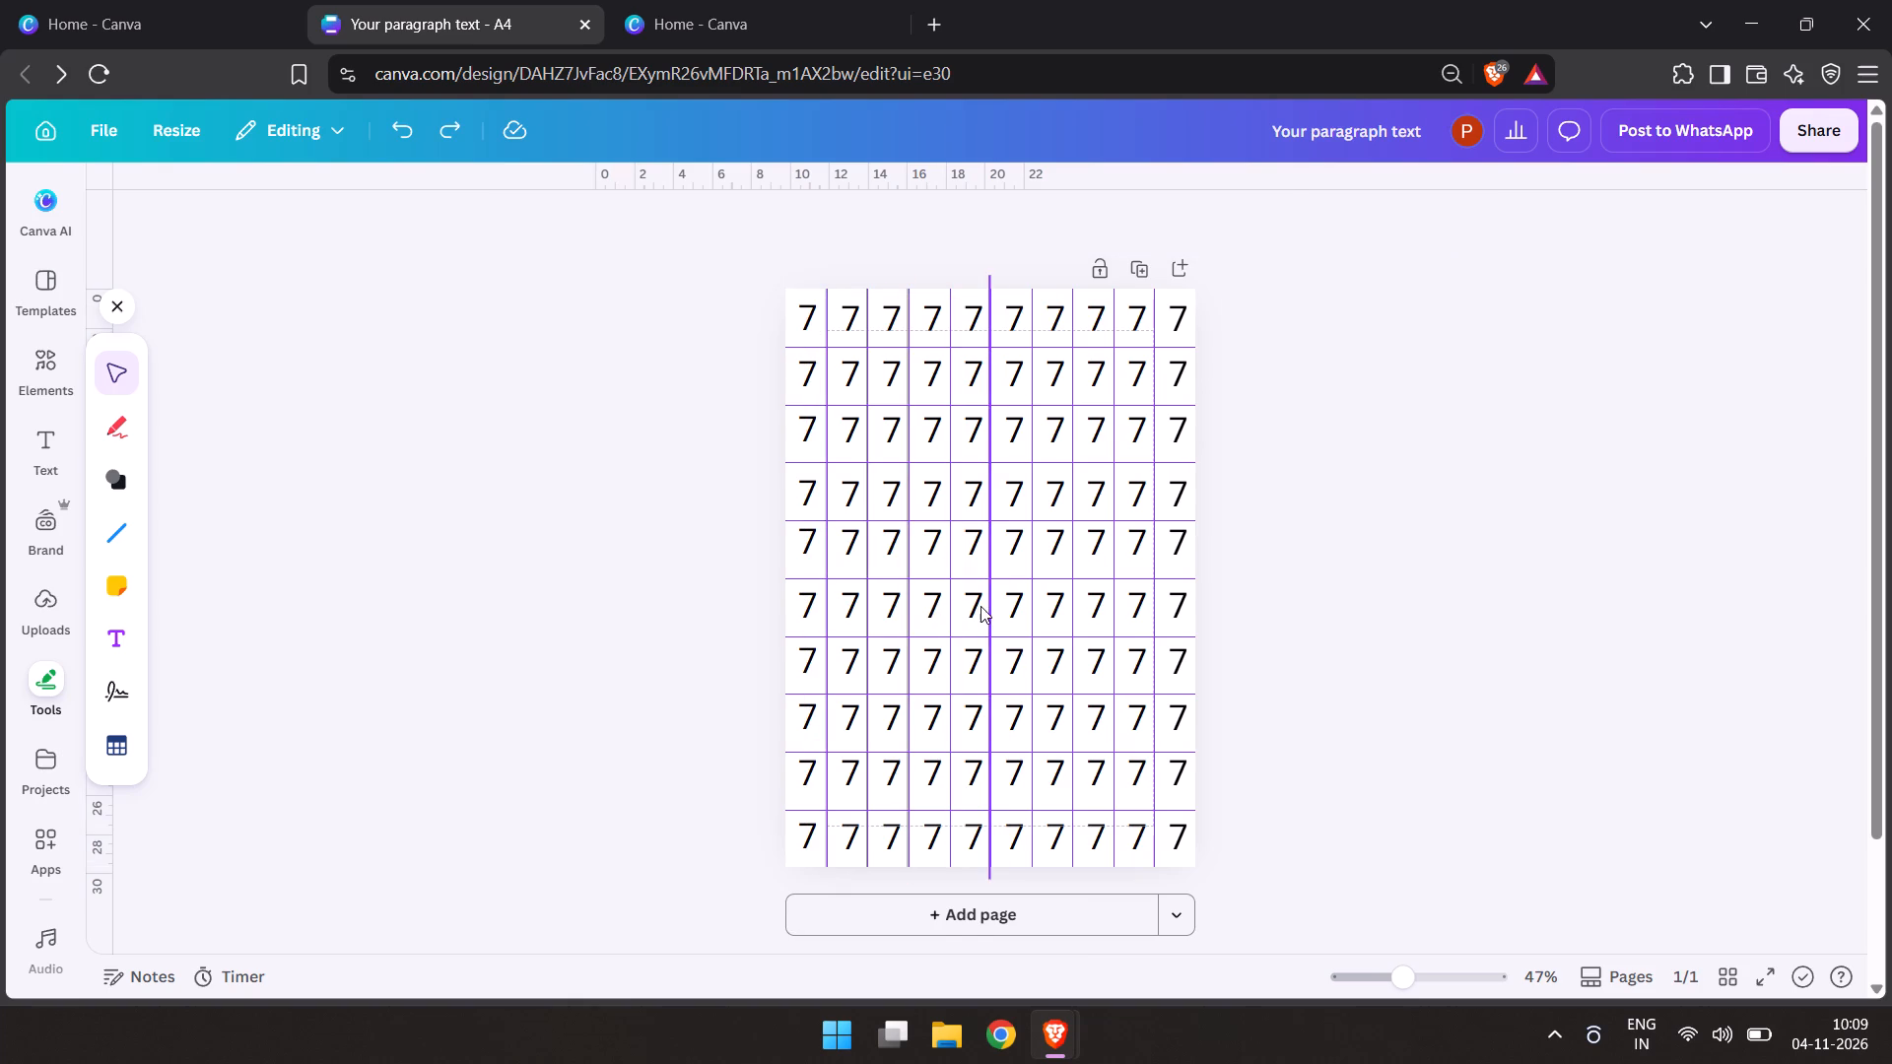
Copy the line on the fifth vertical guide and place pasted copies on the sixth and seventh vertical guides.
{"action": "left_click", "coordinate": [982, 607]}
{"action": "key", "text": "ctrl+c"}
{"action": "key", "text": "ctrl+v"}
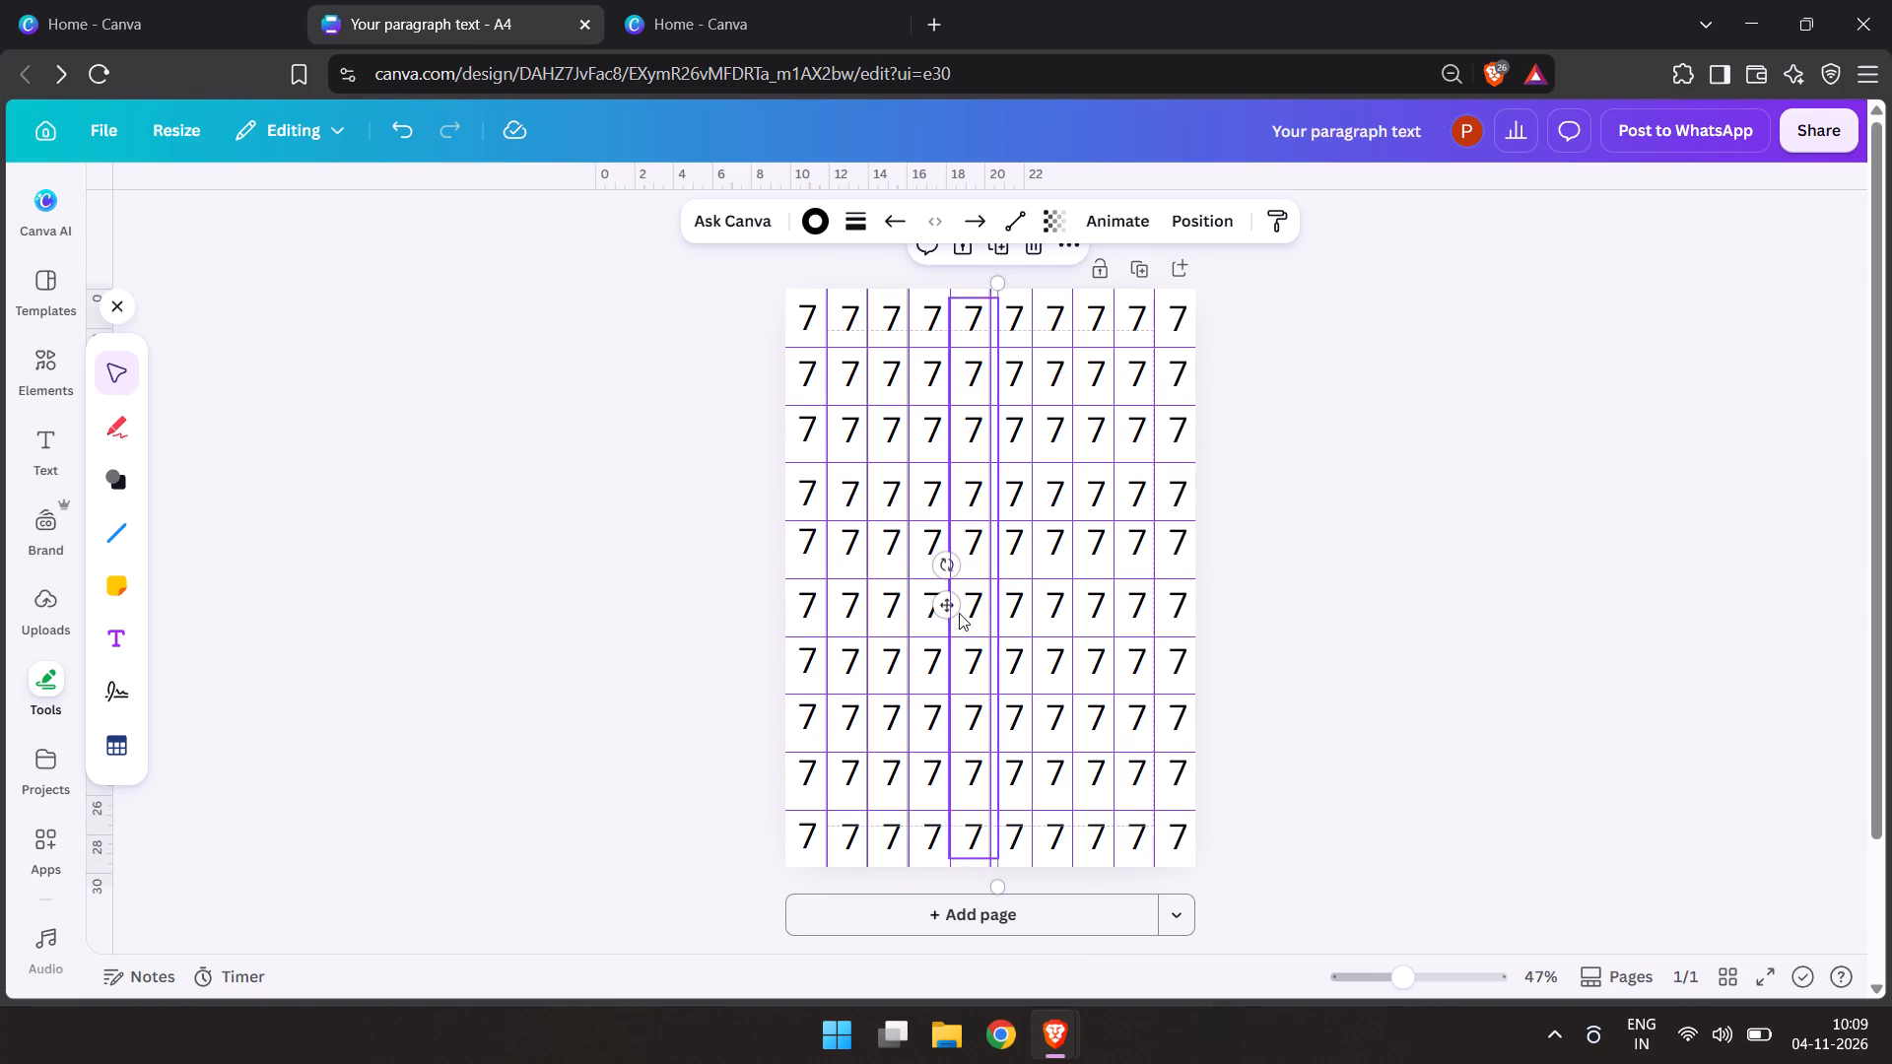
{"action": "left_click_drag", "start_coordinate": [953, 612], "coordinate": [986, 613]}
{"action": "key", "text": "ctrl+v"}
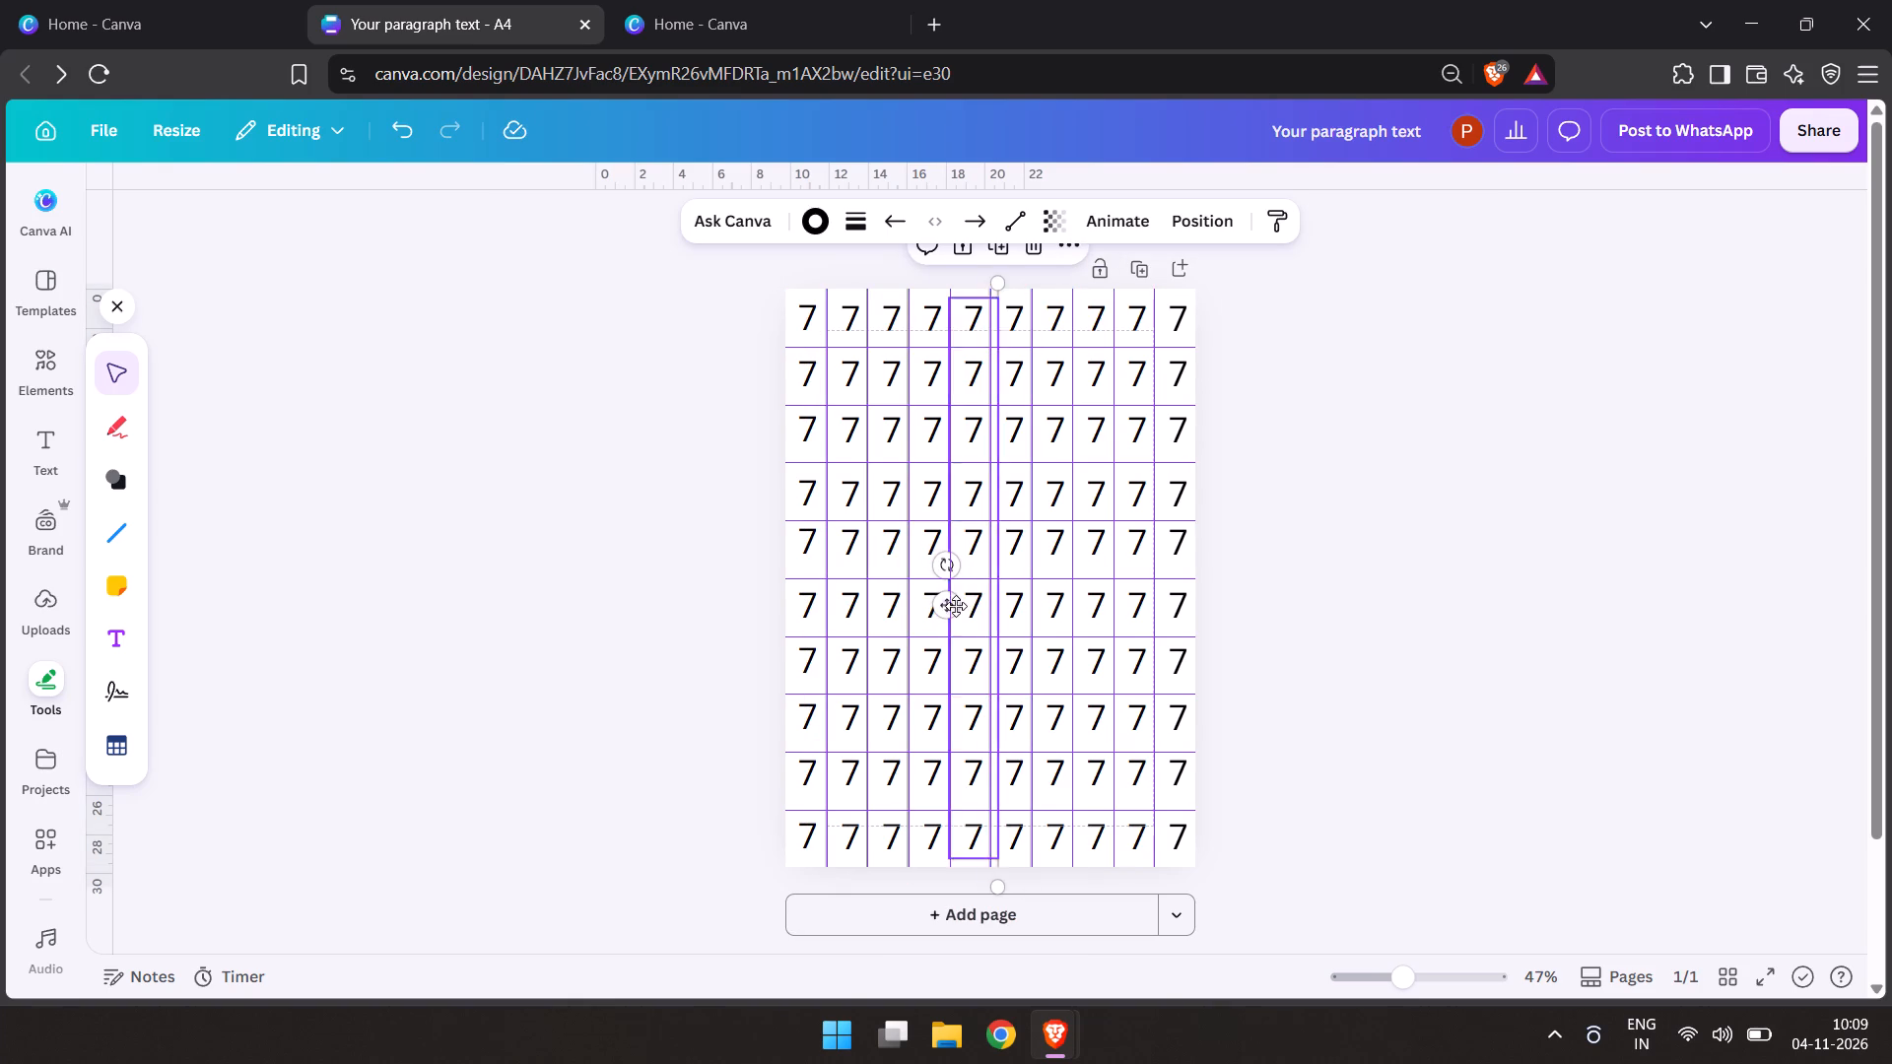
{"action": "left_click_drag", "start_coordinate": [952, 606], "coordinate": [1025, 606]}
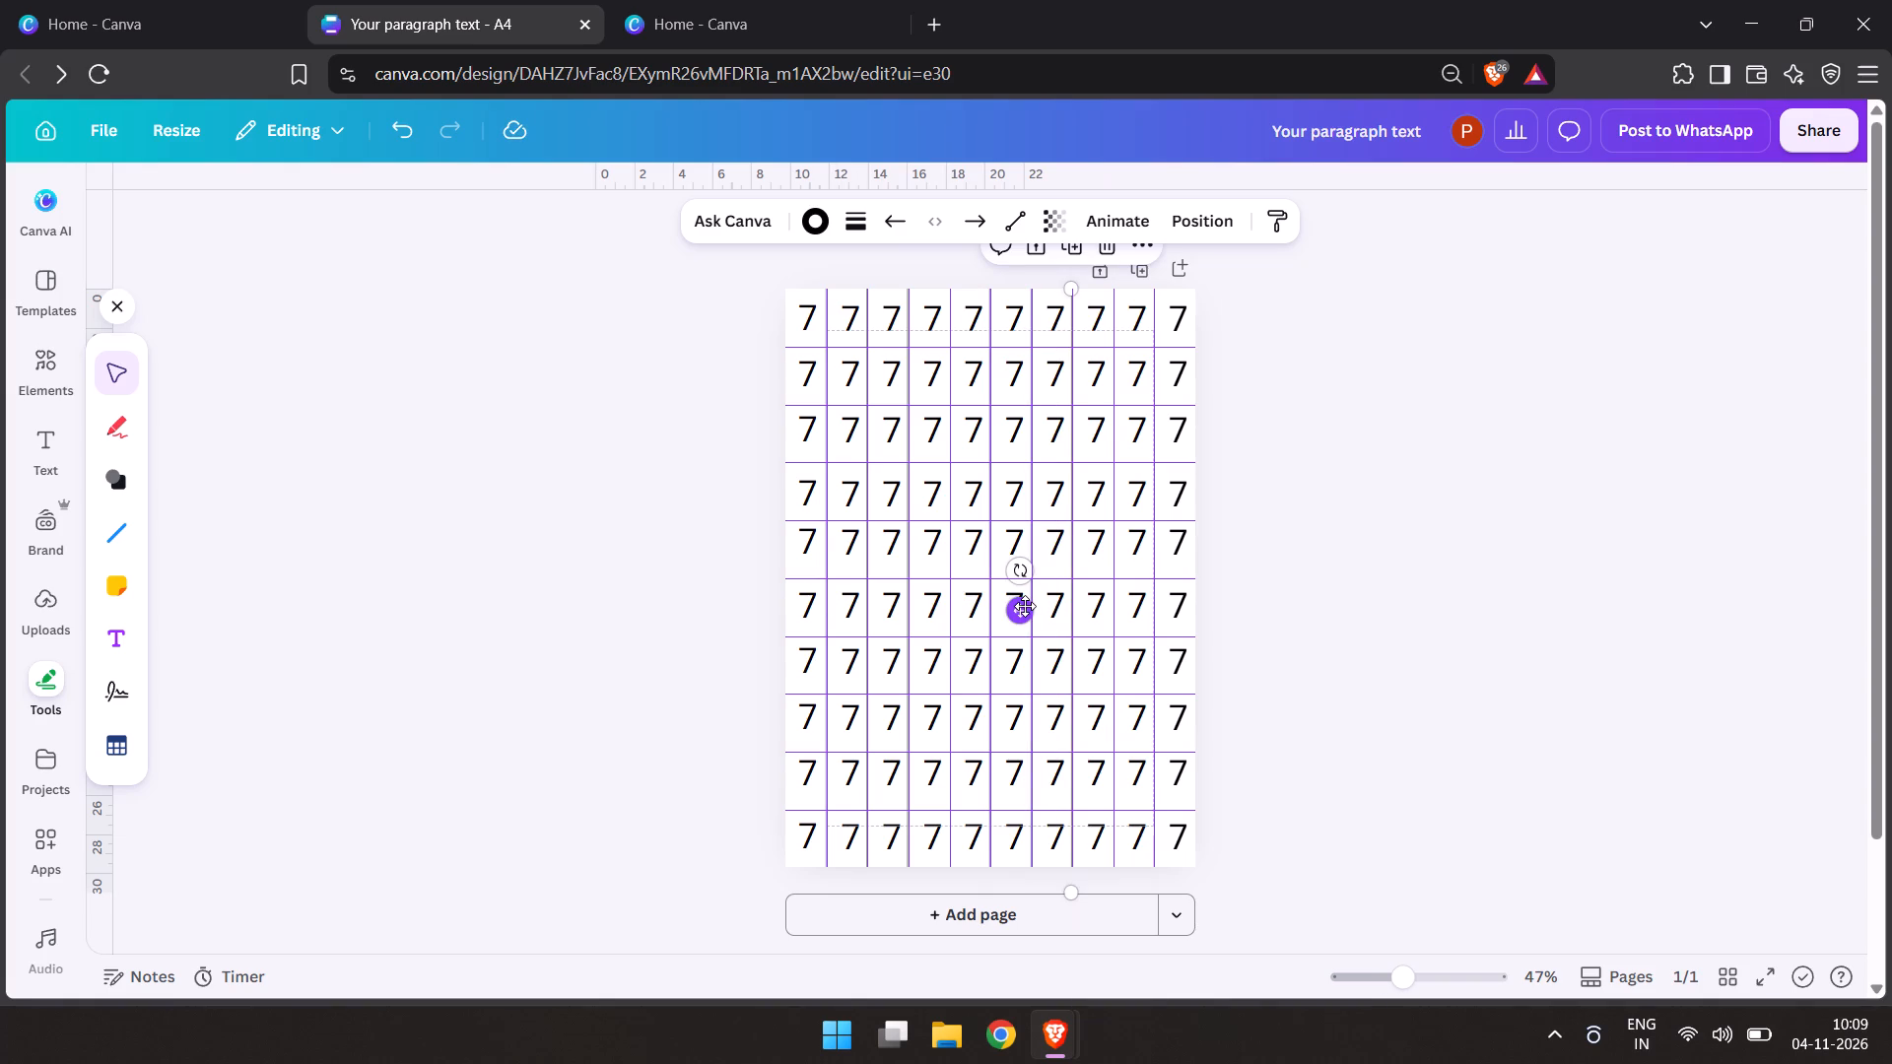
Paste another copy of the vertical line and align it precisely with the eighth vertical guide.
{"action": "key", "text": "ctrl+v"}
{"action": "left_click_drag", "start_coordinate": [955, 603], "coordinate": [1097, 602]}
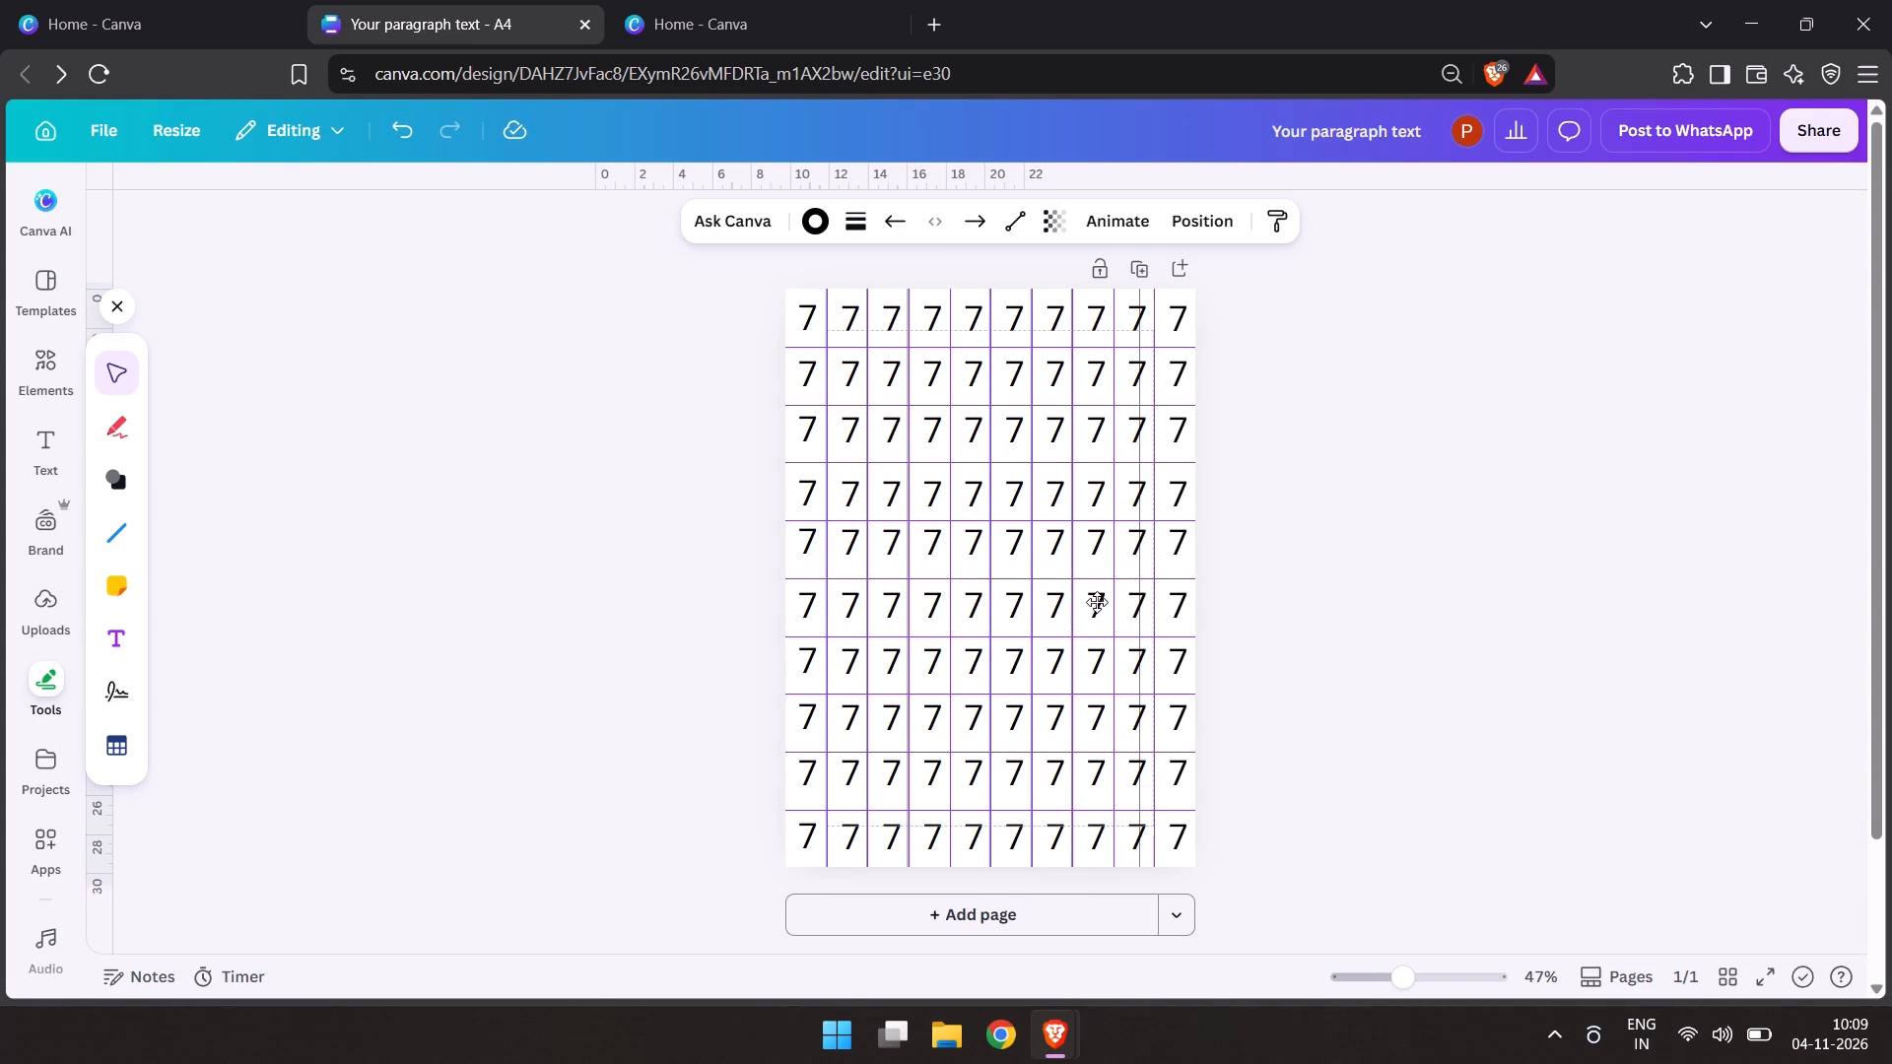
{"action": "left_click_drag", "start_coordinate": [1097, 602], "coordinate": [1068, 591]}
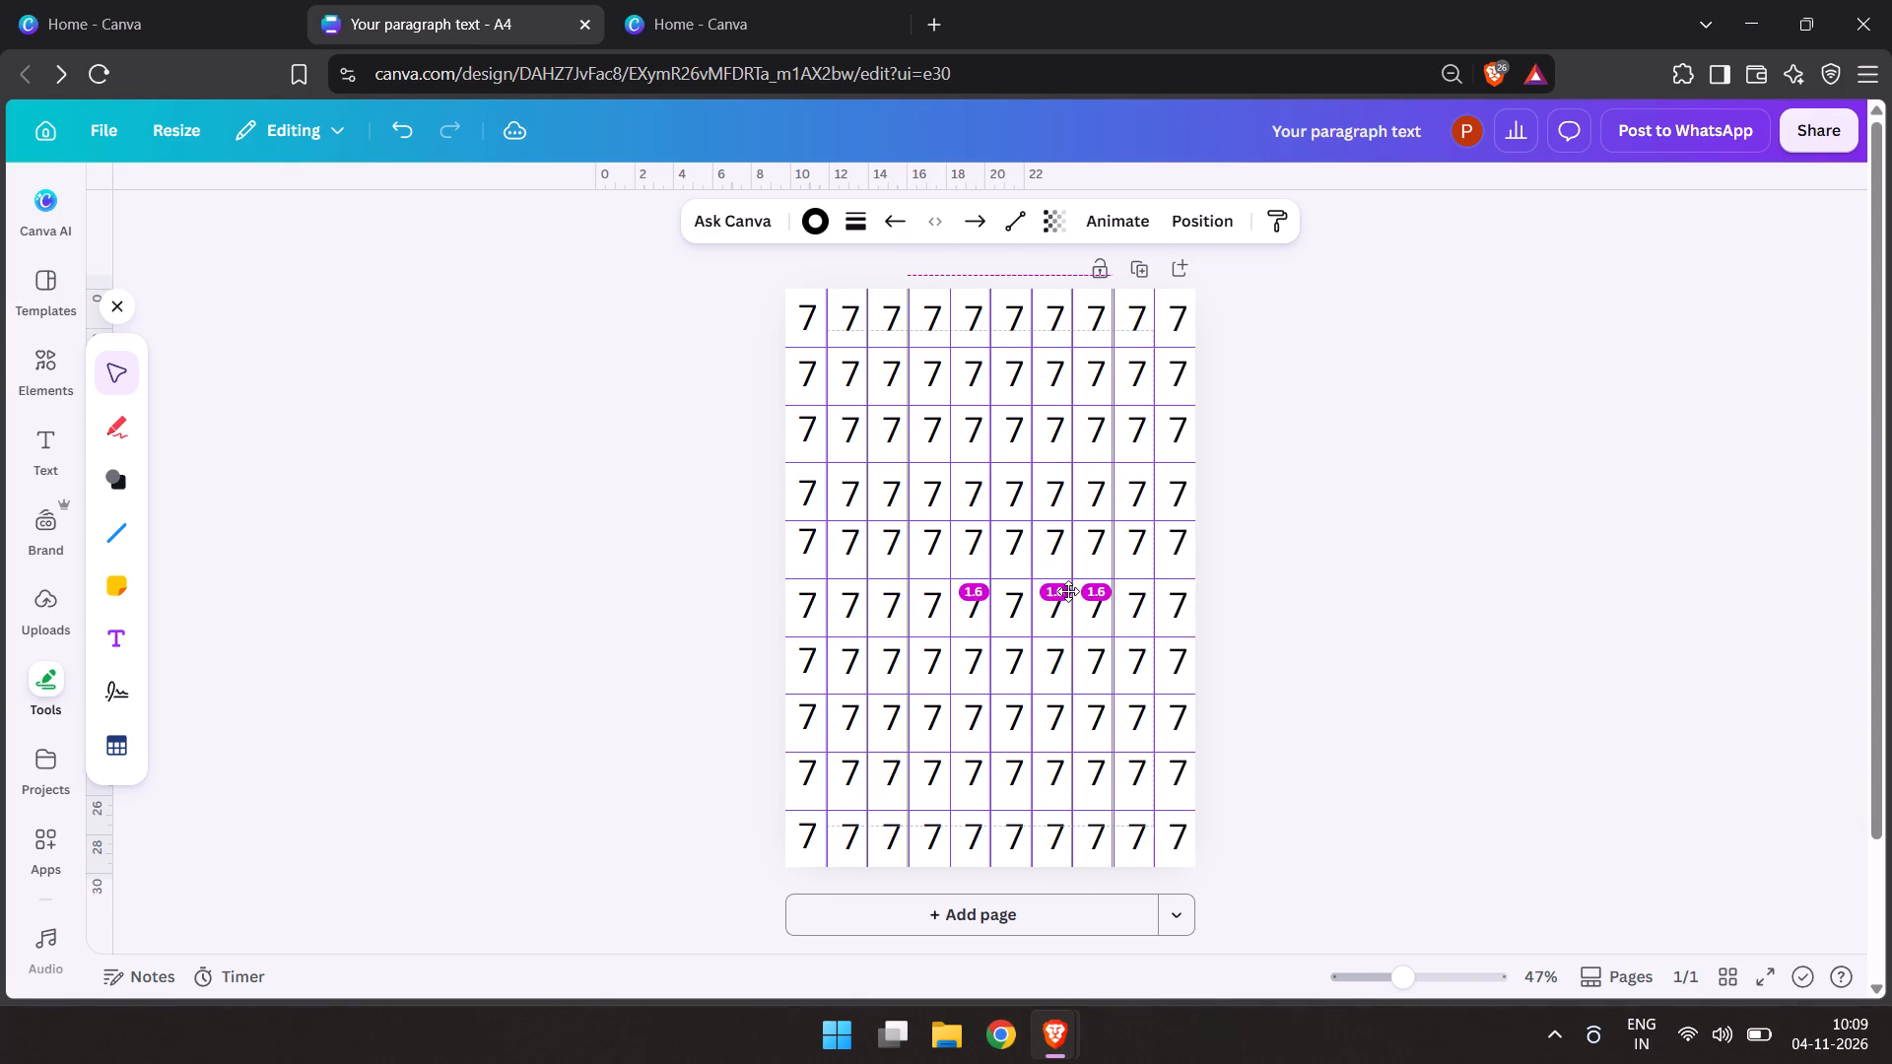
{"action": "left_click_drag", "start_coordinate": [1068, 591], "coordinate": [1072, 591]}
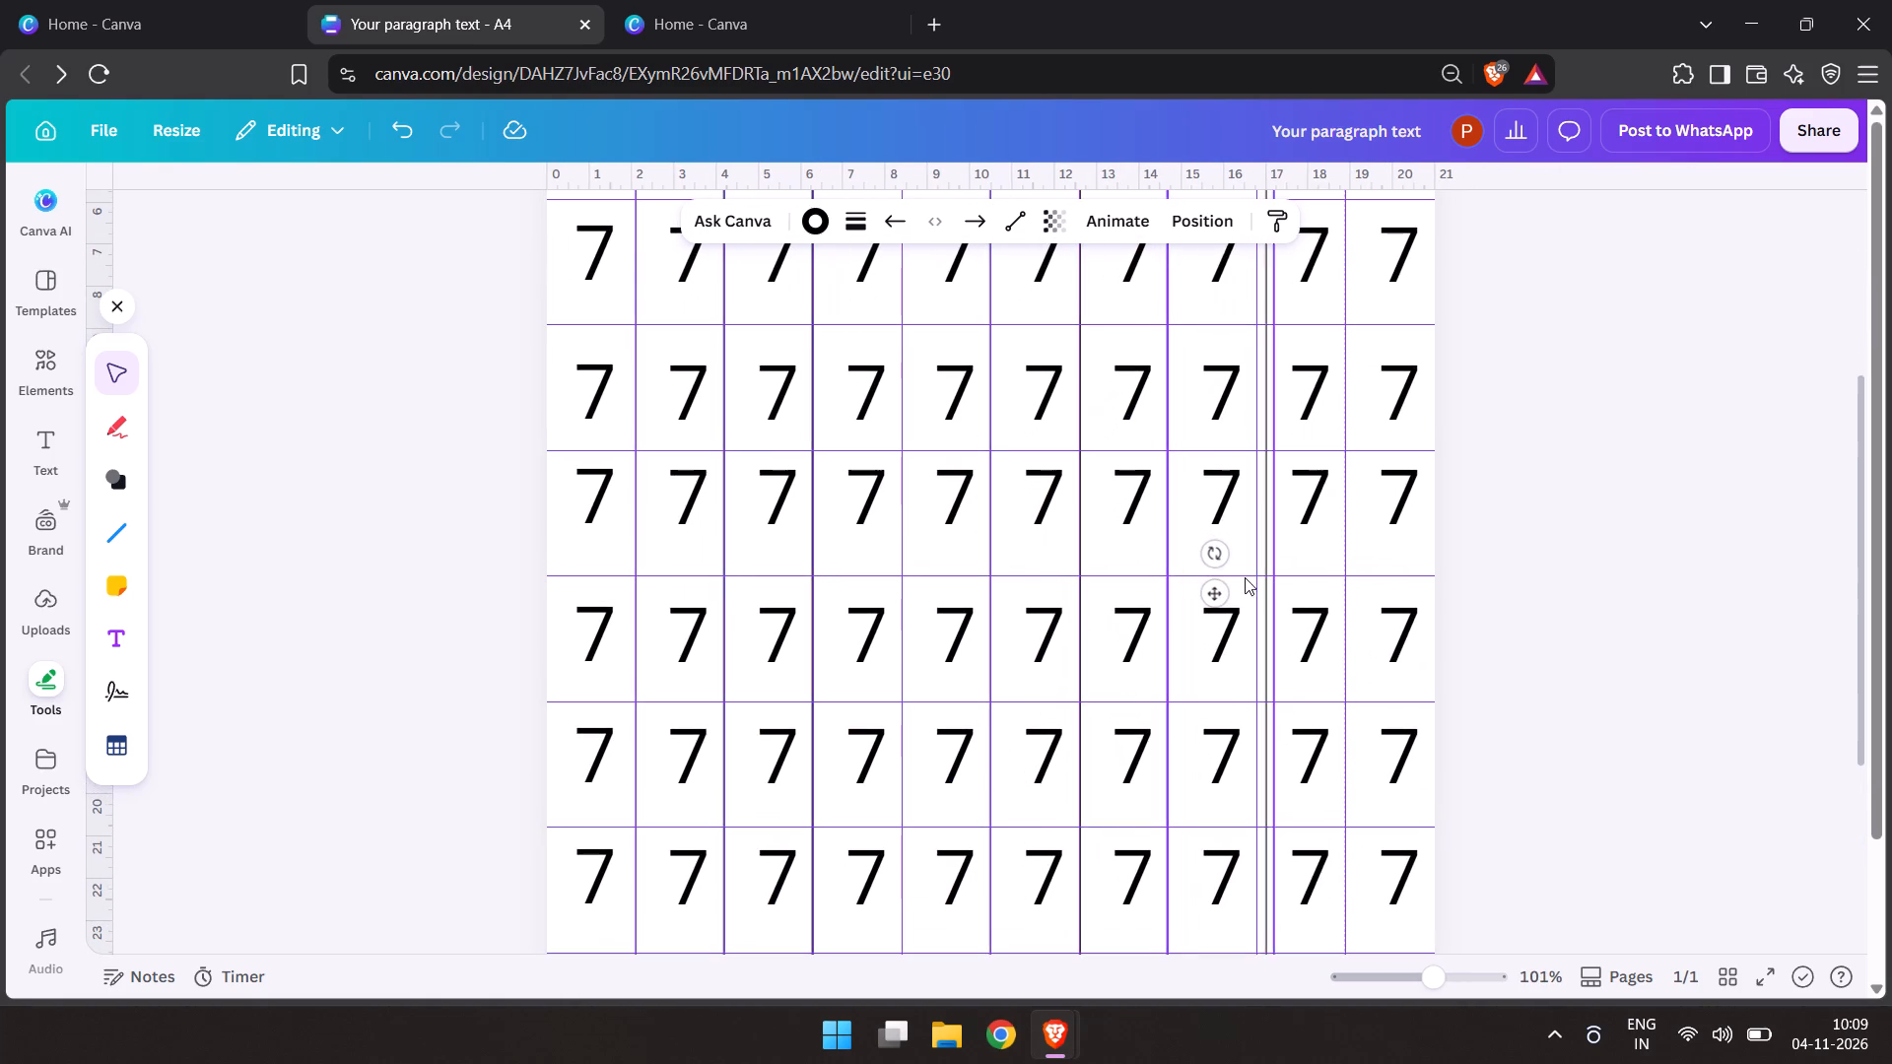
{"action": "left_click_drag", "start_coordinate": [1266, 587], "coordinate": [1256, 586]}
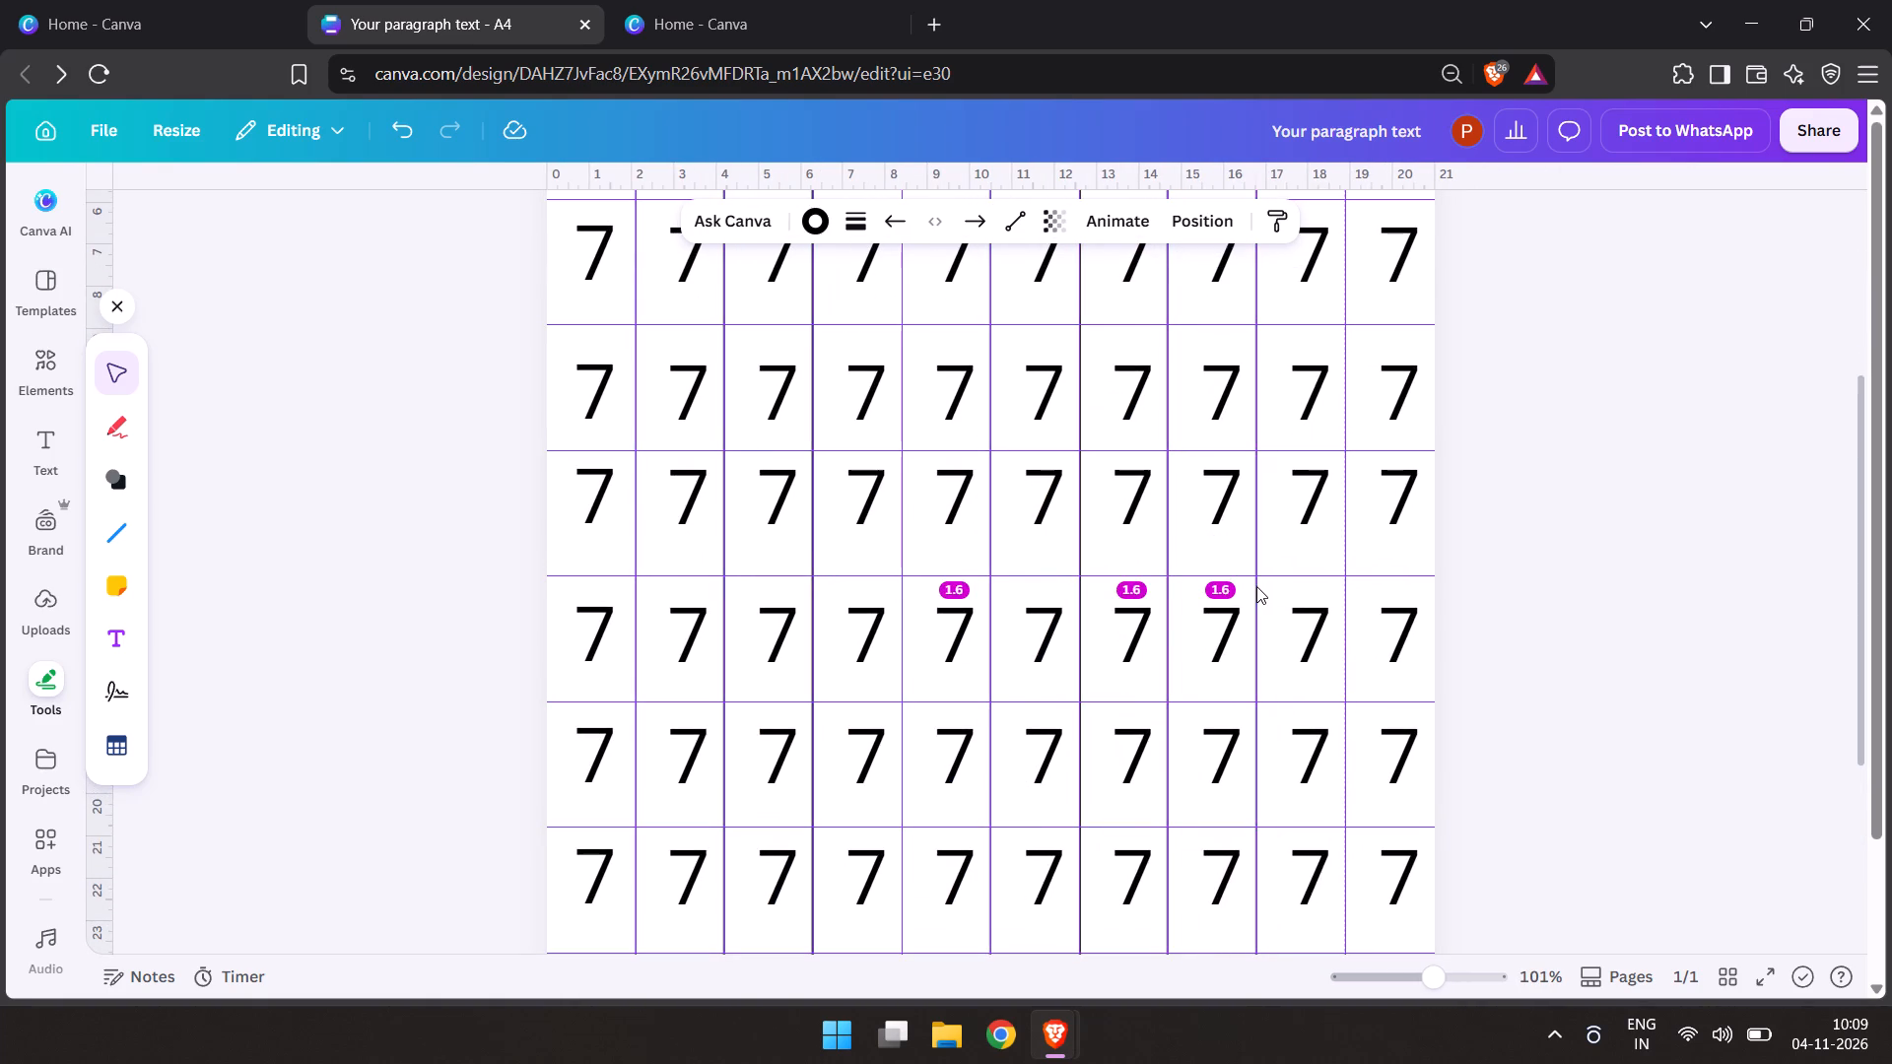
Paste another copy of the vertical line and place it on the ninth vertical guide.
{"action": "key", "text": "ctrl+v"}
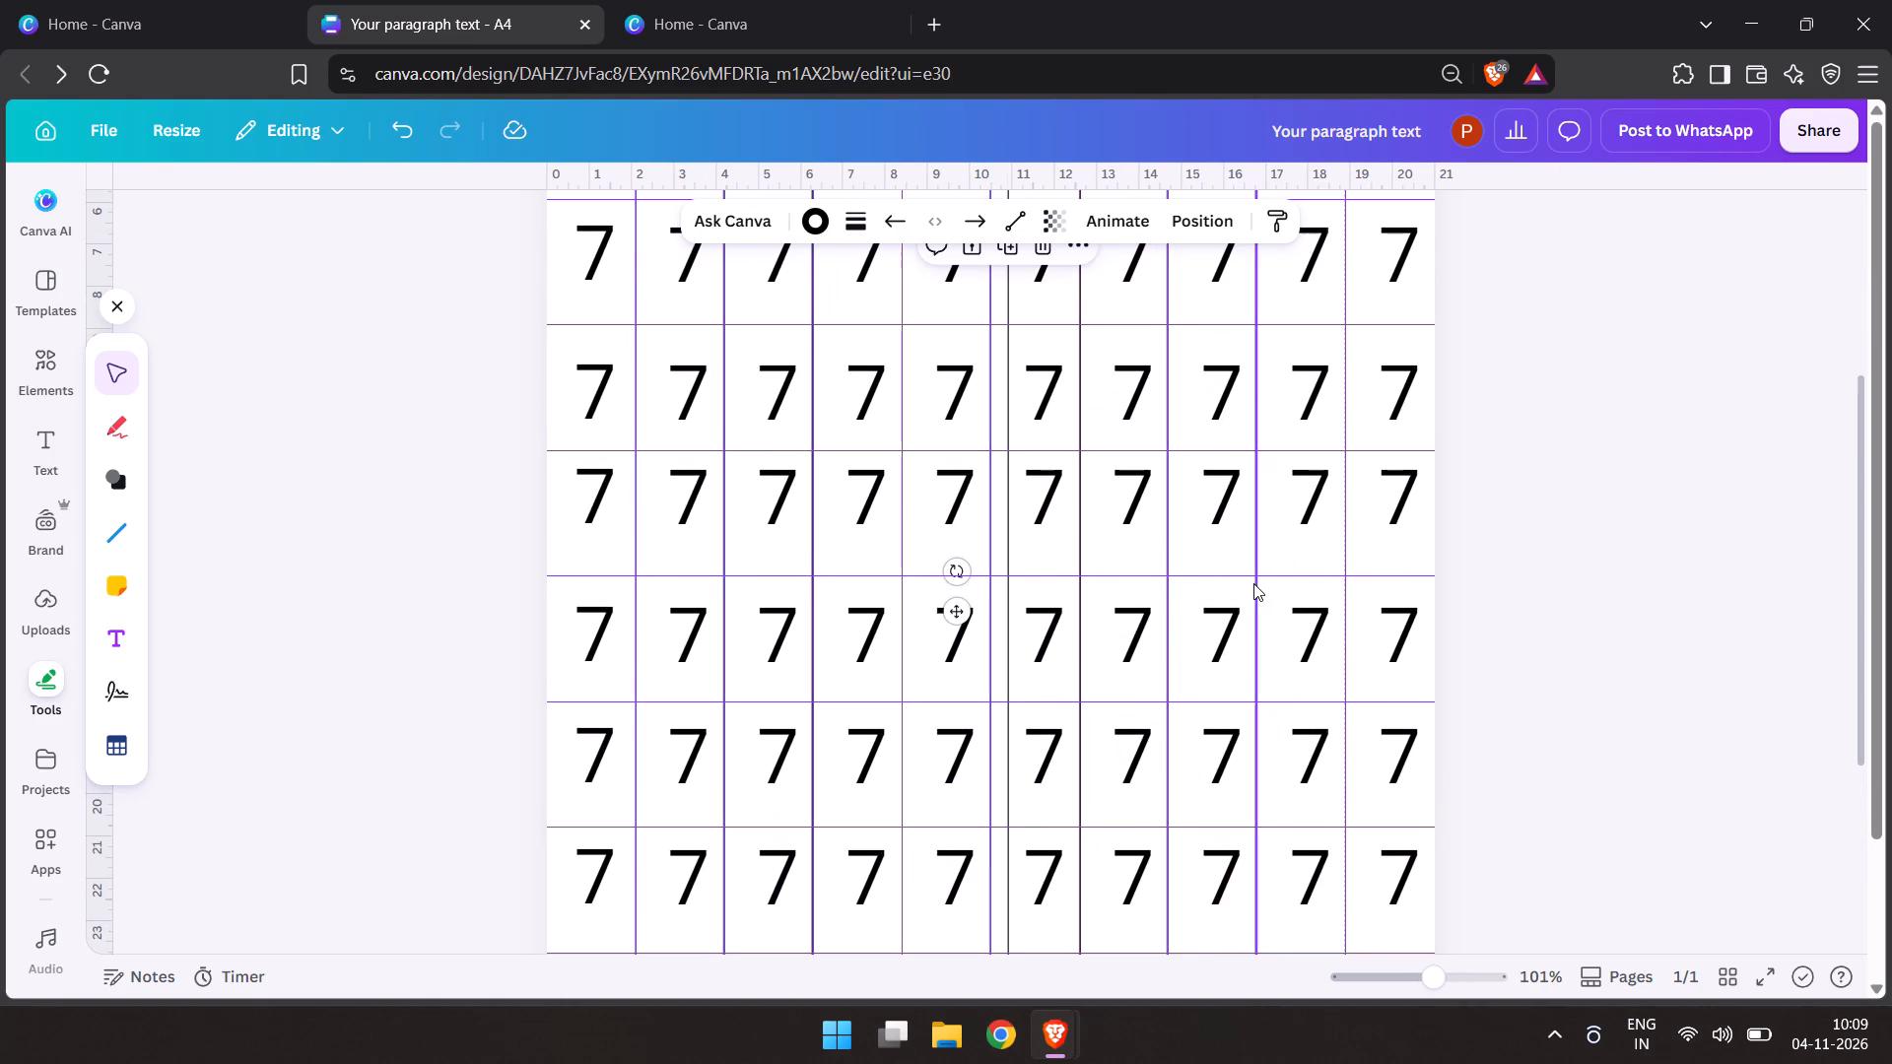
{"action": "left_click_drag", "start_coordinate": [1007, 645], "coordinate": [1332, 653]}
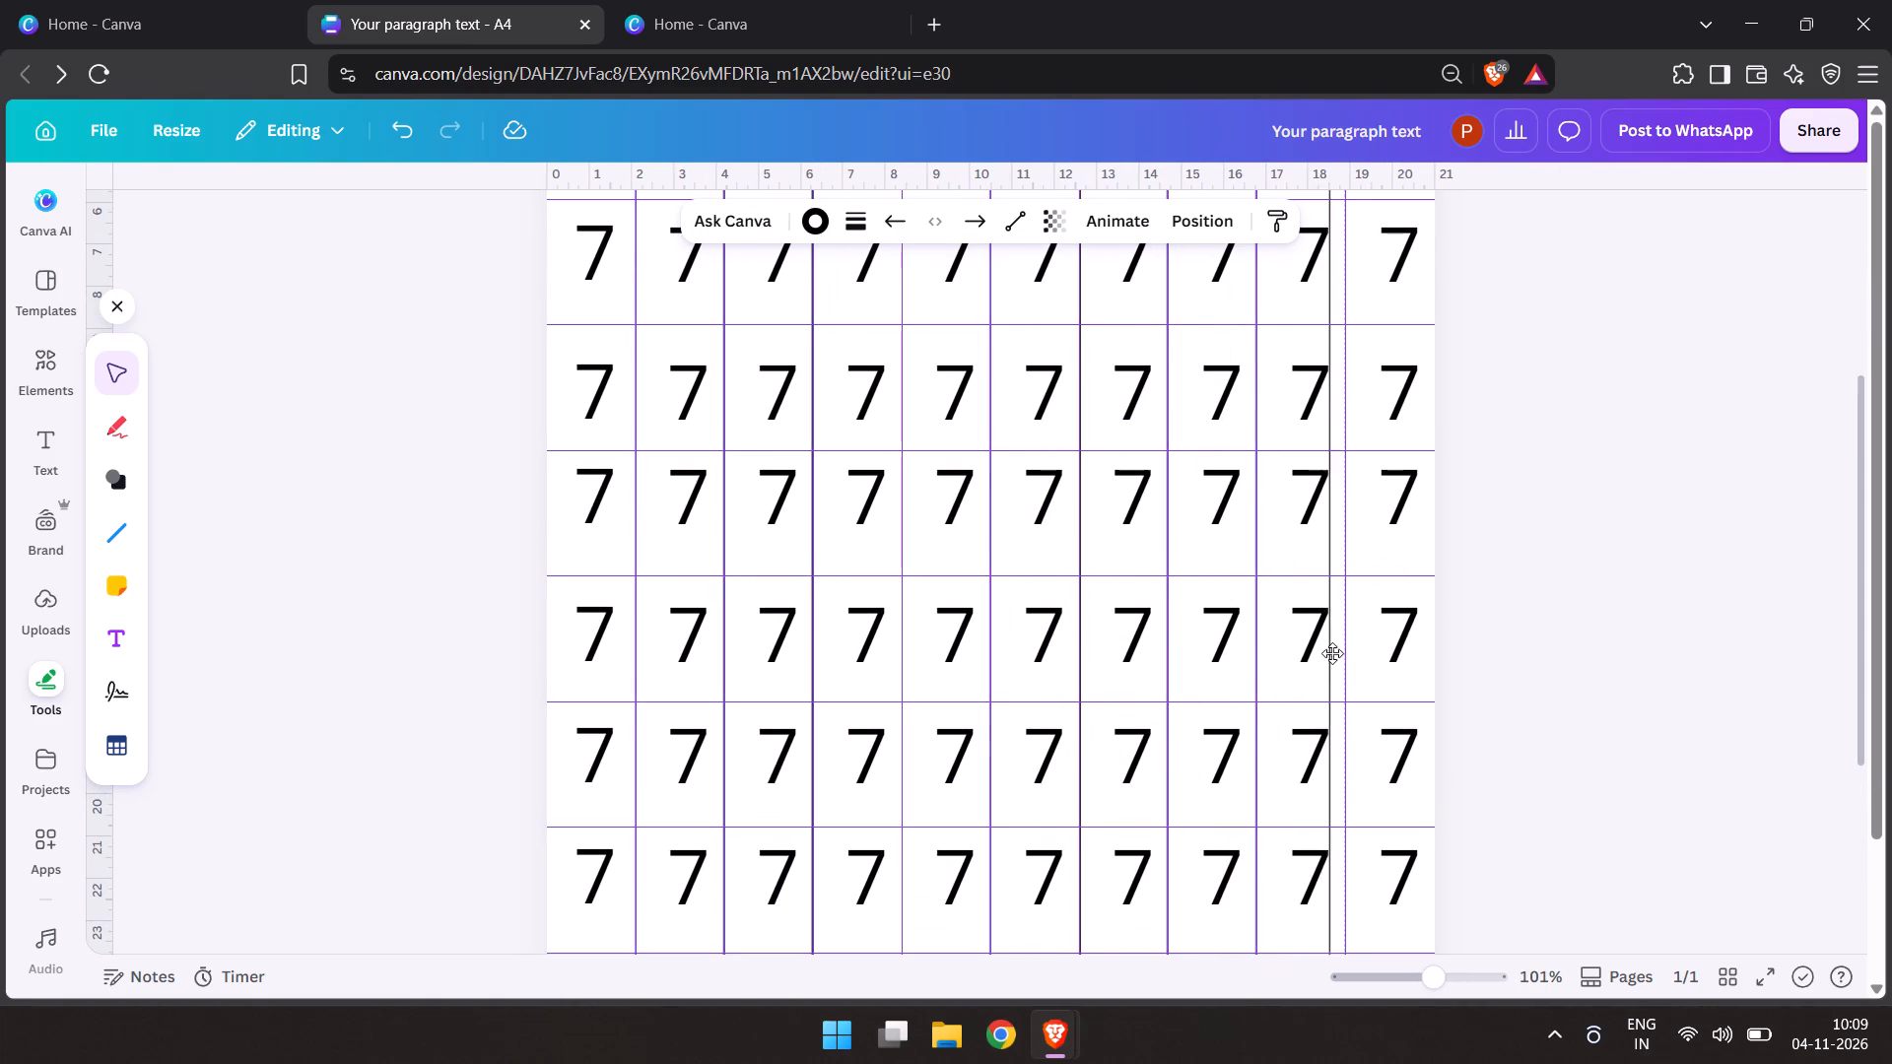
{"action": "left_click_drag", "start_coordinate": [1332, 653], "coordinate": [1341, 653]}
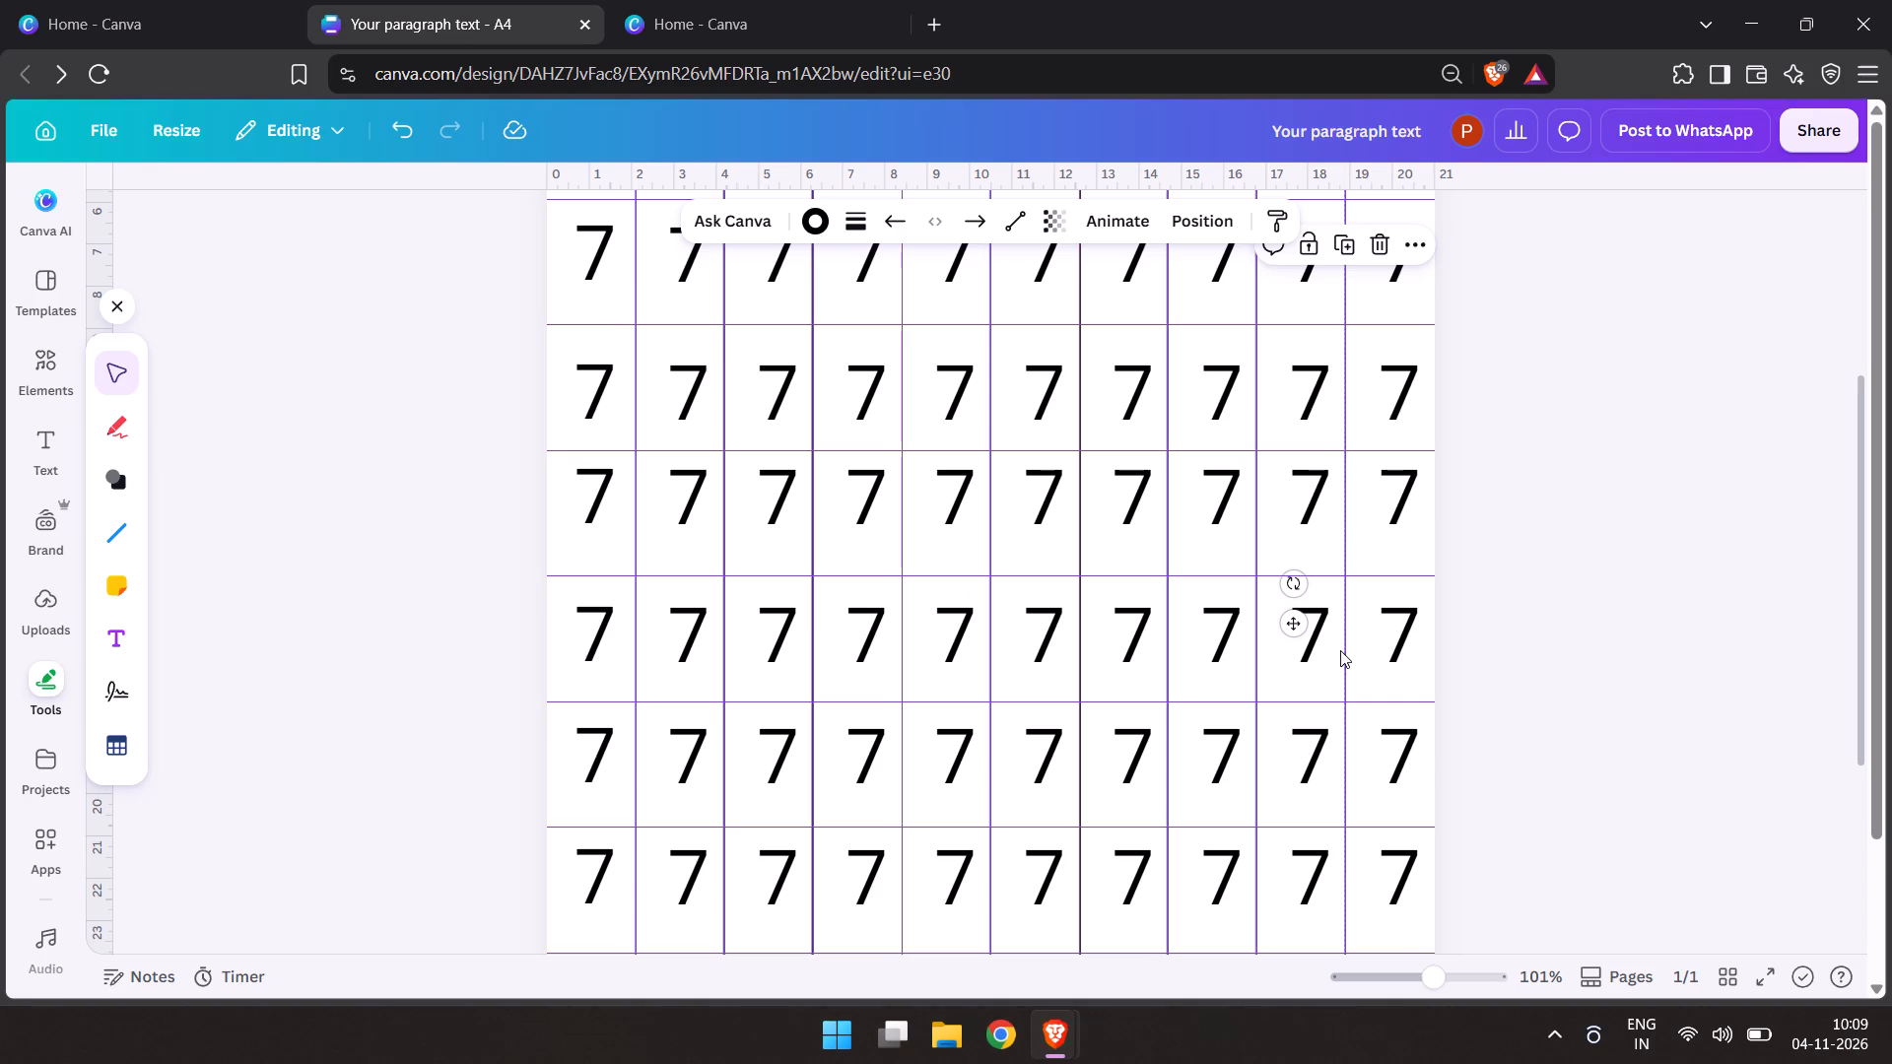
Draw a straight horizontal line along the first horizontal guide, spanning the full page width.
{"action": "left_click", "coordinate": [121, 535]}
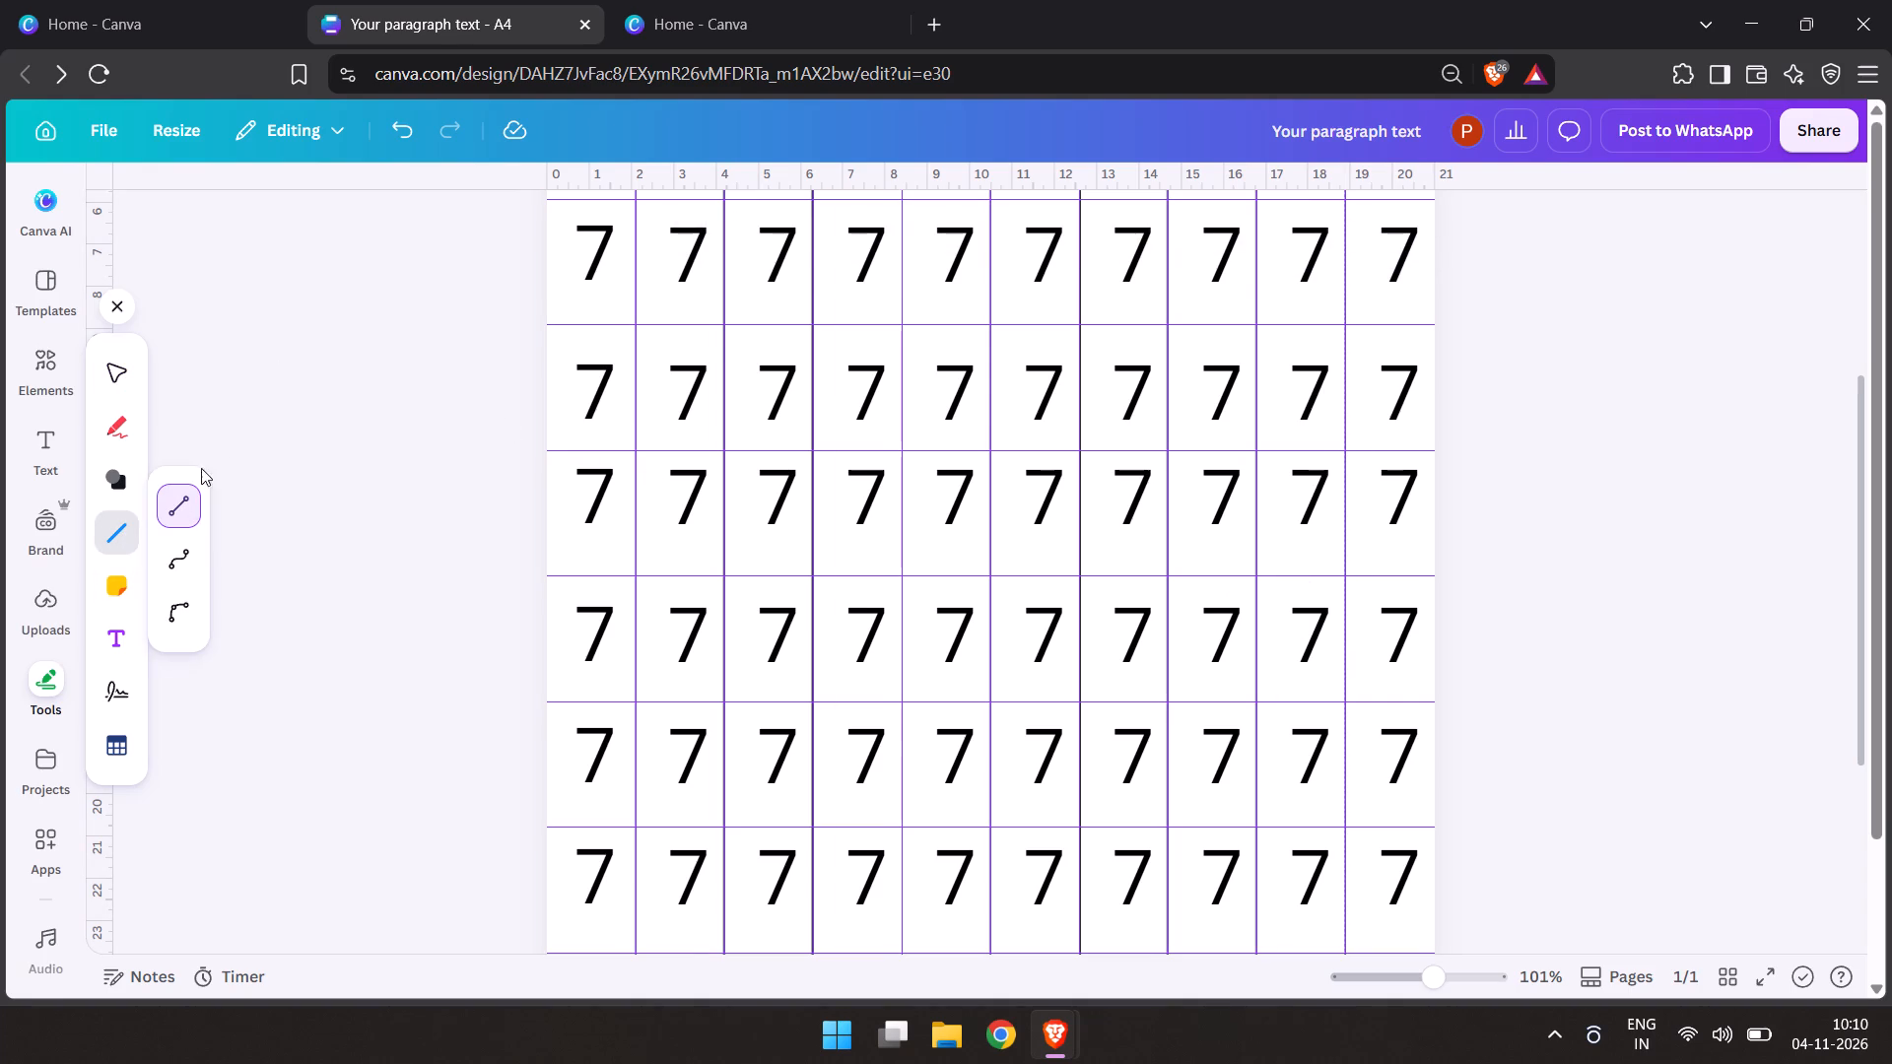
{"action": "left_click", "coordinate": [187, 513]}
{"action": "scroll", "coordinate": [508, 523], "scroll_direction": "up", "scroll_amount": 2}
{"action": "scroll", "coordinate": [508, 523], "scroll_direction": "down", "scroll_amount": 1}
{"action": "scroll", "coordinate": [508, 523], "scroll_direction": "up", "scroll_amount": 3}
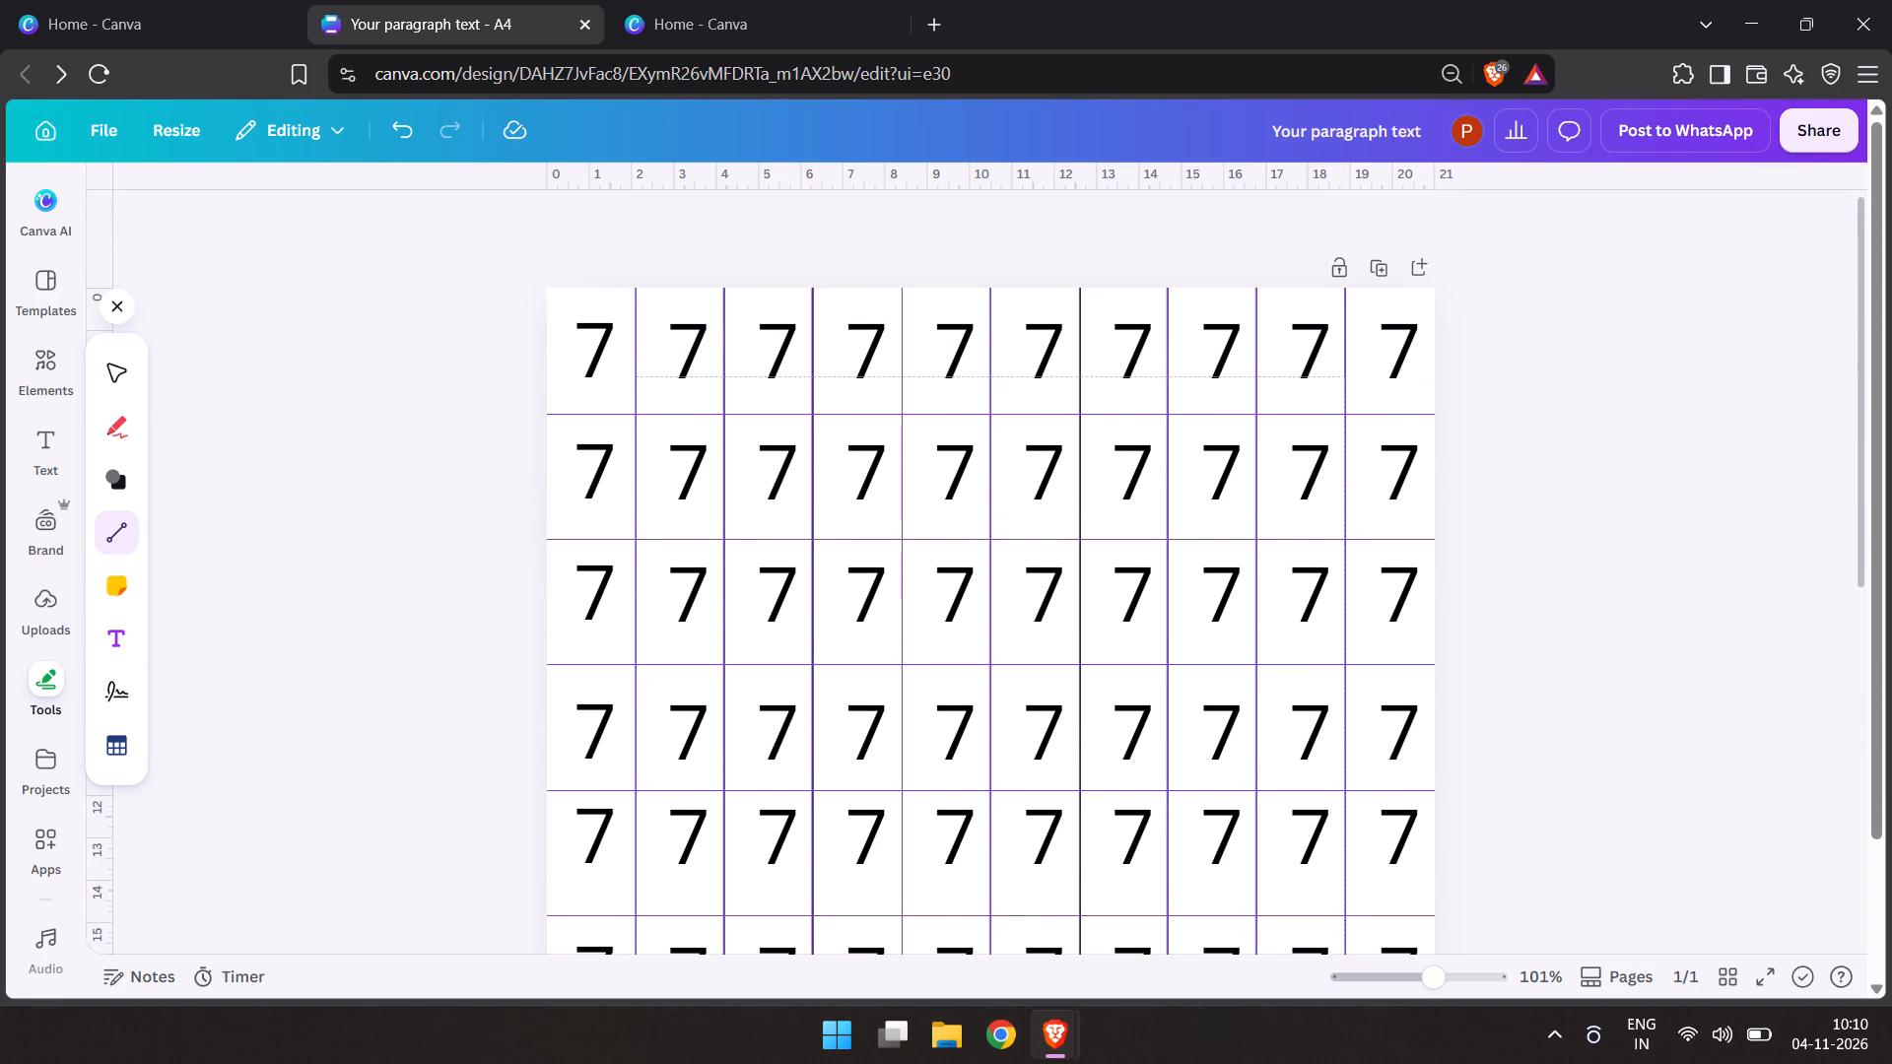
{"action": "left_click", "coordinate": [547, 415]}
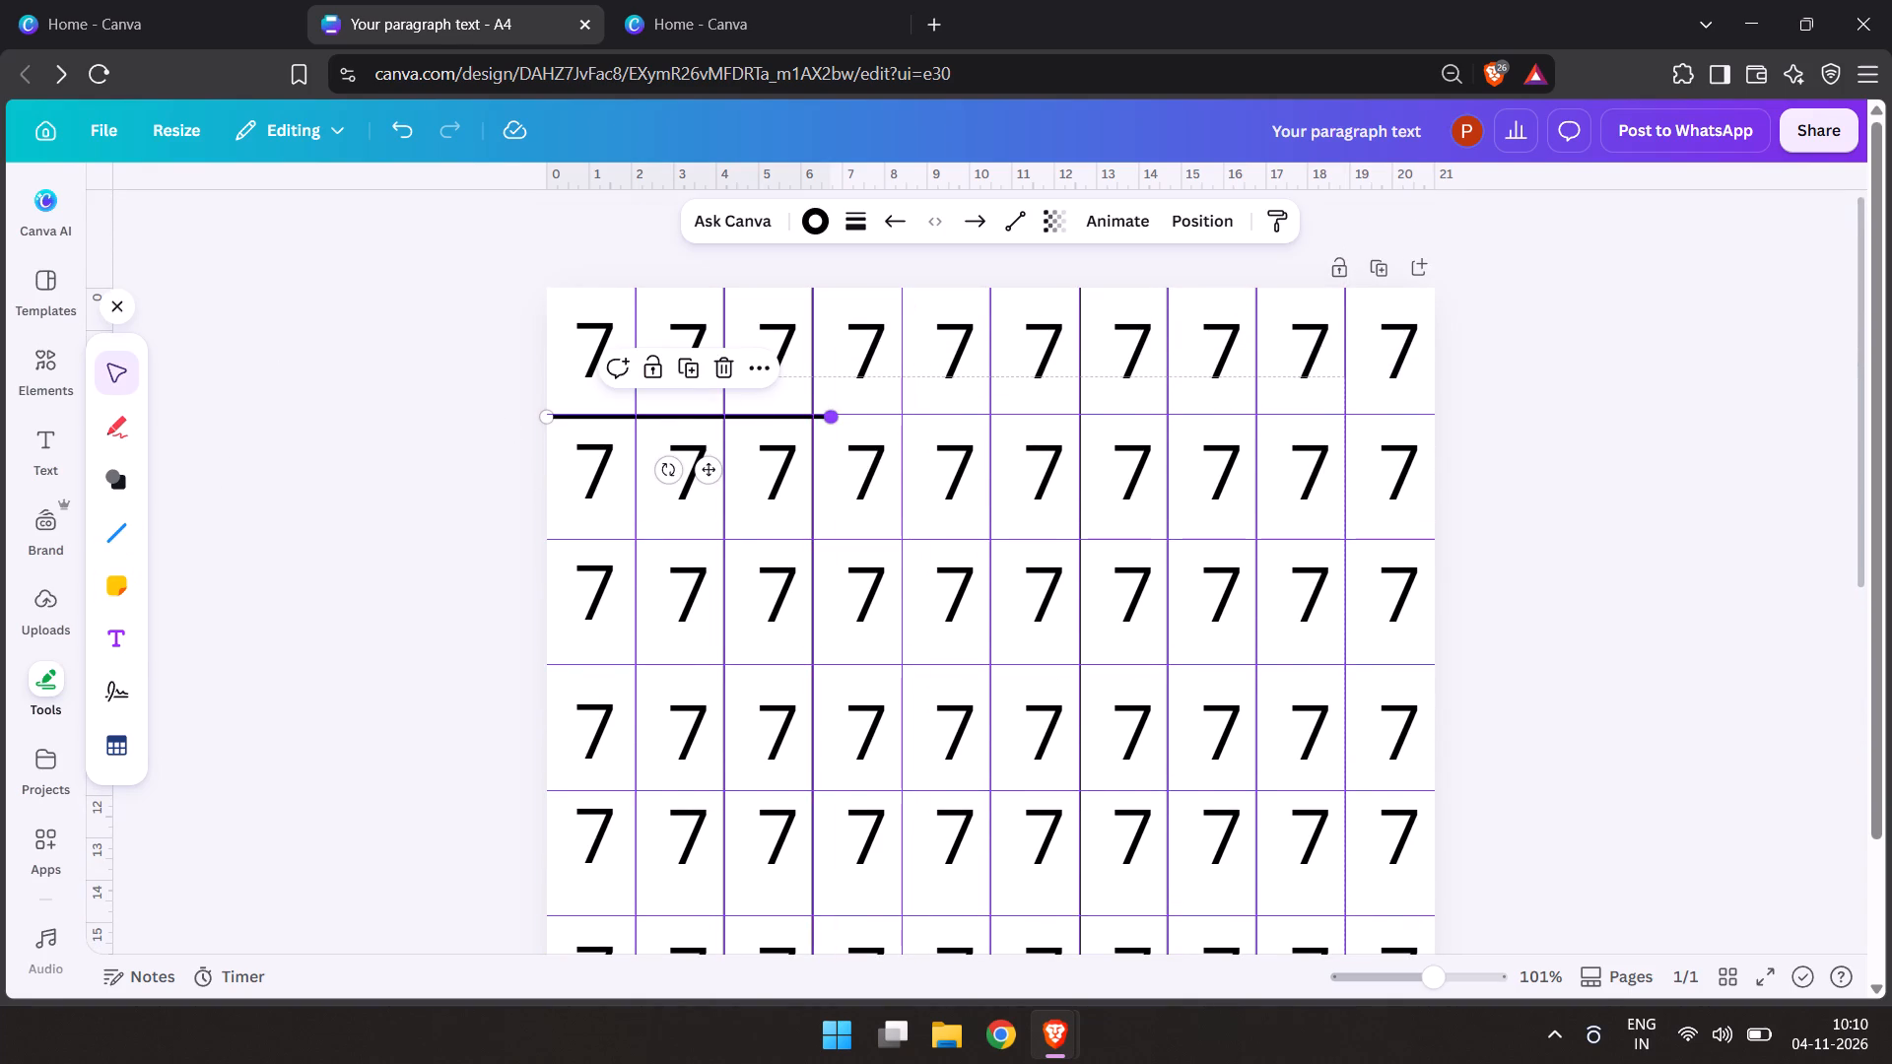
{"action": "left_click_drag", "start_coordinate": [836, 416], "coordinate": [1462, 408]}
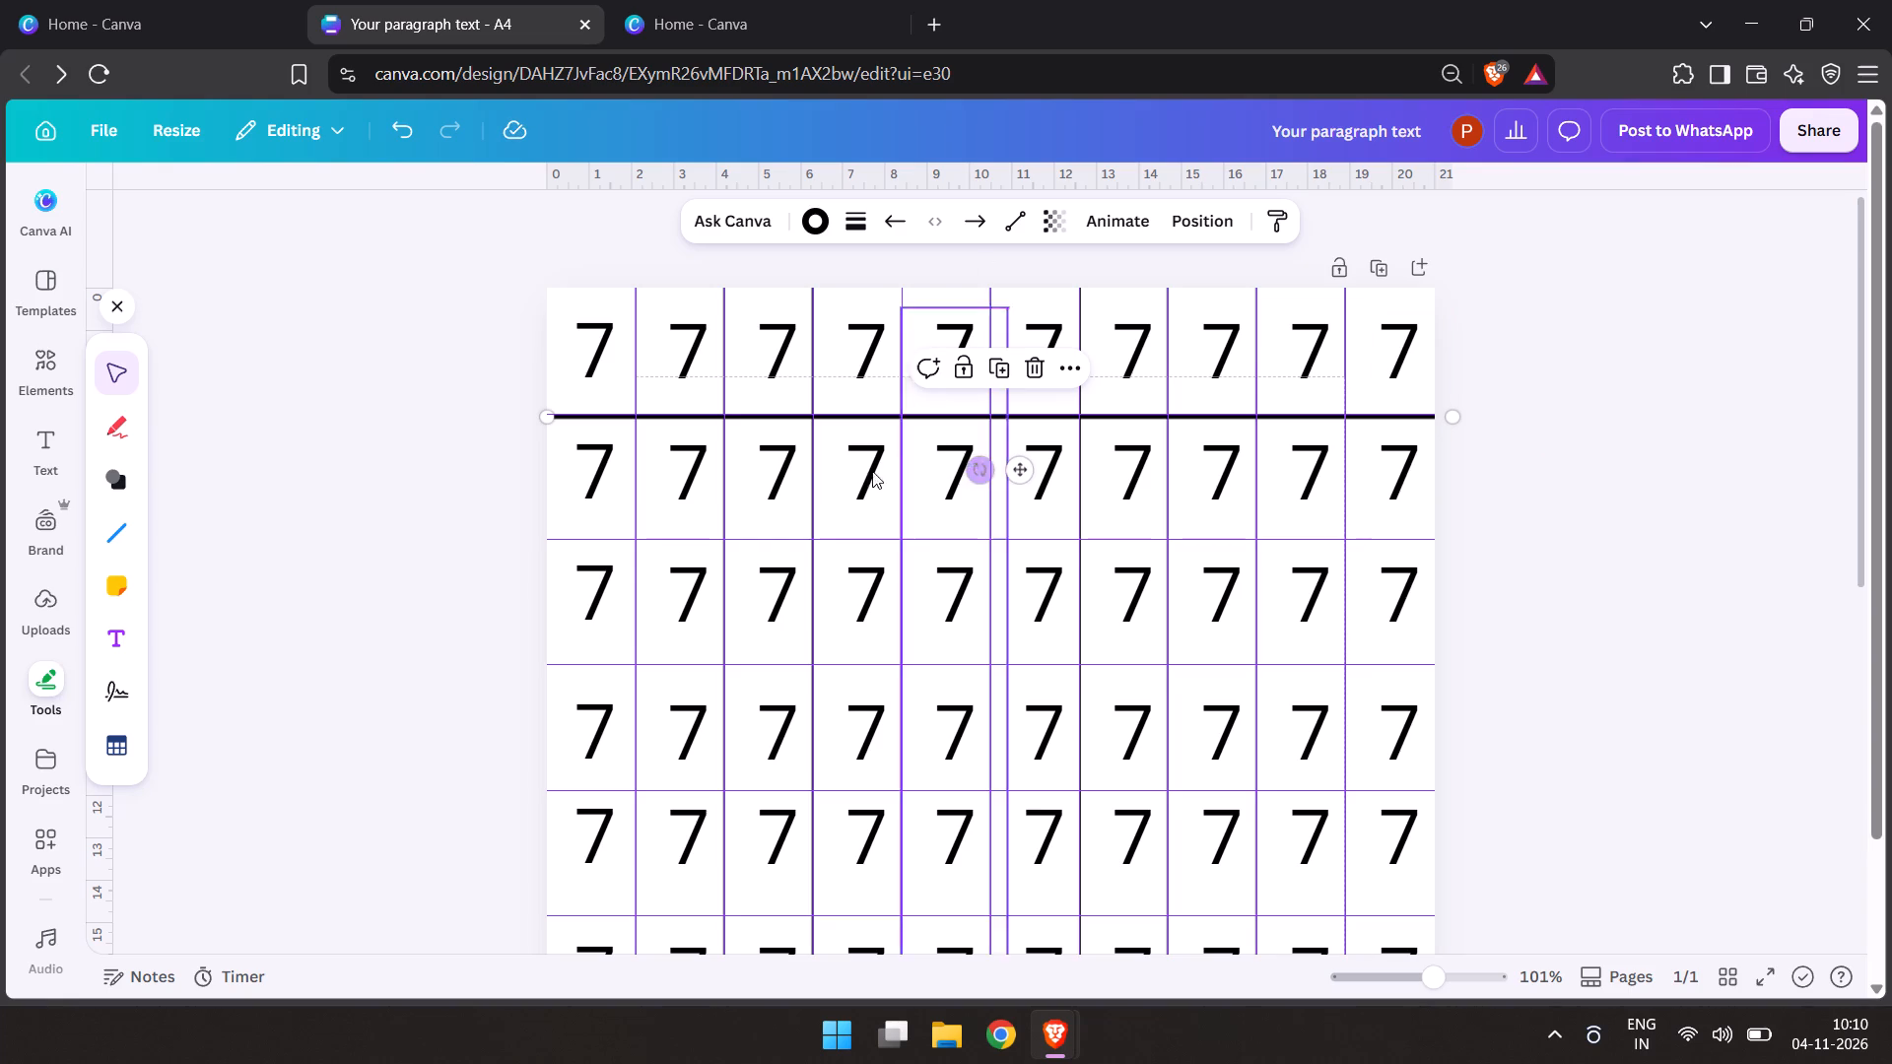
Duplicate the horizontal line and place the copy on the second horizontal guide.
{"action": "key", "text": "ctrl+c"}
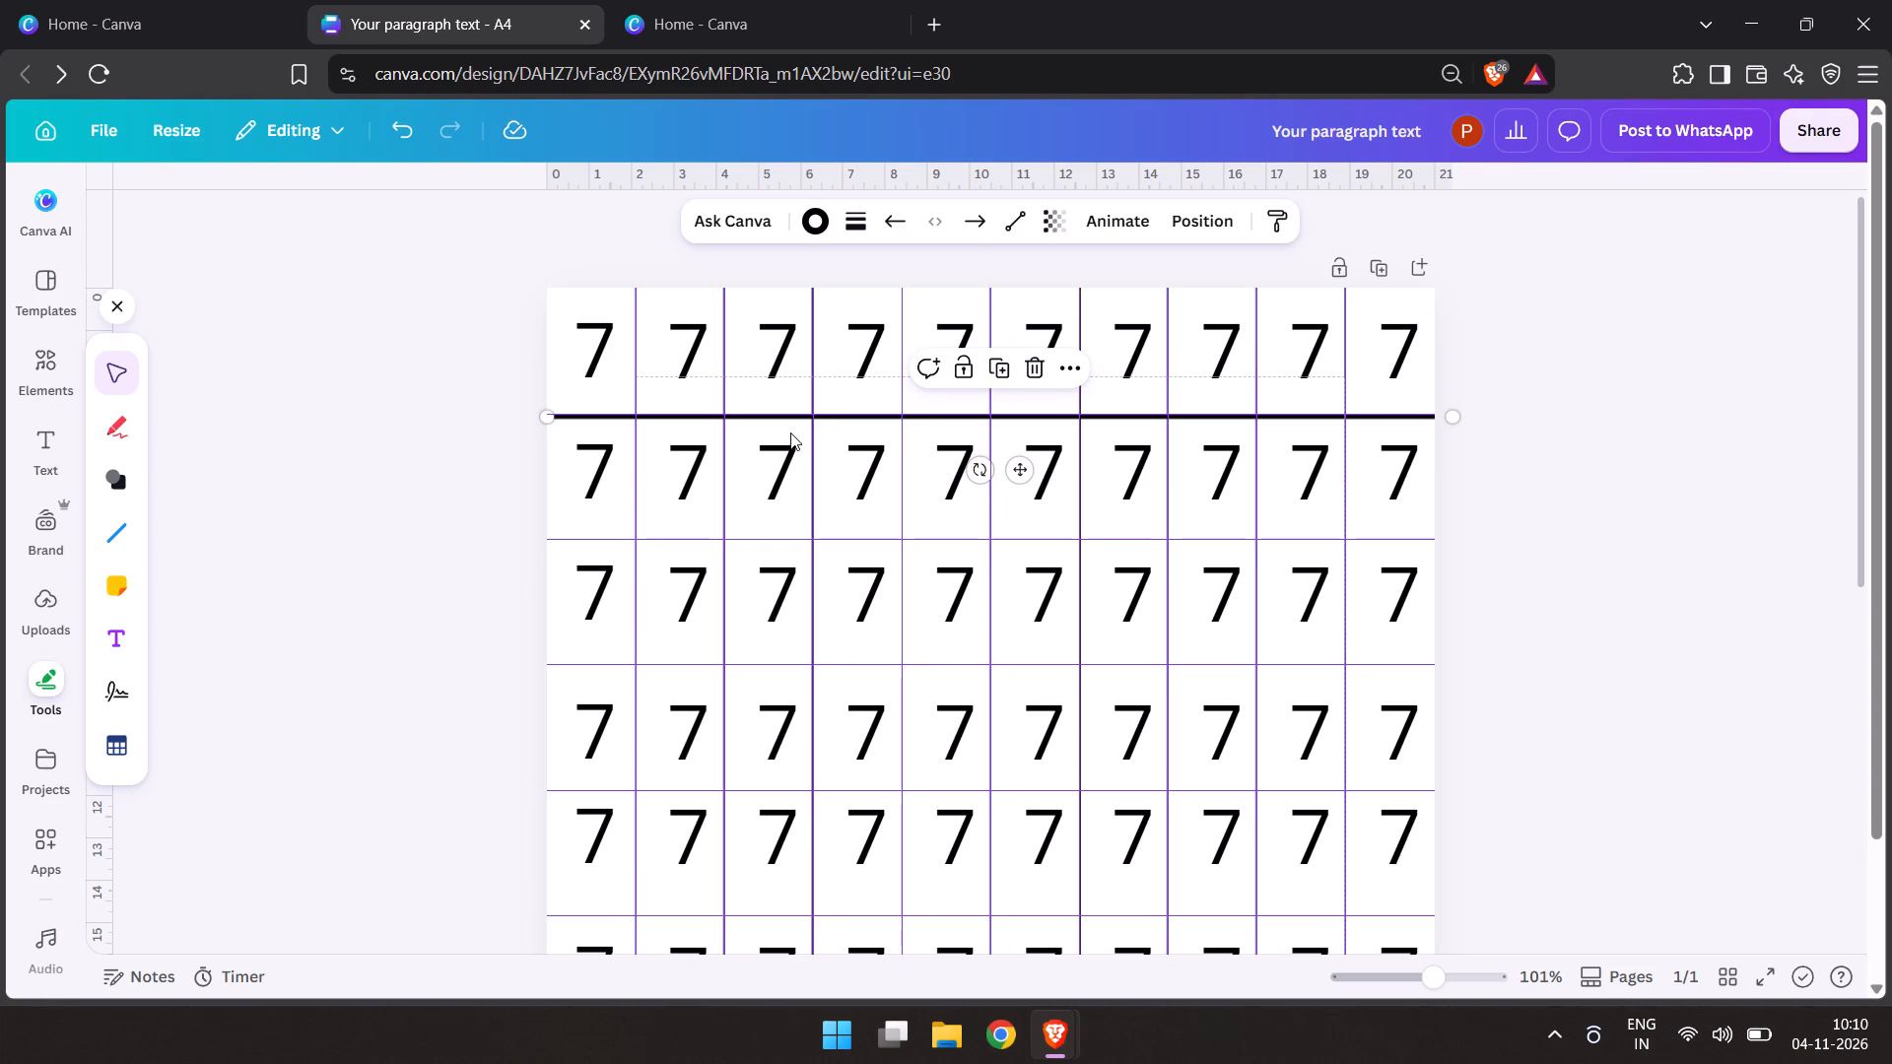
{"action": "key", "text": "ctrl+d"}
{"action": "left_click_drag", "start_coordinate": [1037, 488], "coordinate": [982, 576]}
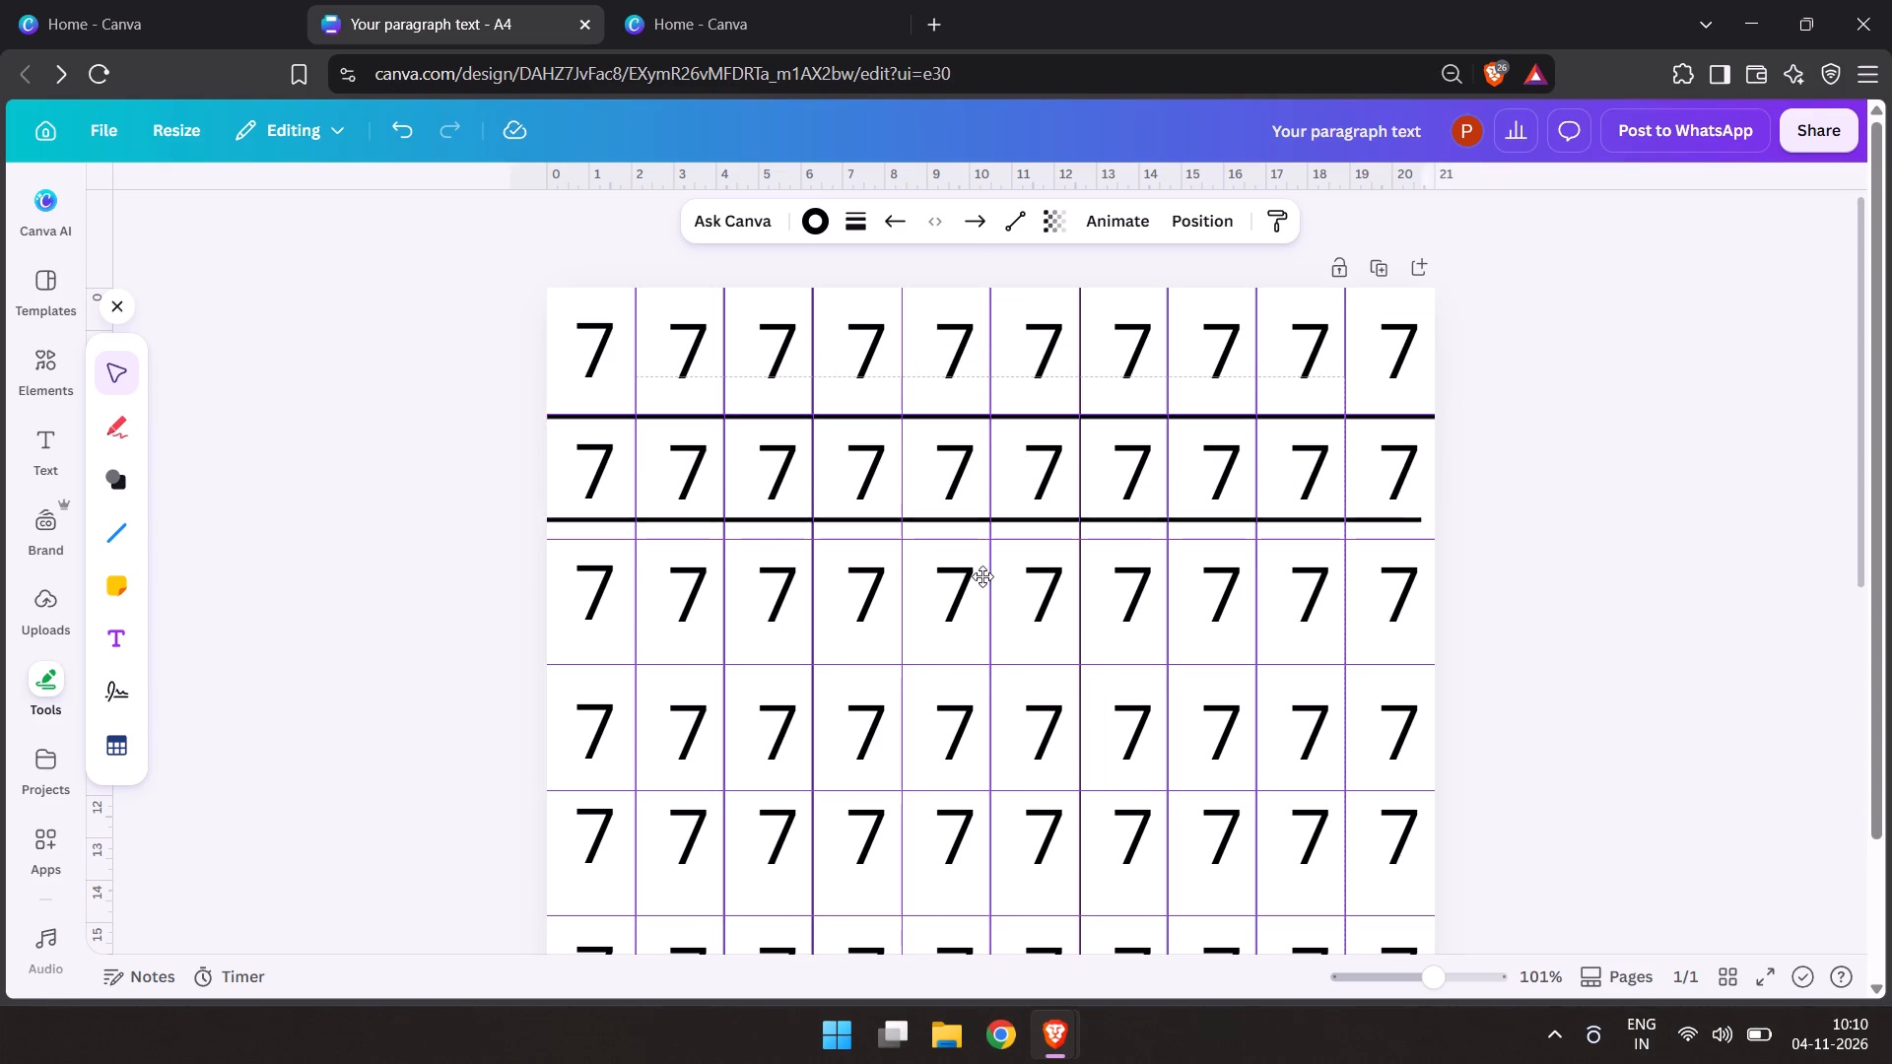
{"action": "left_click_drag", "start_coordinate": [982, 576], "coordinate": [992, 589]}
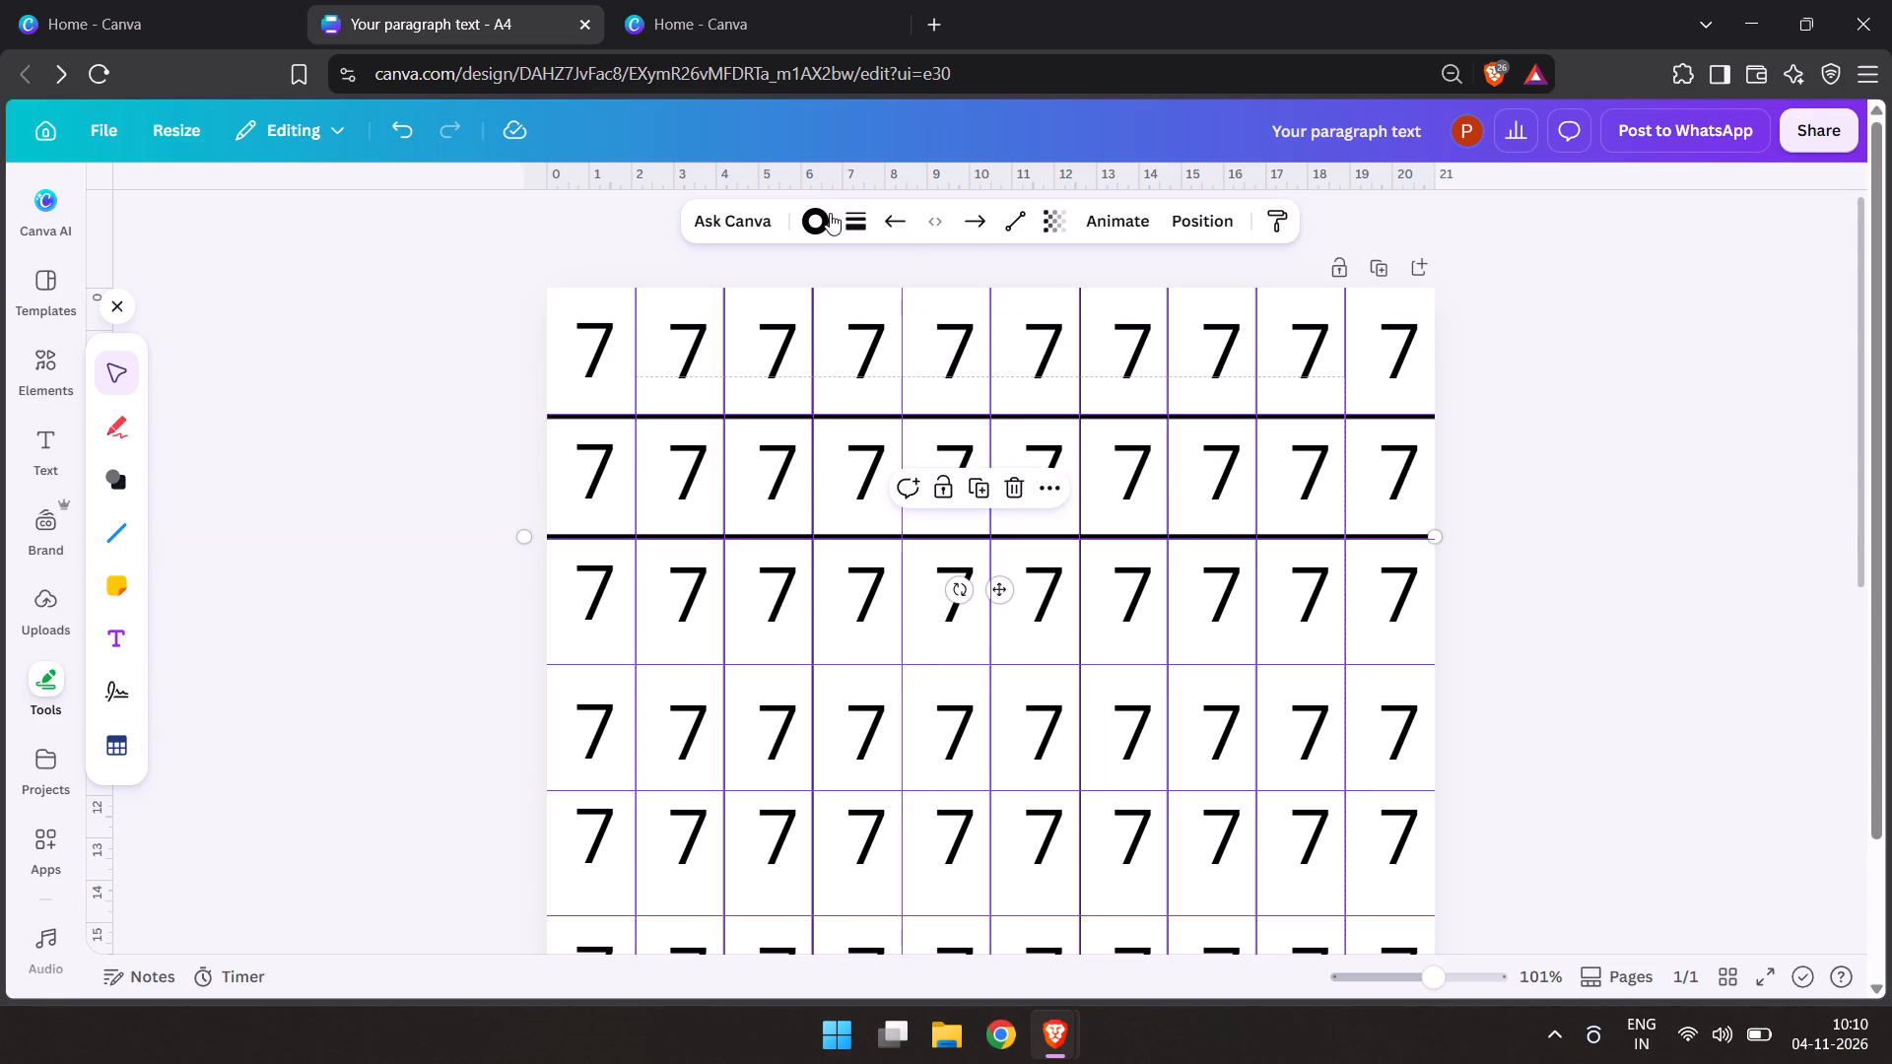
Set the stroke weight of the horizontal lines at the first and second guides to 1.
{"action": "left_click", "coordinate": [851, 220]}
{"action": "left_click_drag", "start_coordinate": [700, 417], "coordinate": [610, 430]}
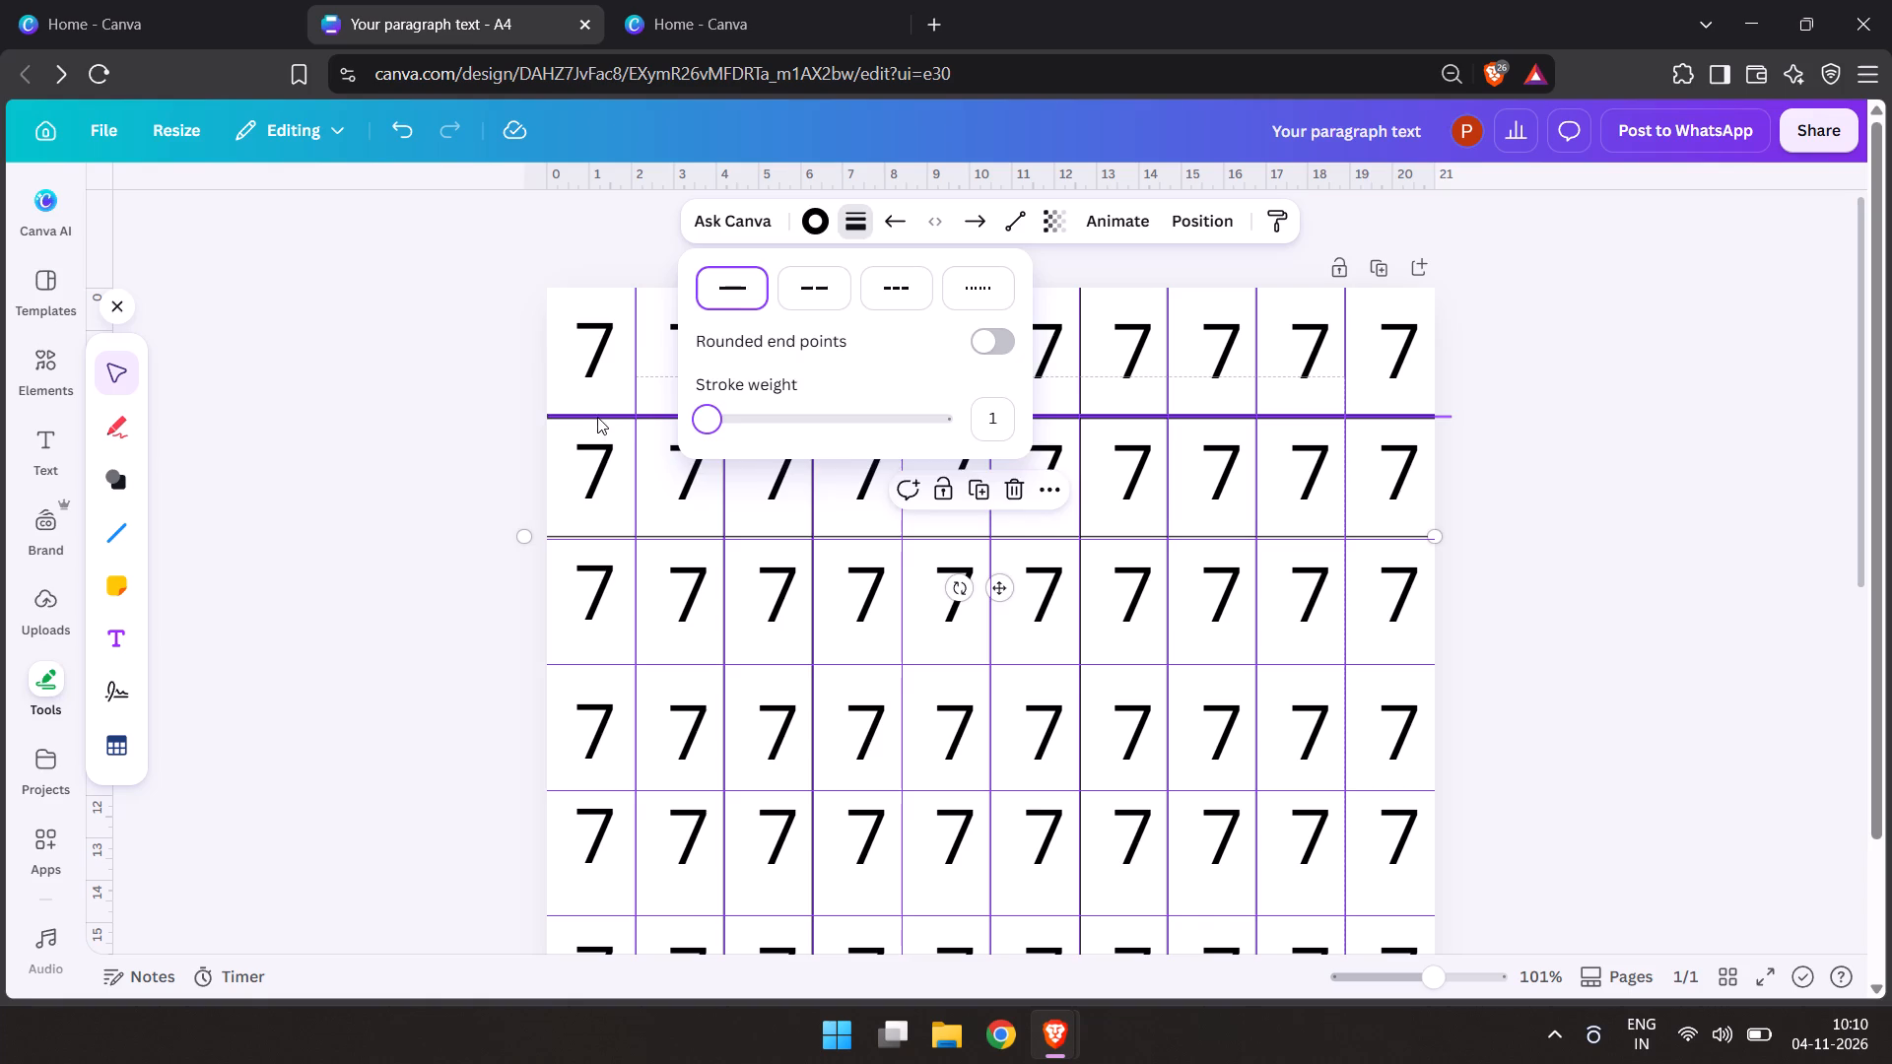
{"action": "left_click", "coordinate": [597, 413]}
{"action": "left_click", "coordinate": [859, 207]}
{"action": "left_click_drag", "start_coordinate": [706, 421], "coordinate": [650, 432]}
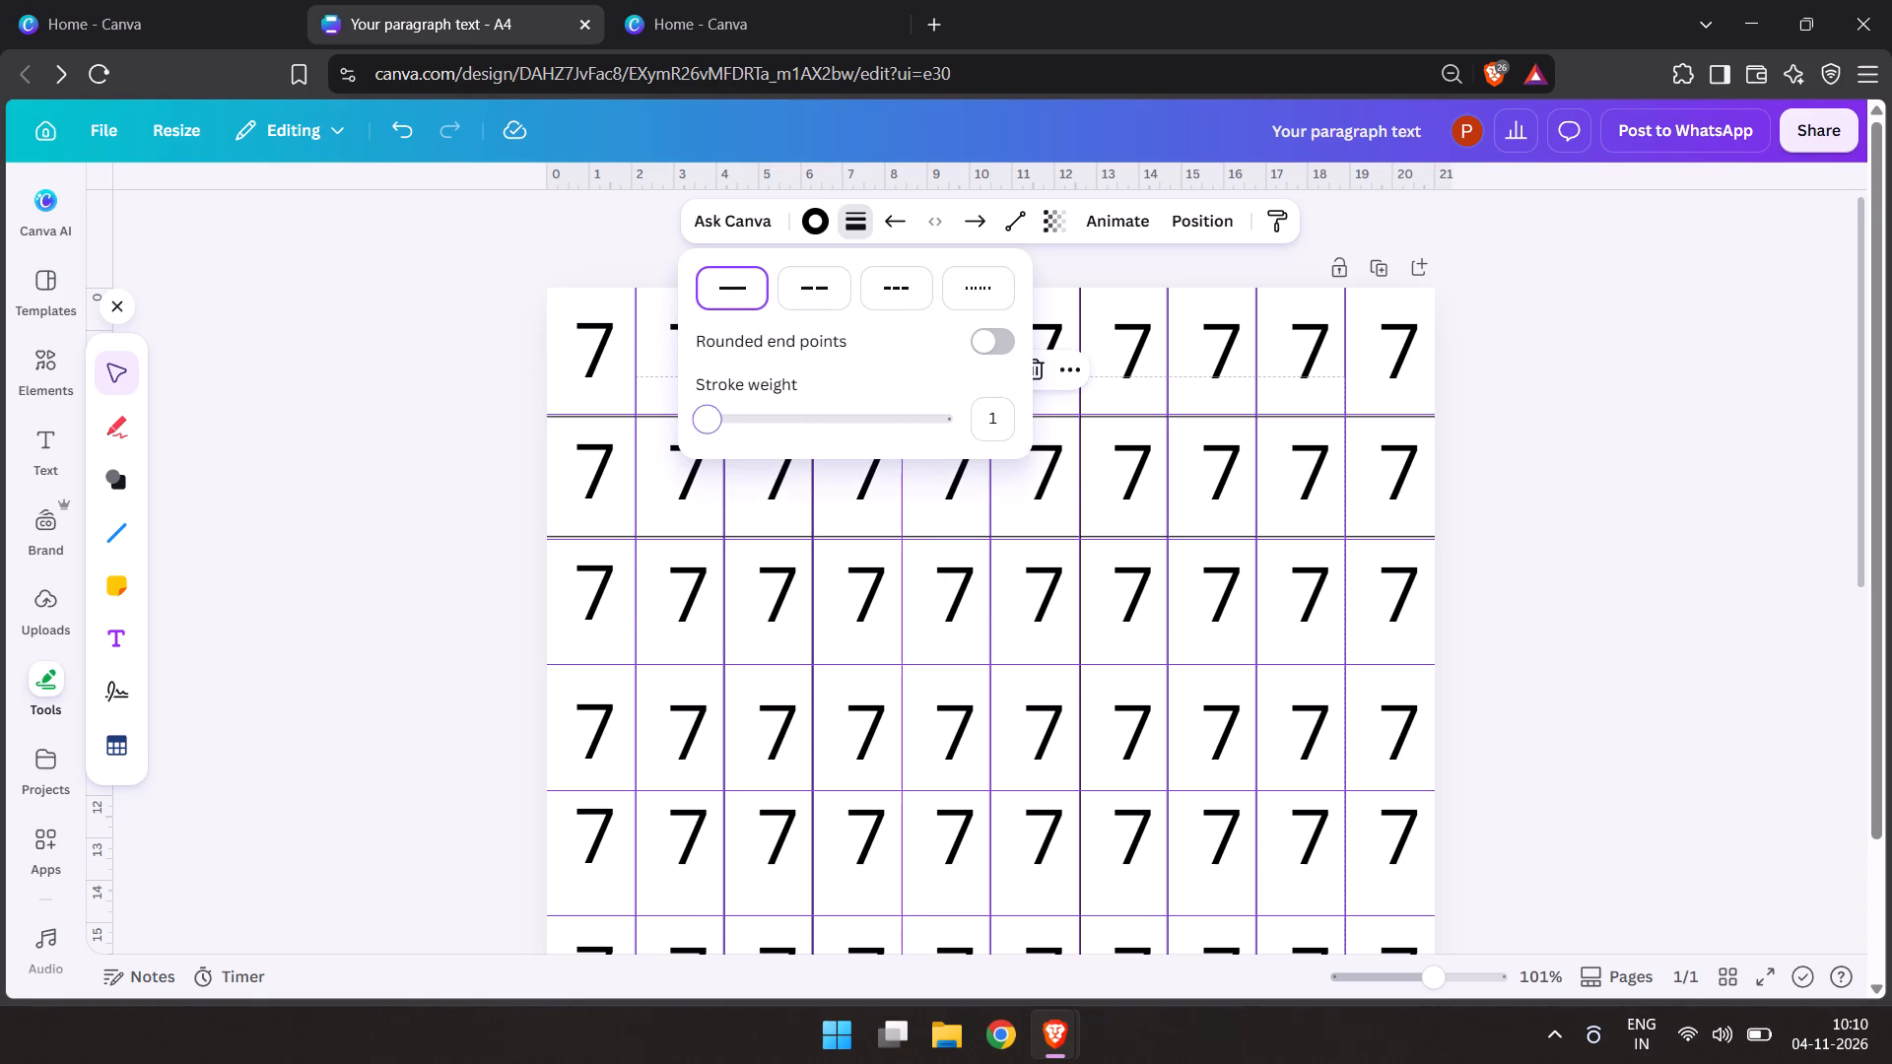
{"action": "left_click_drag", "start_coordinate": [650, 432], "coordinate": [593, 449]}
Align the two thin horizontal lines precisely with the first and second horizontal guides.
{"action": "left_click", "coordinate": [569, 531]}
{"action": "left_click_drag", "start_coordinate": [569, 531], "coordinate": [571, 534]}
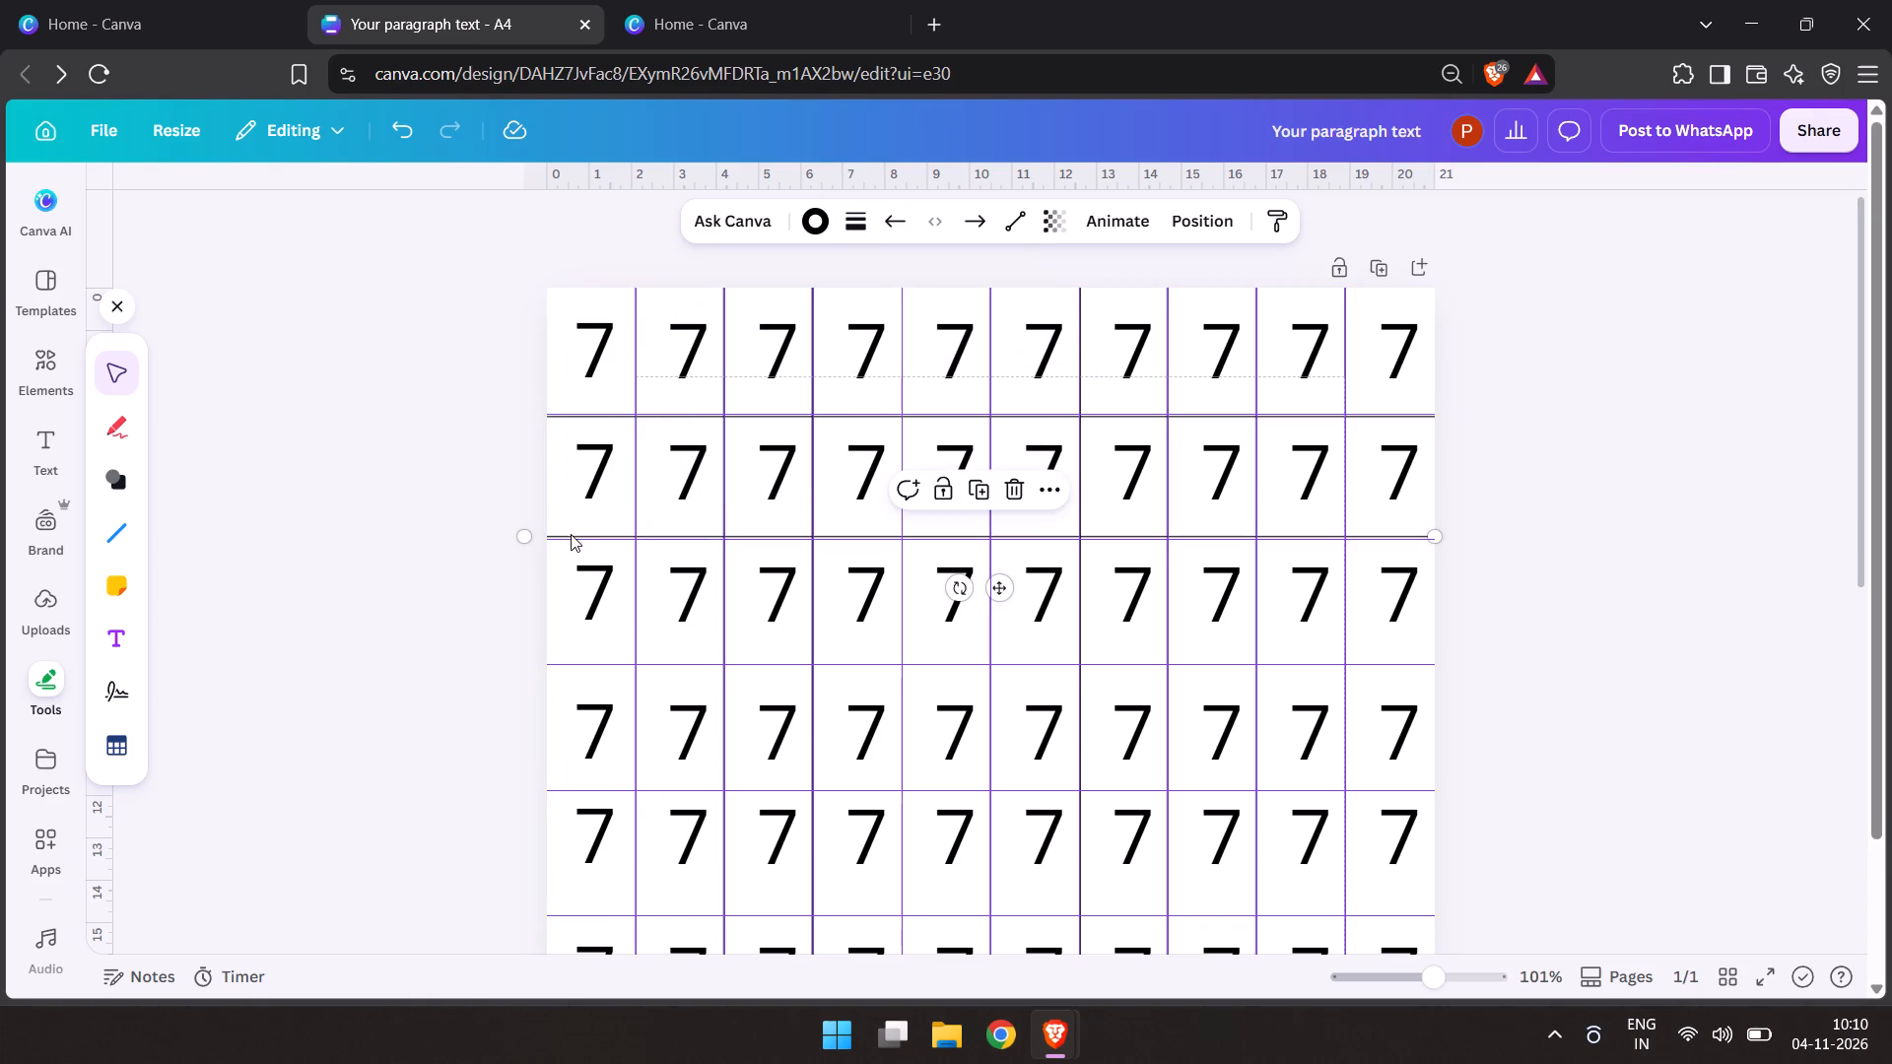
{"action": "left_click_drag", "start_coordinate": [571, 534], "coordinate": [574, 543]}
{"action": "left_click", "coordinate": [701, 410]}
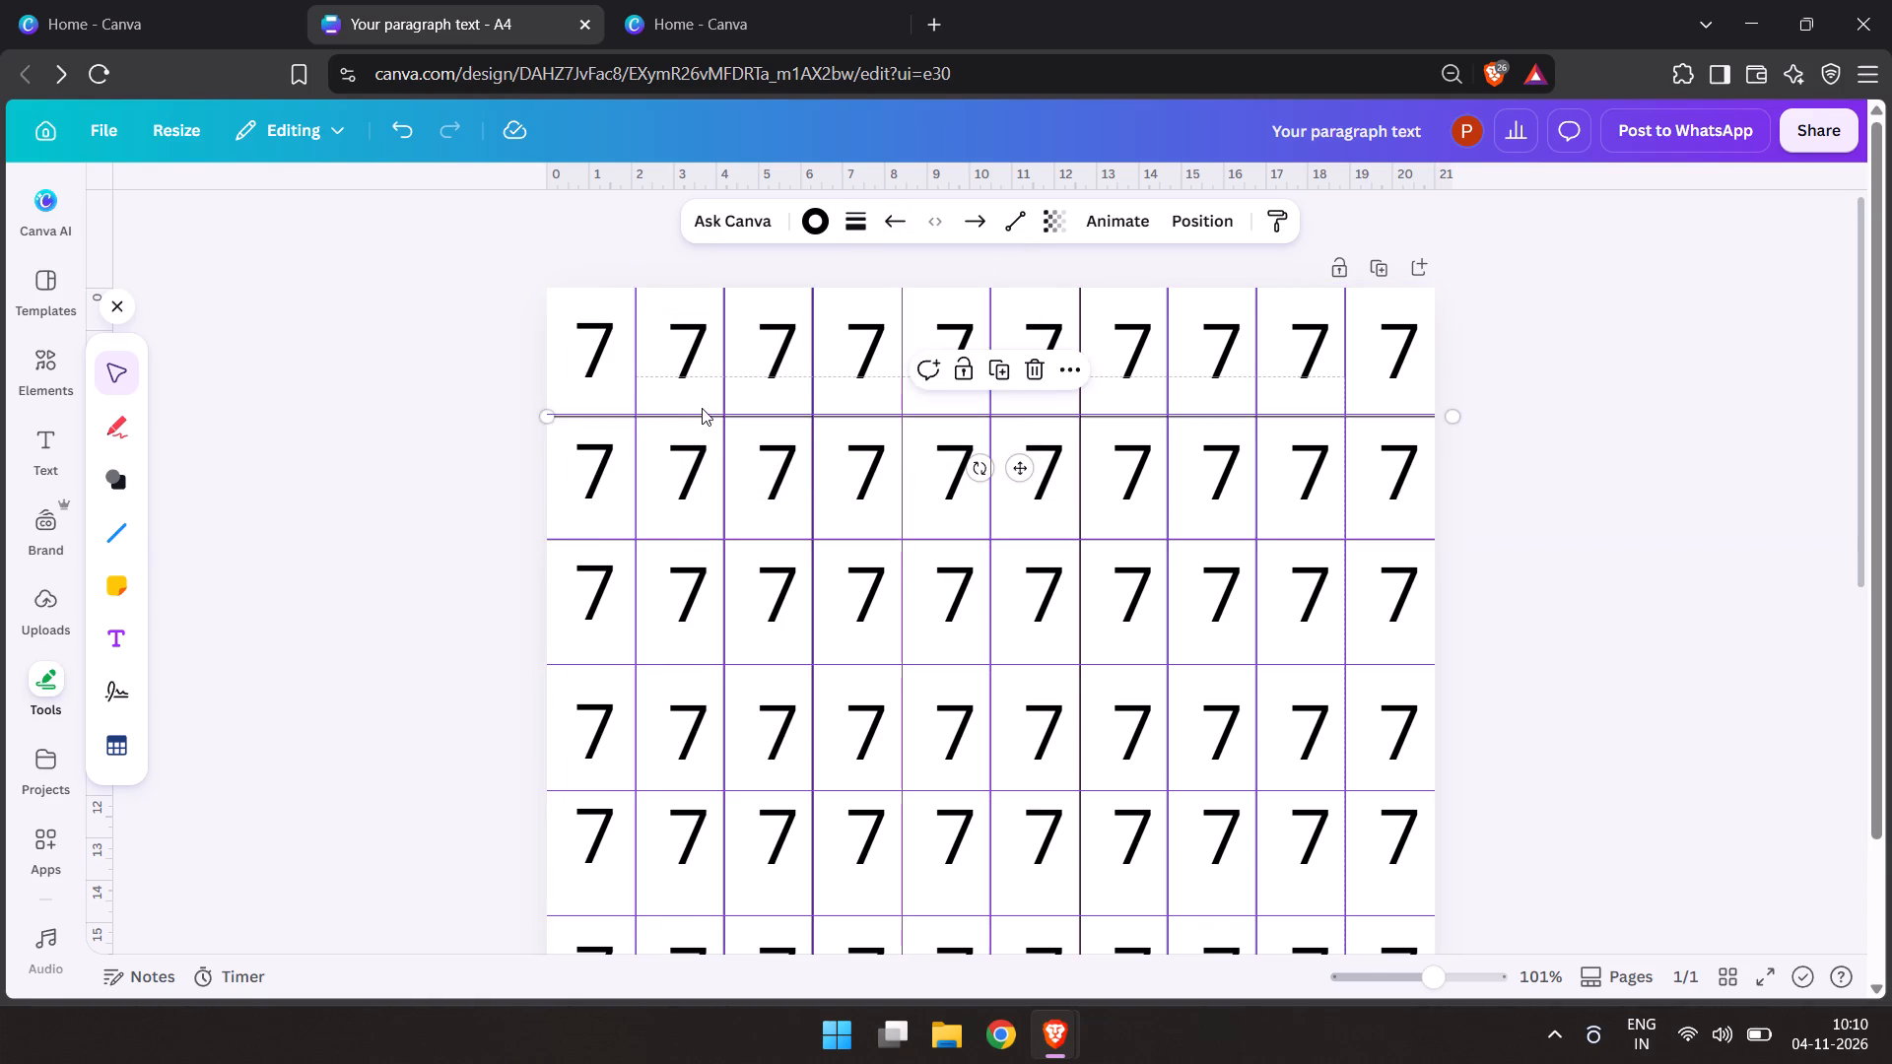
{"action": "left_click", "coordinate": [667, 542]}
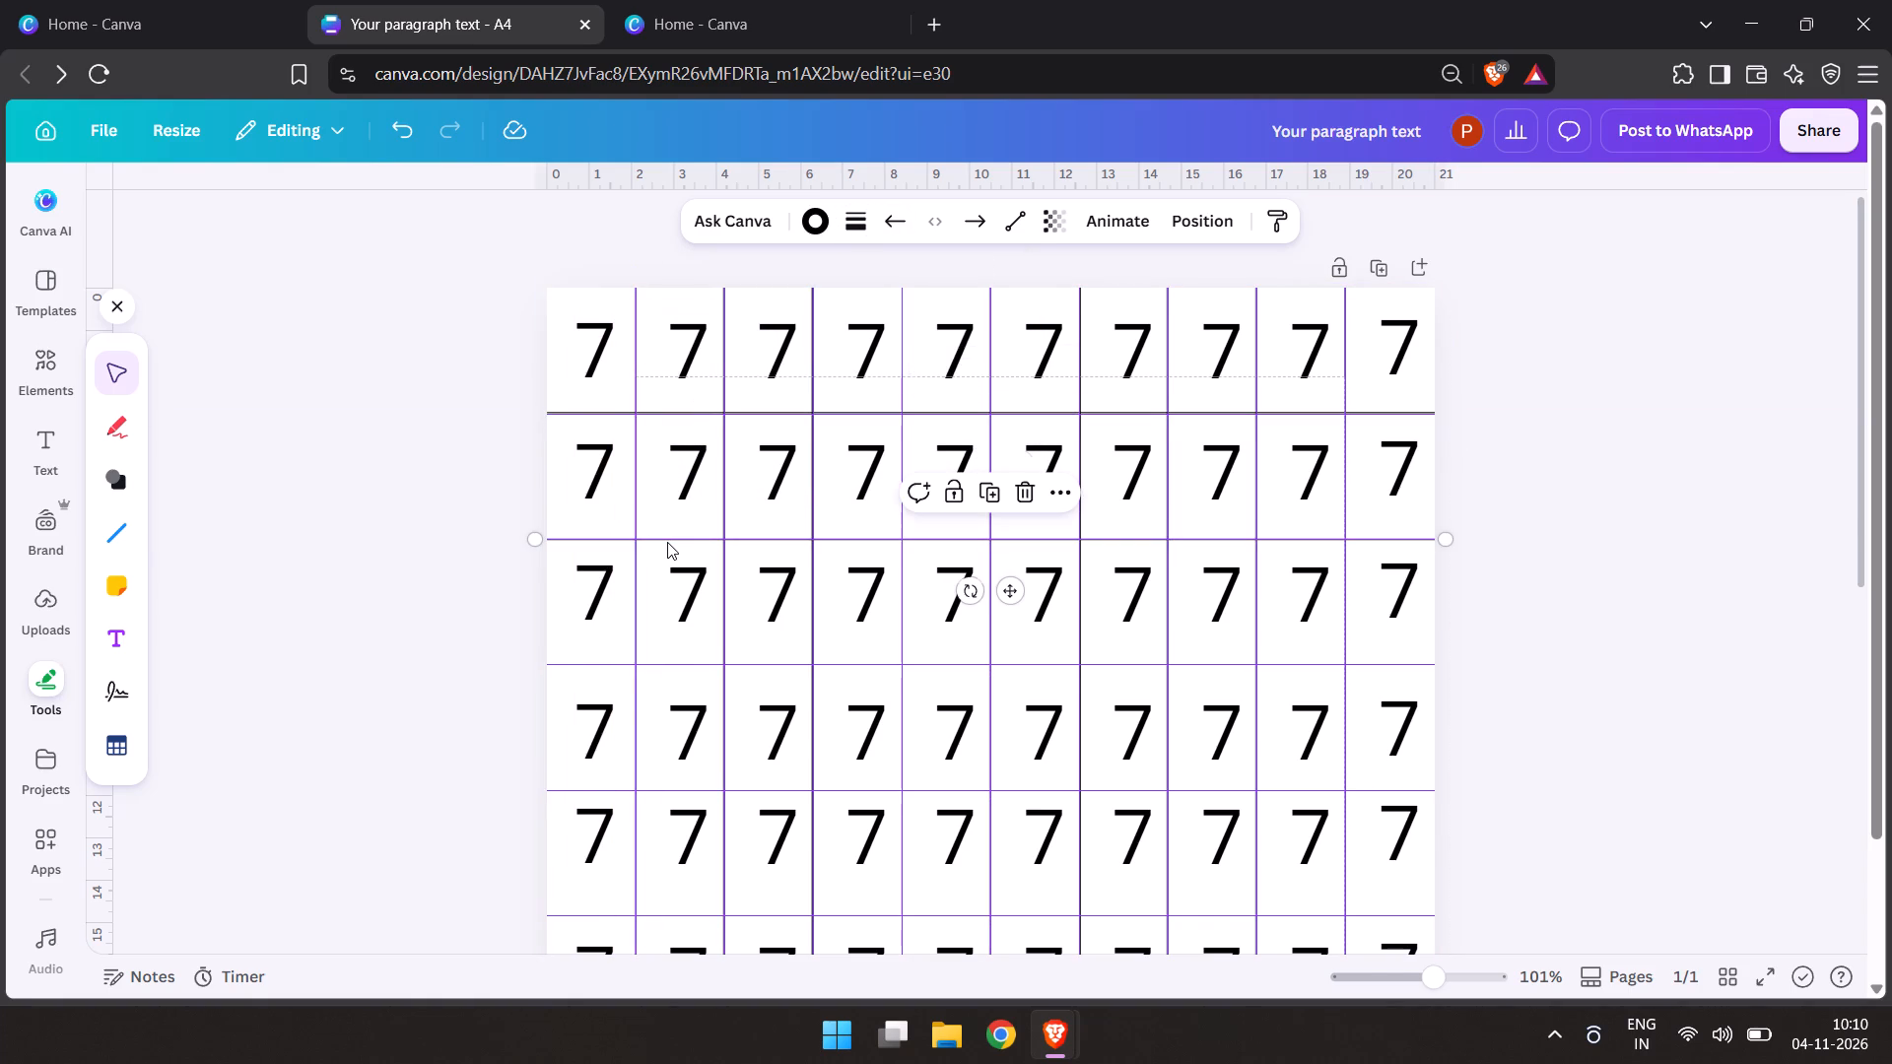
Duplicate the thin horizontal line repeatedly down the page, one copy for each of the third to ninth horizontal guides.
{"action": "key", "text": "ctrl+d"}
{"action": "scroll", "coordinate": [722, 642], "scroll_direction": "down", "scroll_amount": 3}
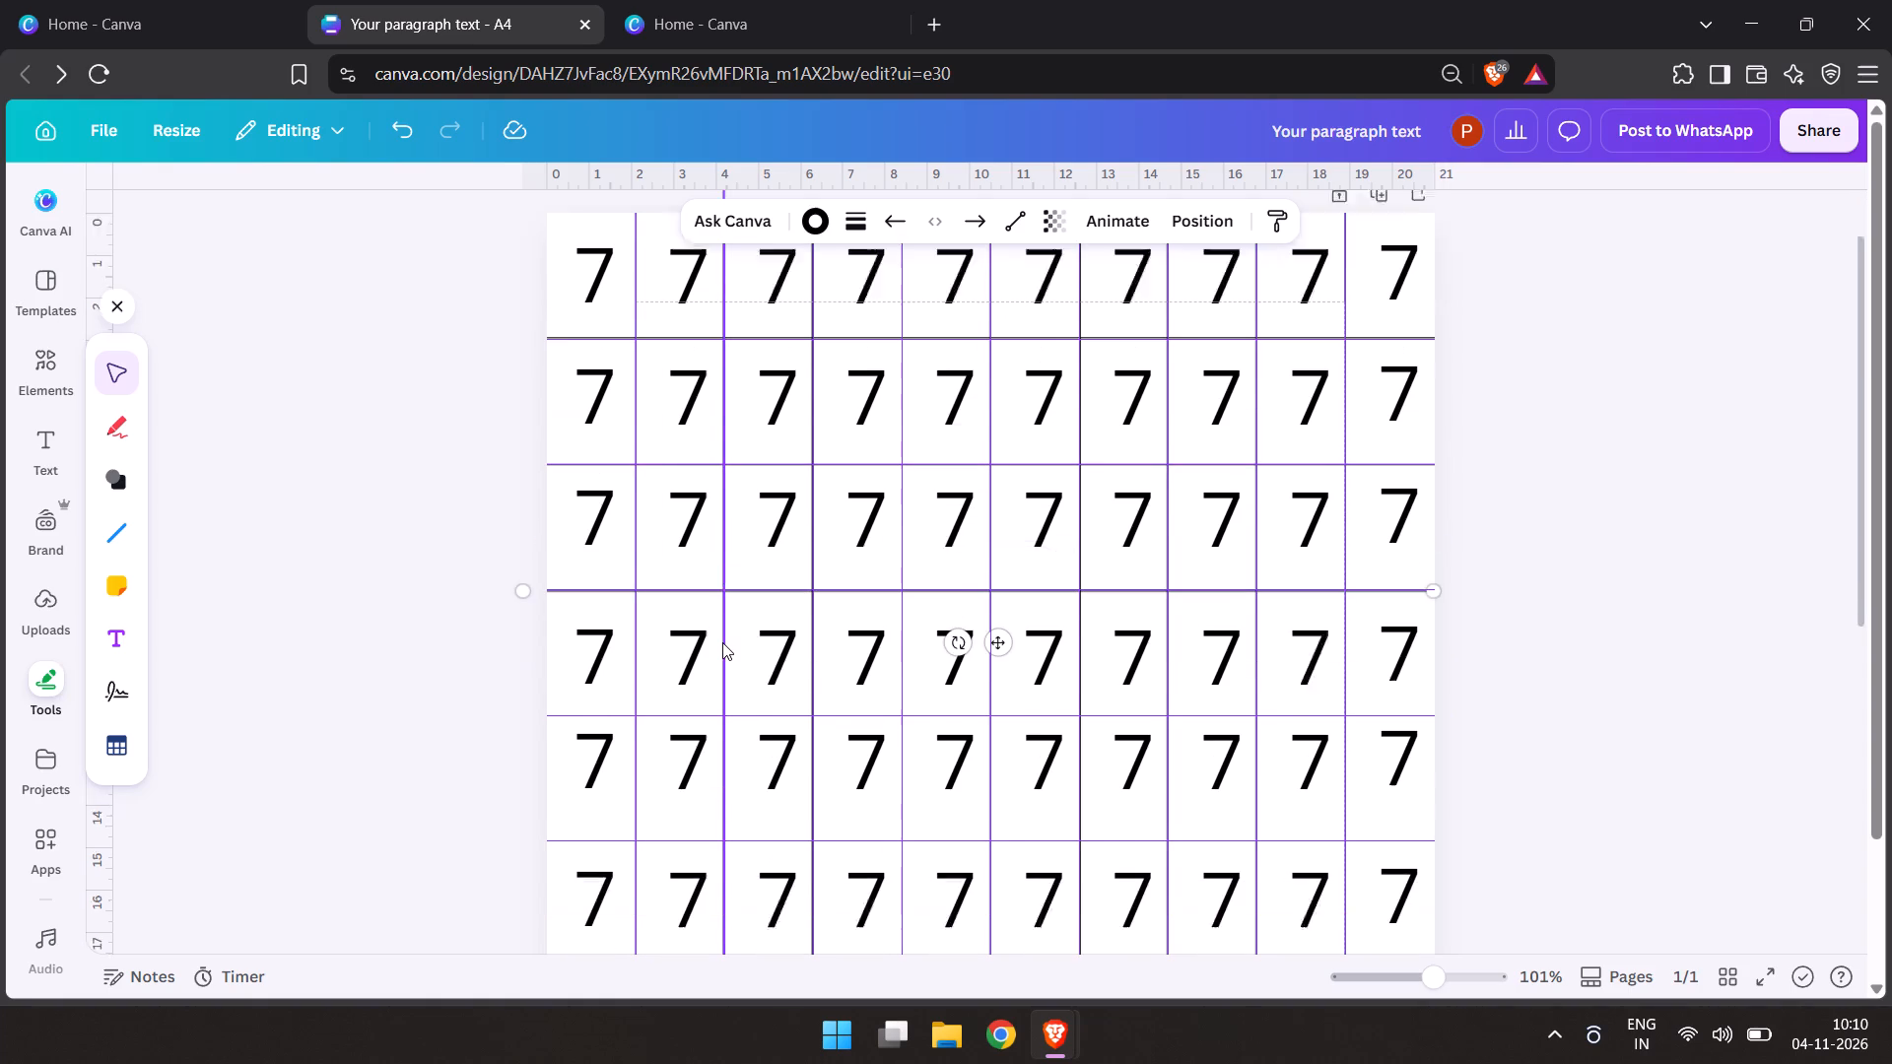
{"action": "scroll", "coordinate": [716, 628], "scroll_direction": "up", "scroll_amount": 1}
{"action": "left_click", "coordinate": [774, 422]}
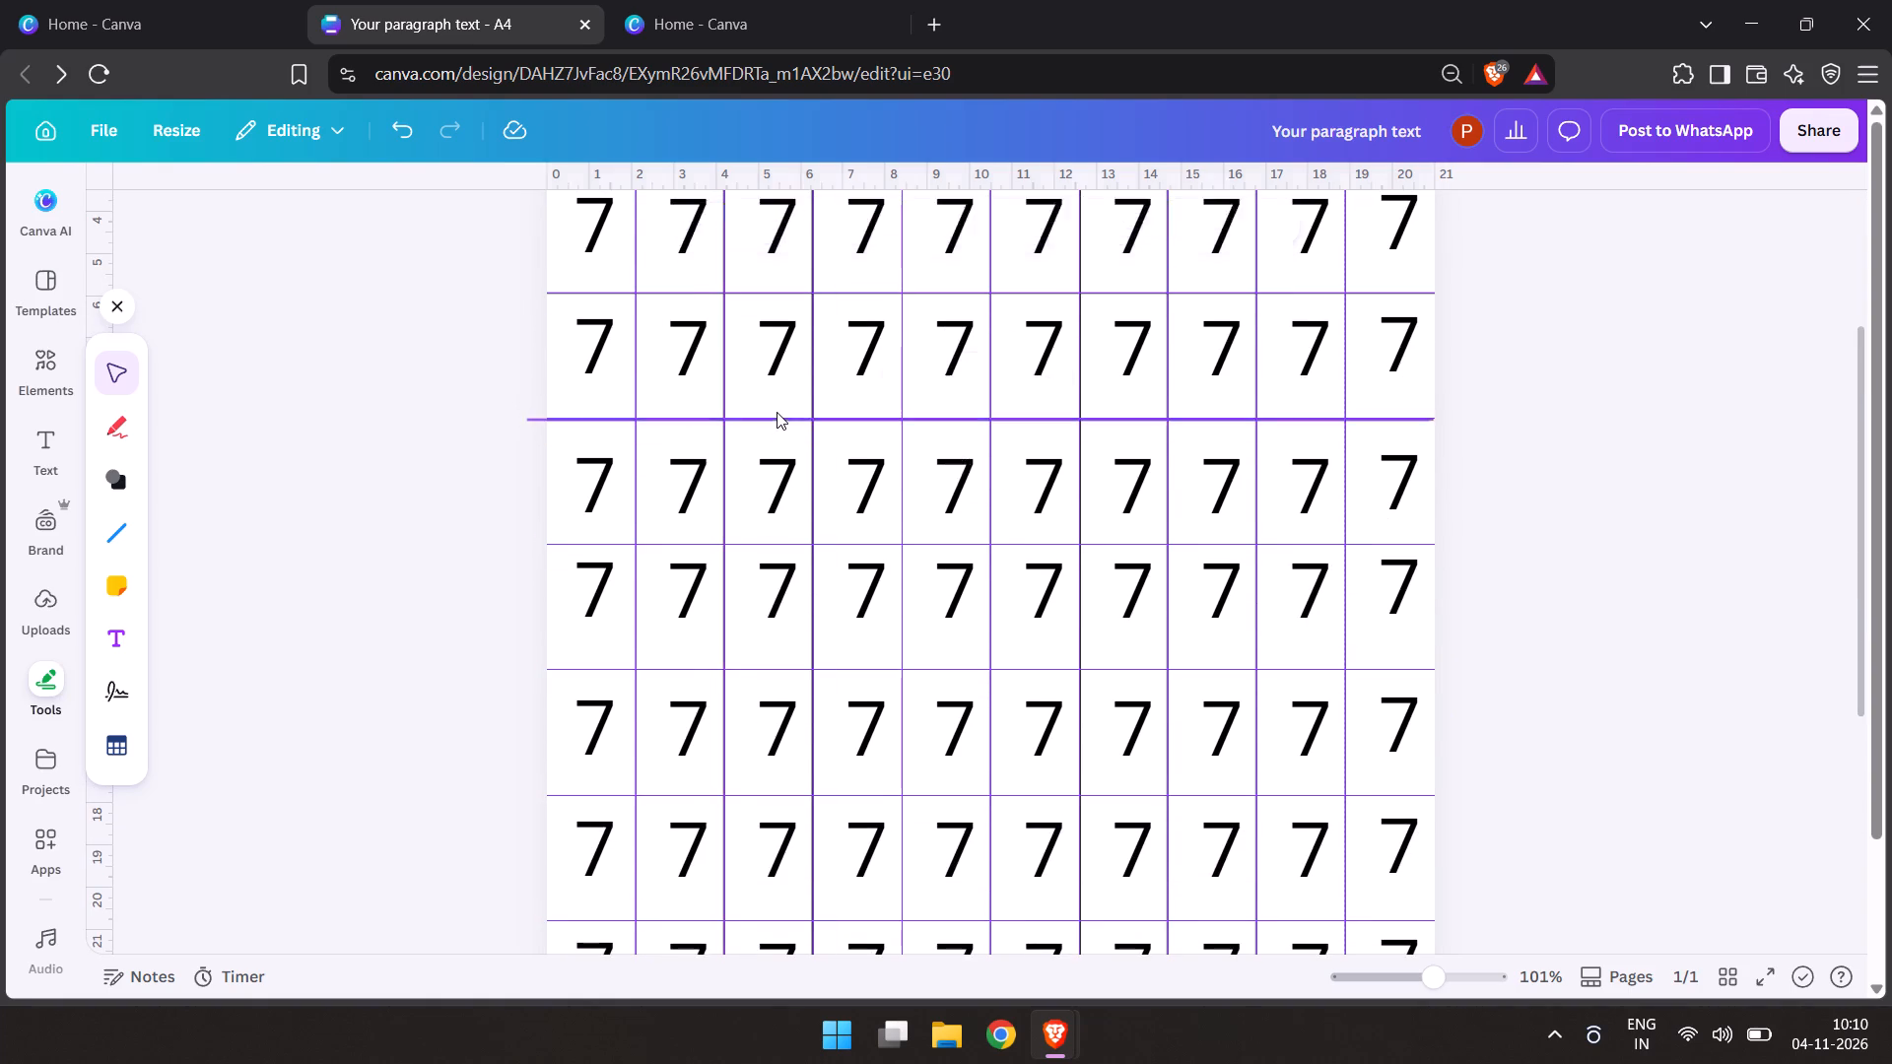
{"action": "left_click", "coordinate": [777, 412]}
{"action": "key", "text": "ctrl+d"}
{"action": "key", "text": "ctrl+d"}
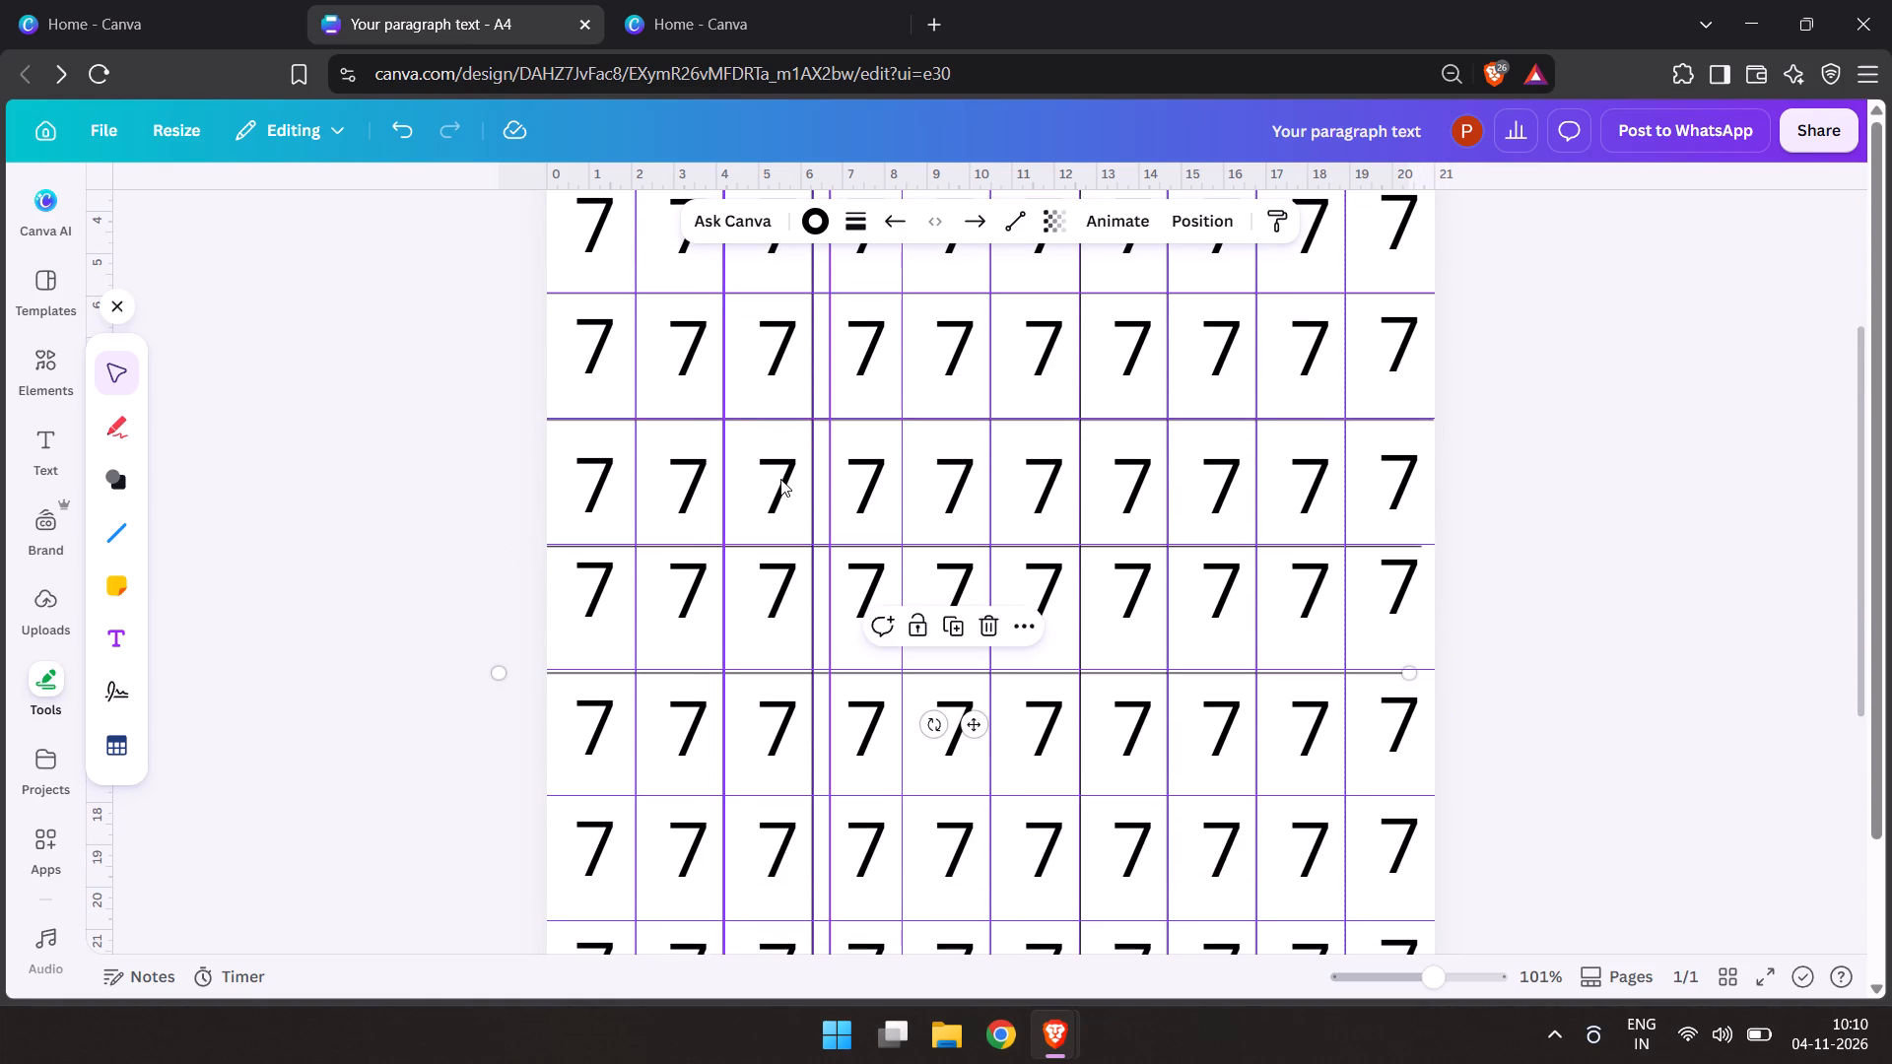
{"action": "key", "text": "ctrl+d"}
{"action": "key", "text": "ctrl+d"}
{"action": "scroll", "coordinate": [789, 560], "scroll_direction": "down", "scroll_amount": 2}
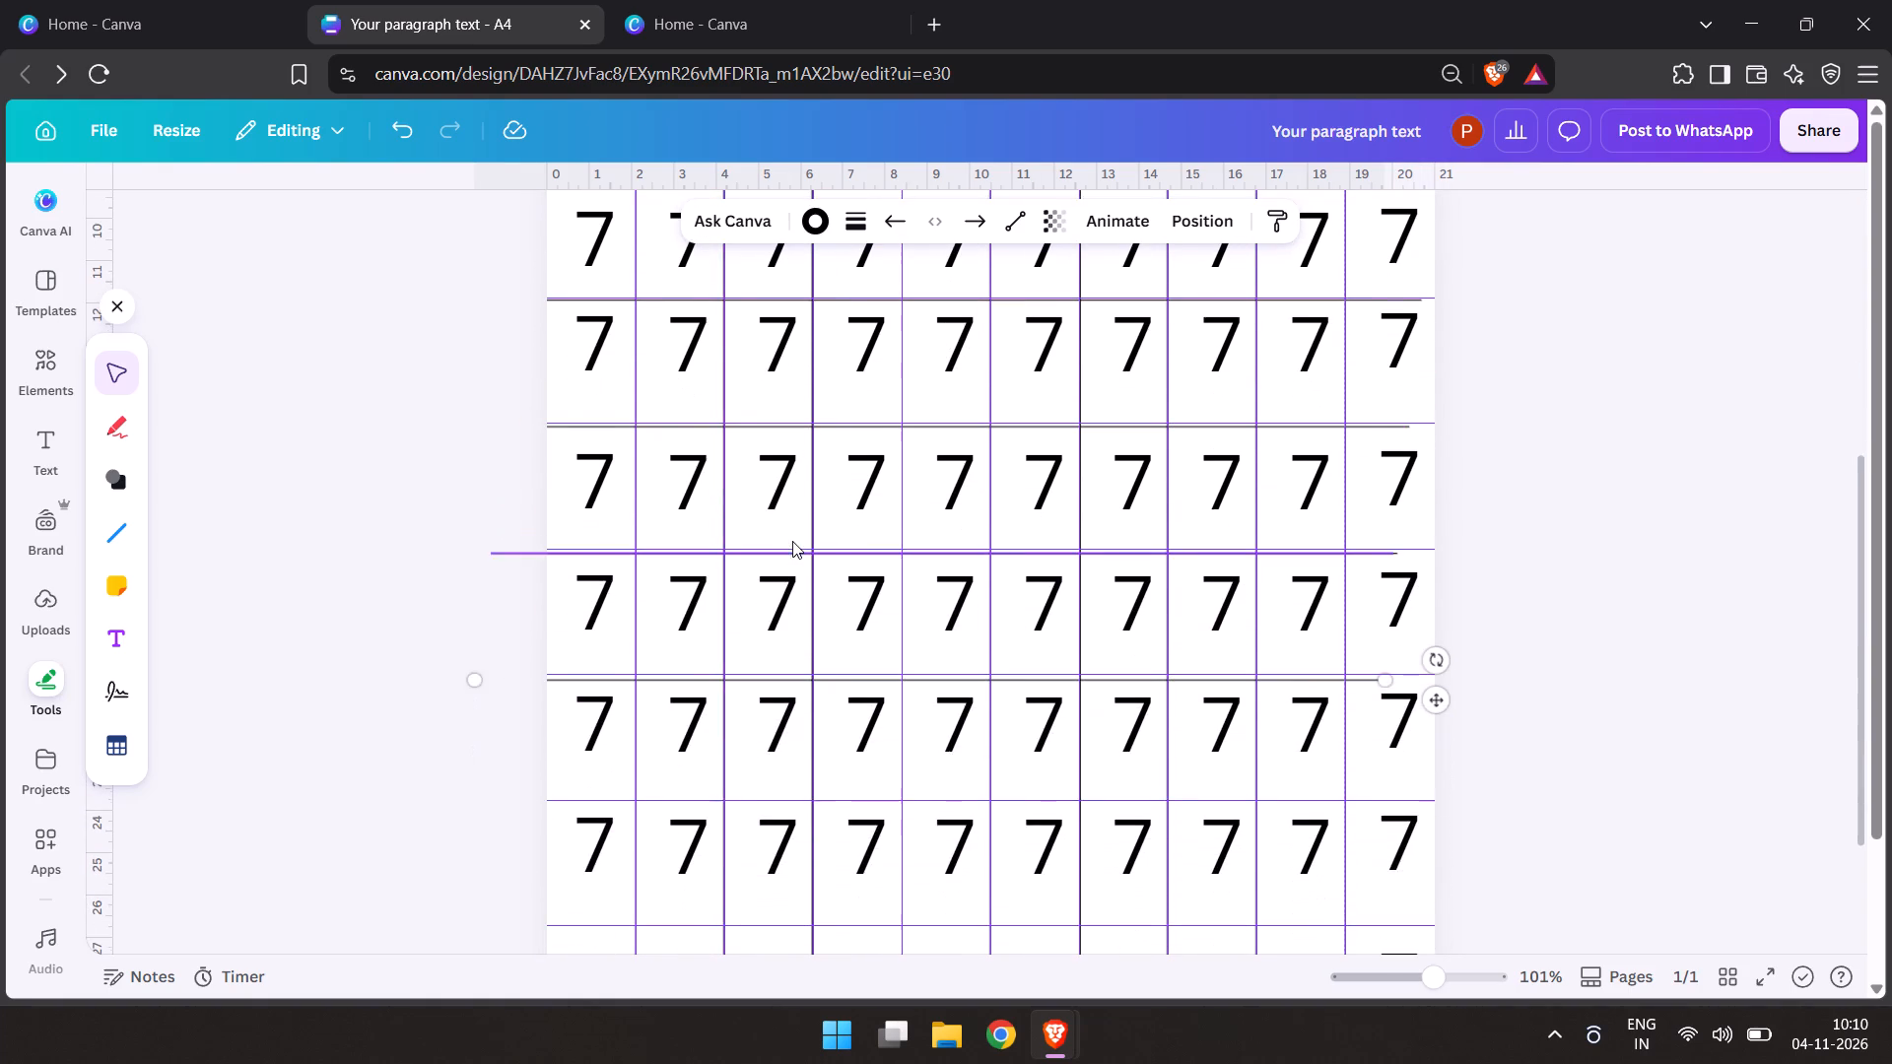
{"action": "key", "text": "ctrl+d"}
{"action": "key", "text": "ctrl+d"}
{"action": "scroll", "coordinate": [800, 533], "scroll_direction": "down", "scroll_amount": 3}
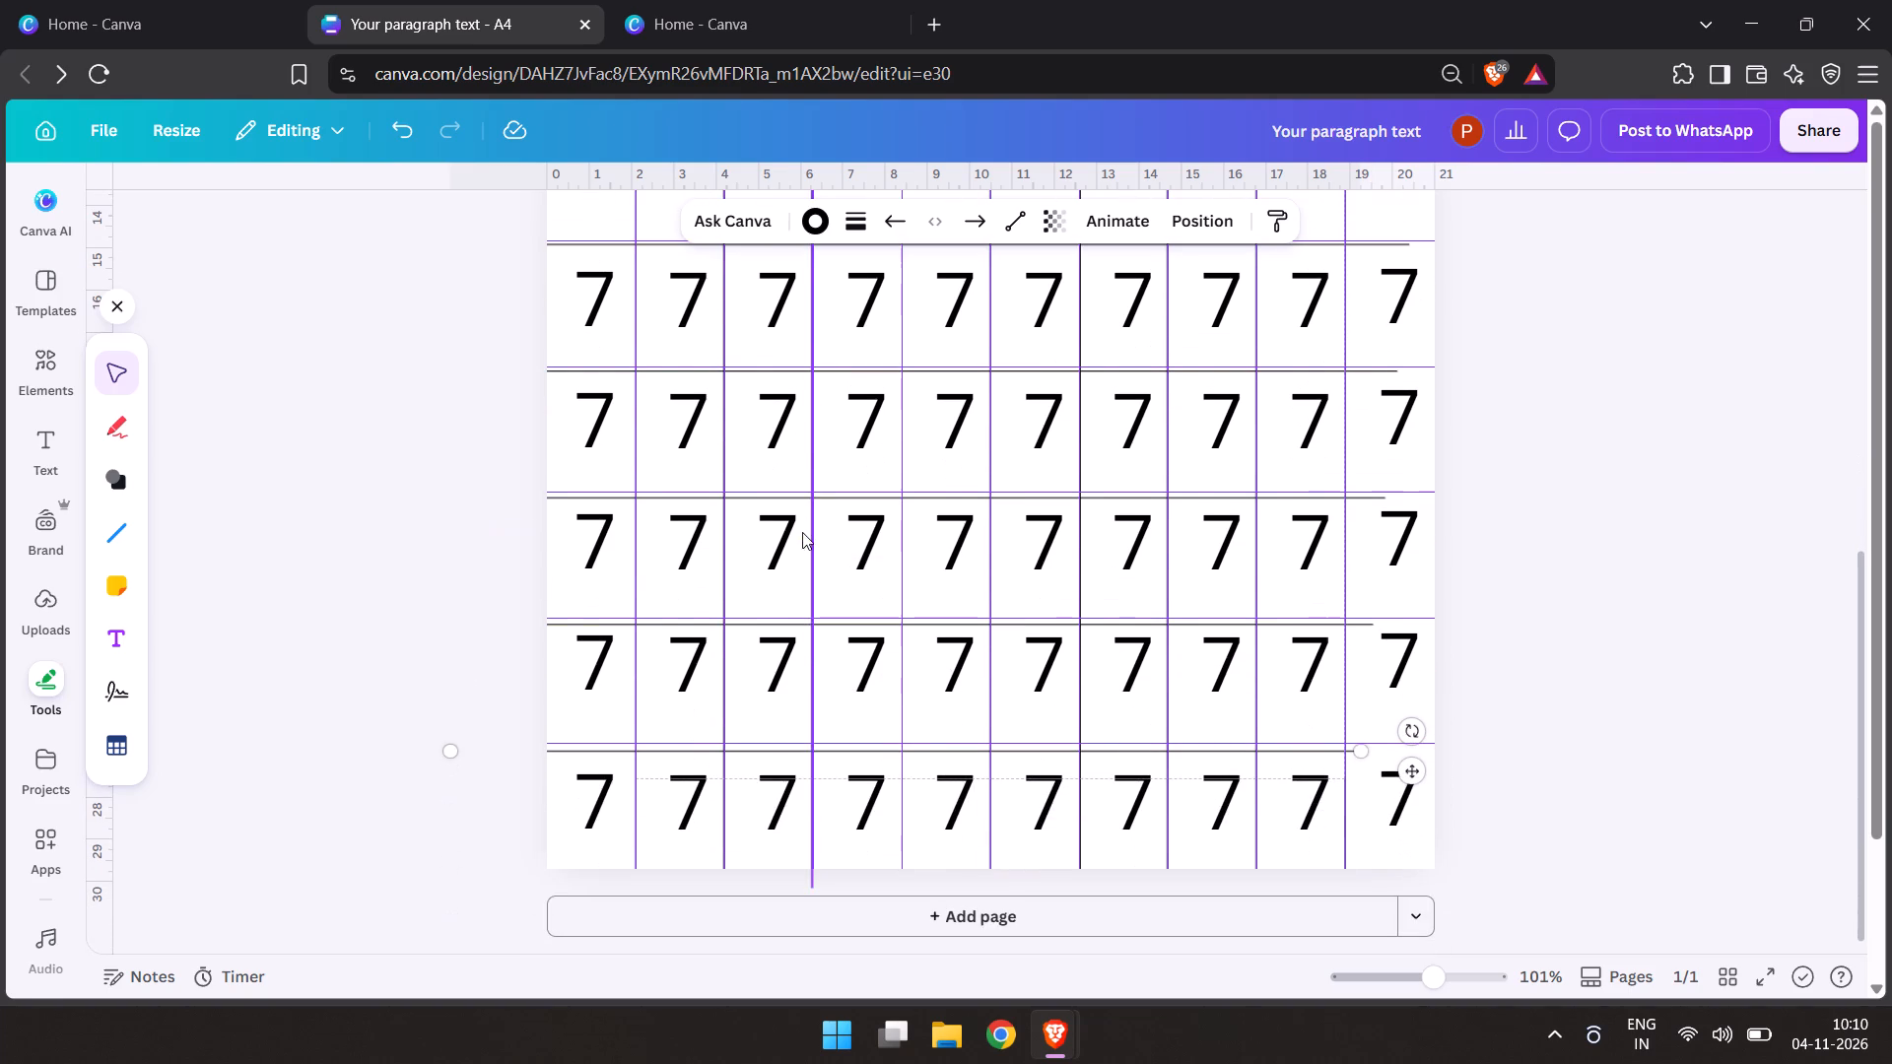
Preview the page for printing with the Use my printer option to check the grid lines, and cancel without printing.
{"action": "left_click", "coordinate": [101, 138]}
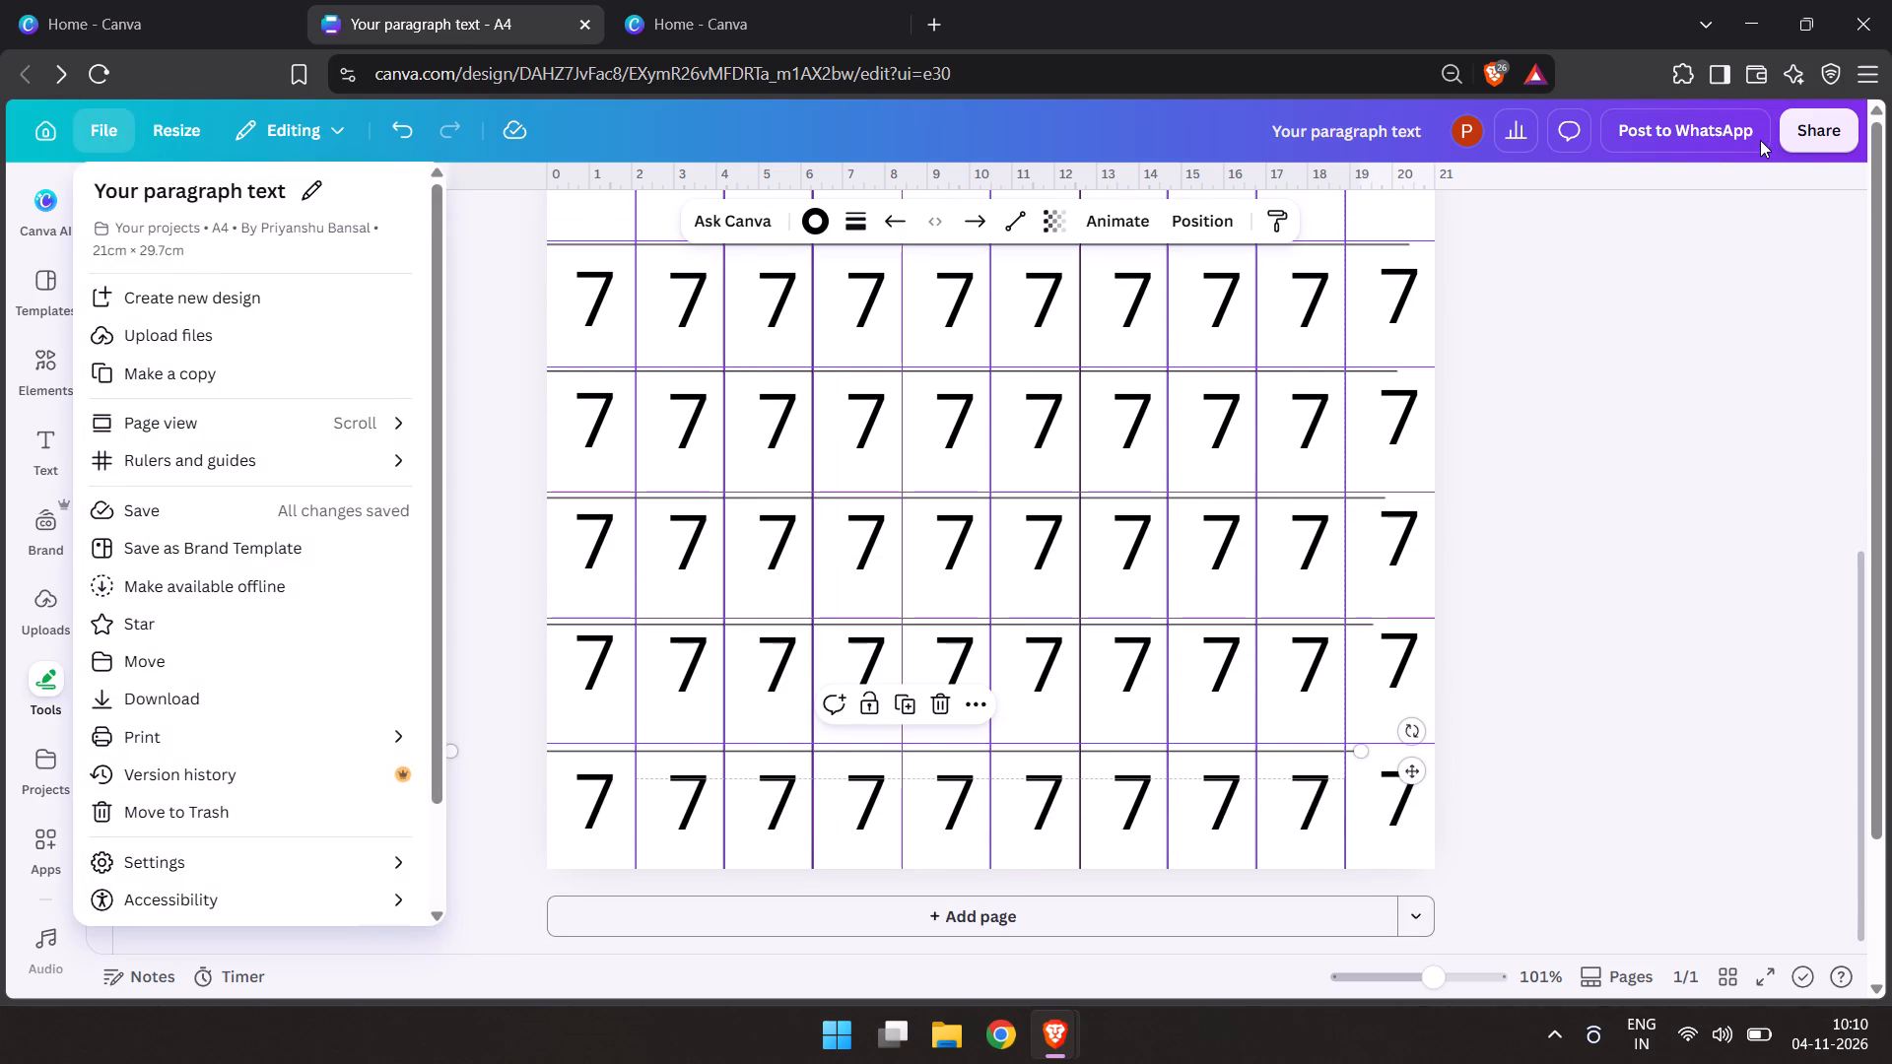
{"action": "key", "text": "ctrl+p"}
{"action": "double_click", "coordinate": [1833, 520]}
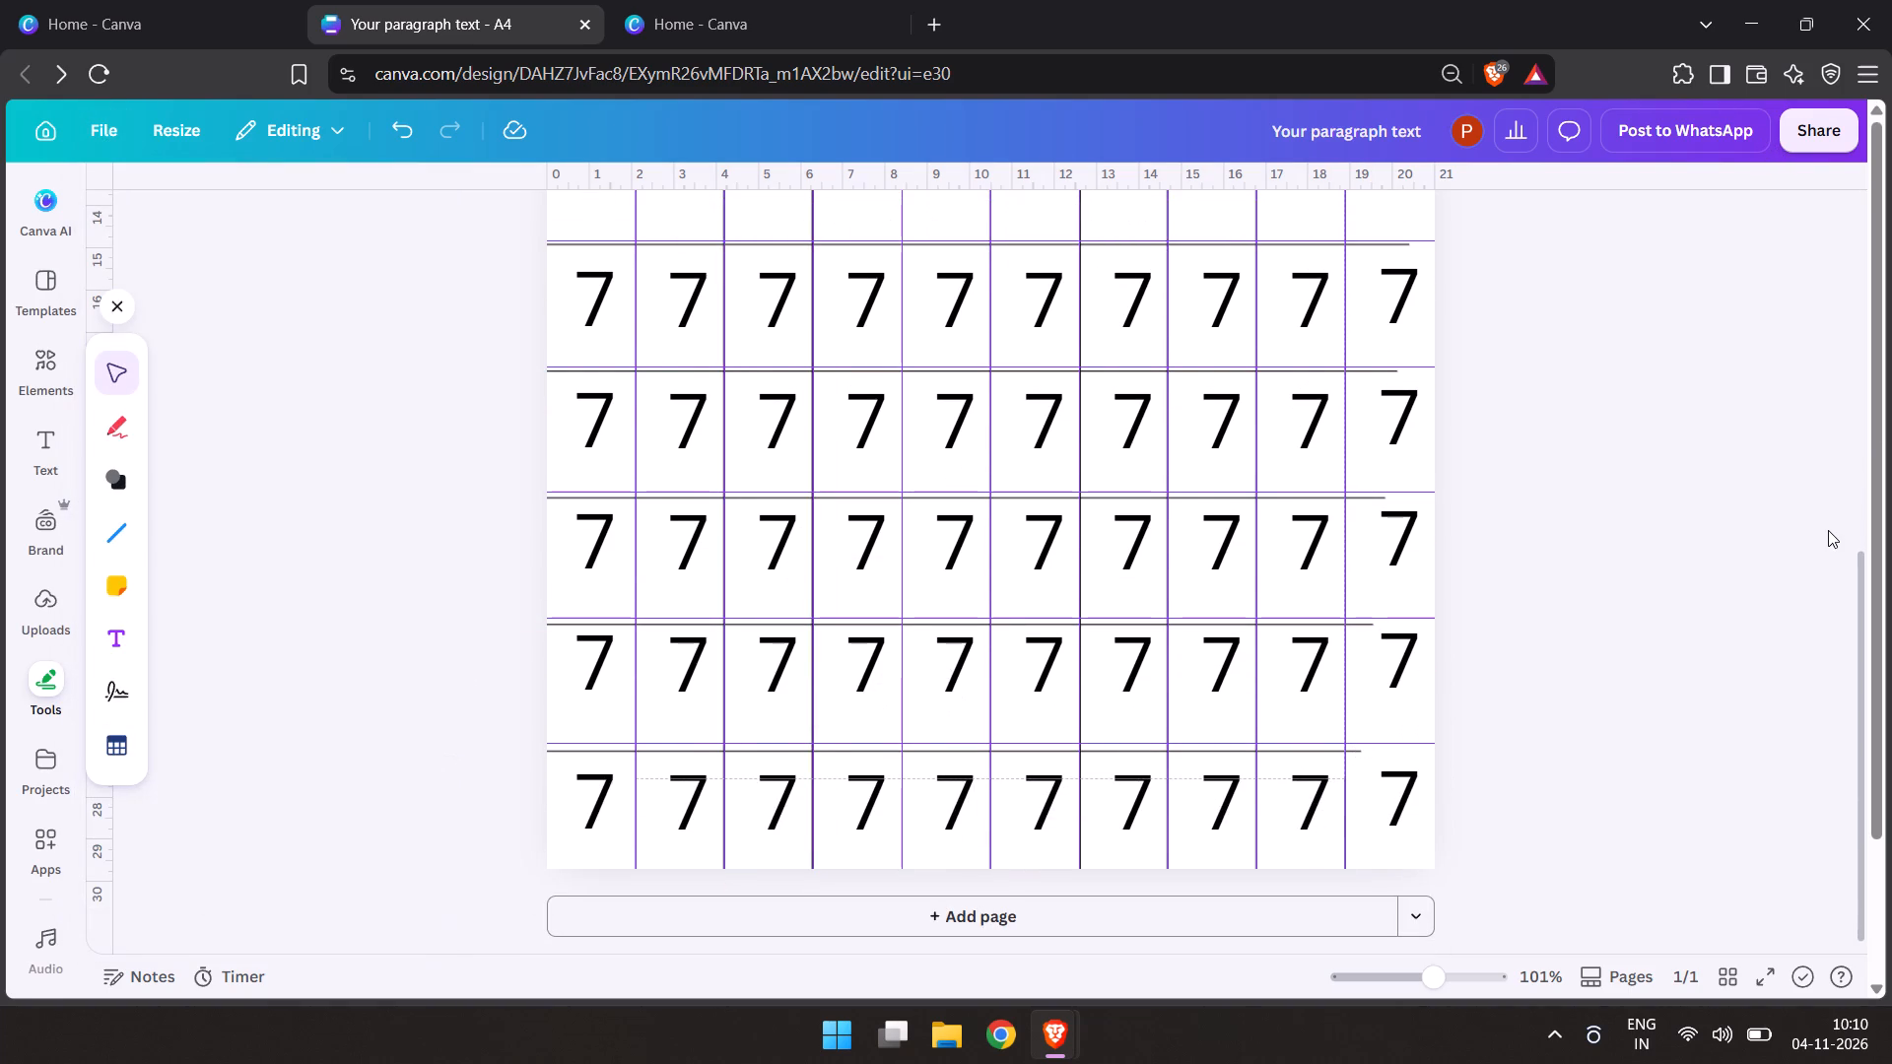
{"action": "key", "text": "ctrl+p"}
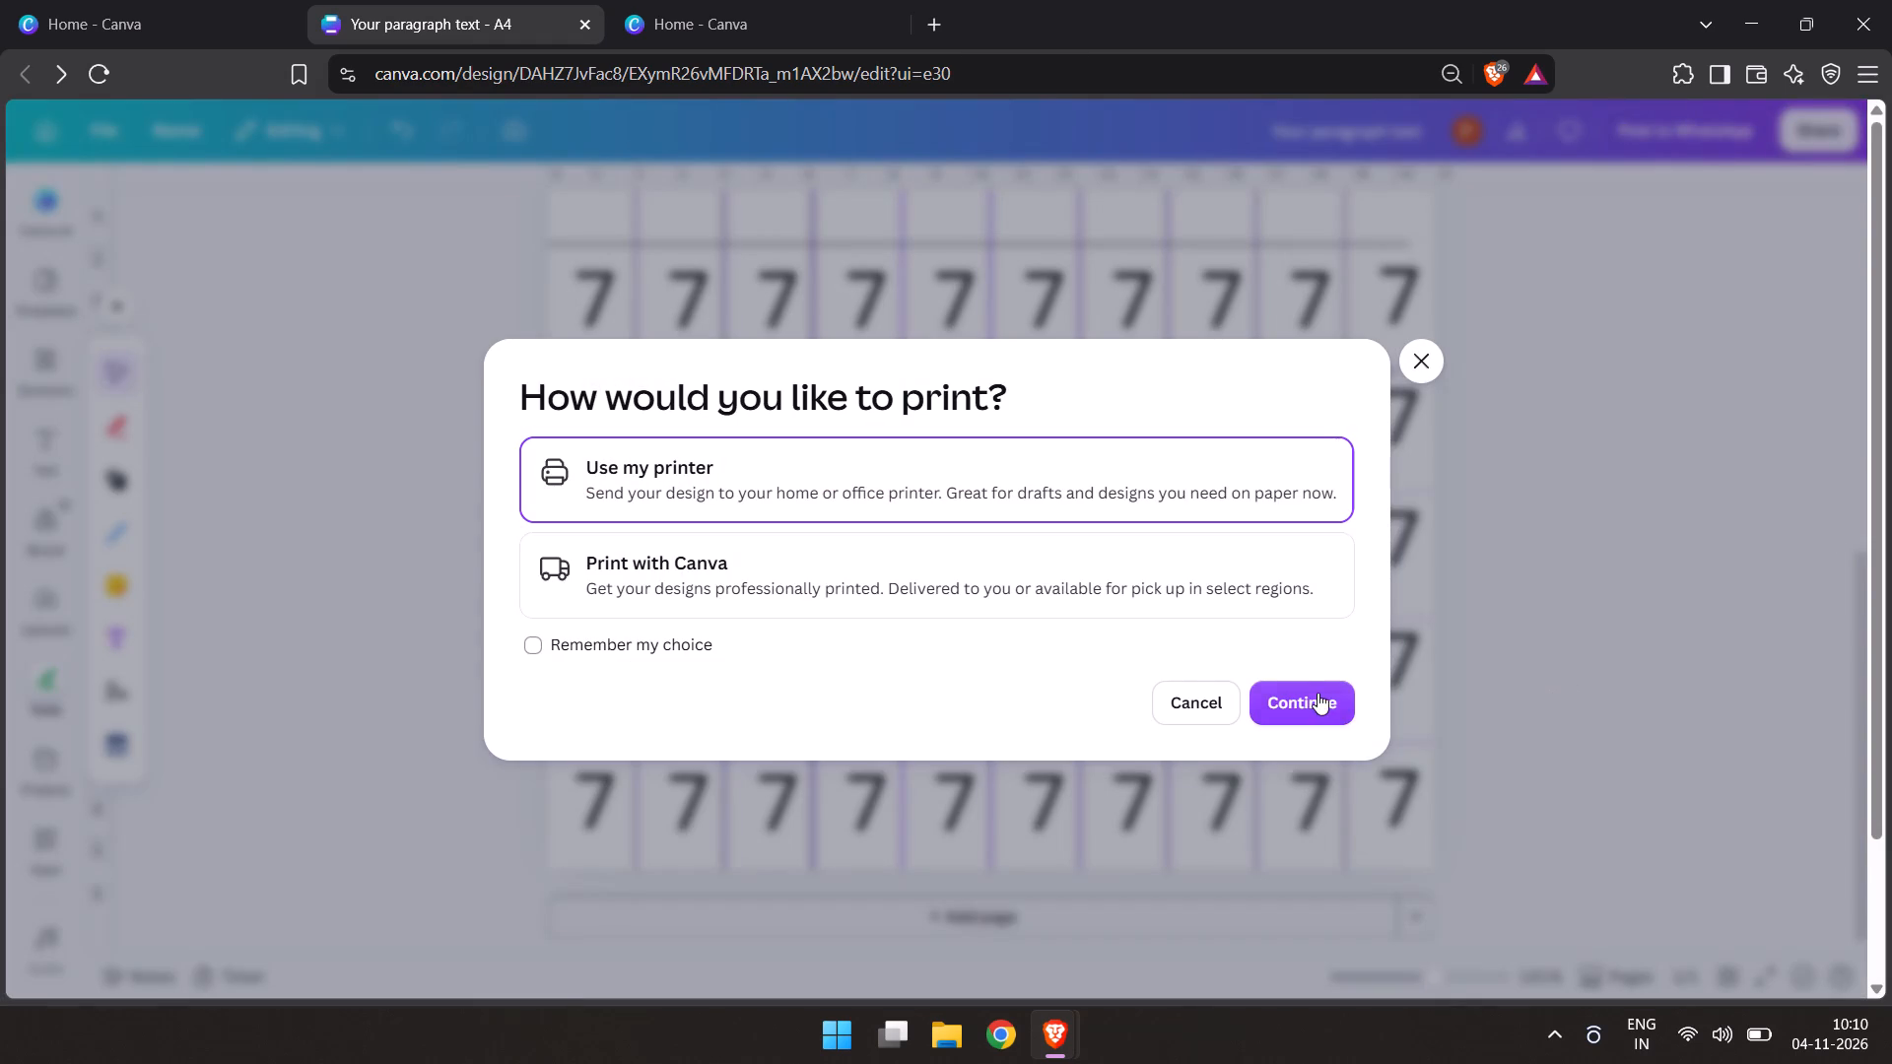
{"action": "left_click", "coordinate": [1315, 696]}
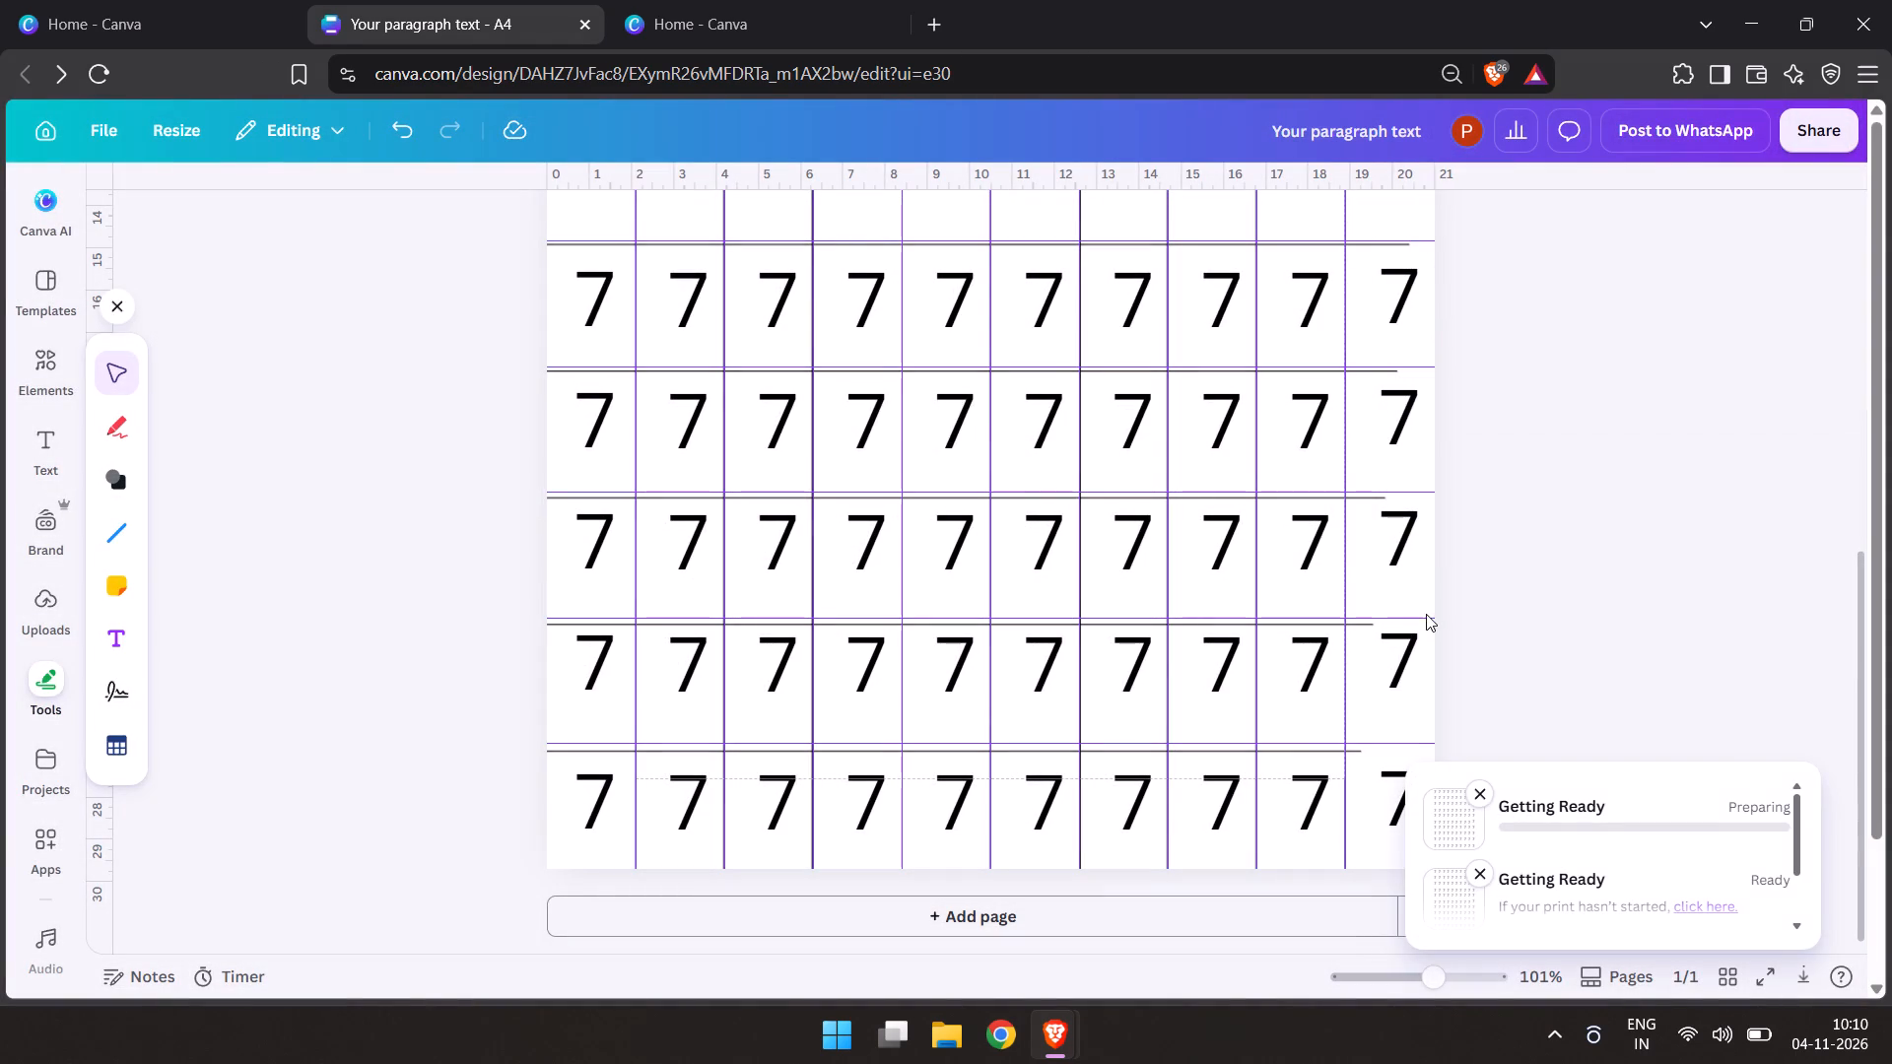
{"action": "left_click", "coordinate": [1816, 724]}
{"action": "left_click", "coordinate": [1801, 723]}
{"action": "left_click", "coordinate": [1307, 500]}
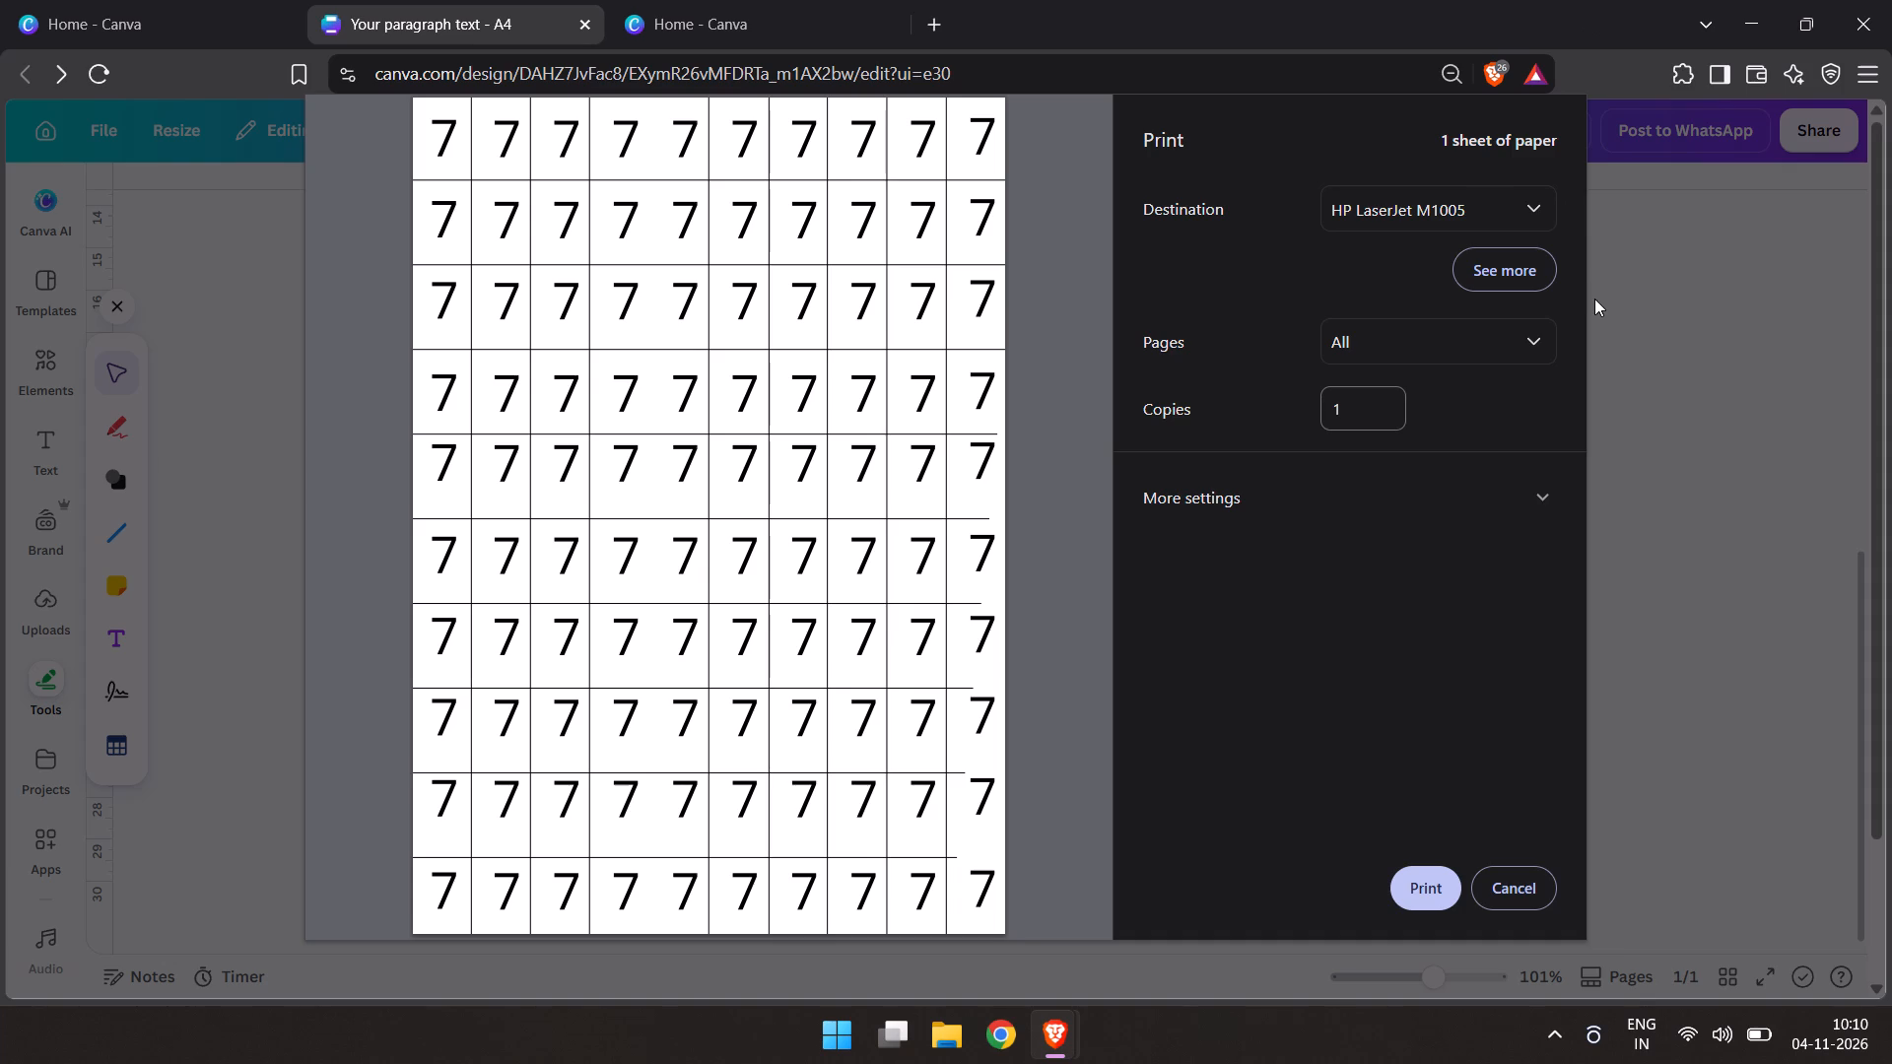
{"action": "left_click", "coordinate": [1513, 888]}
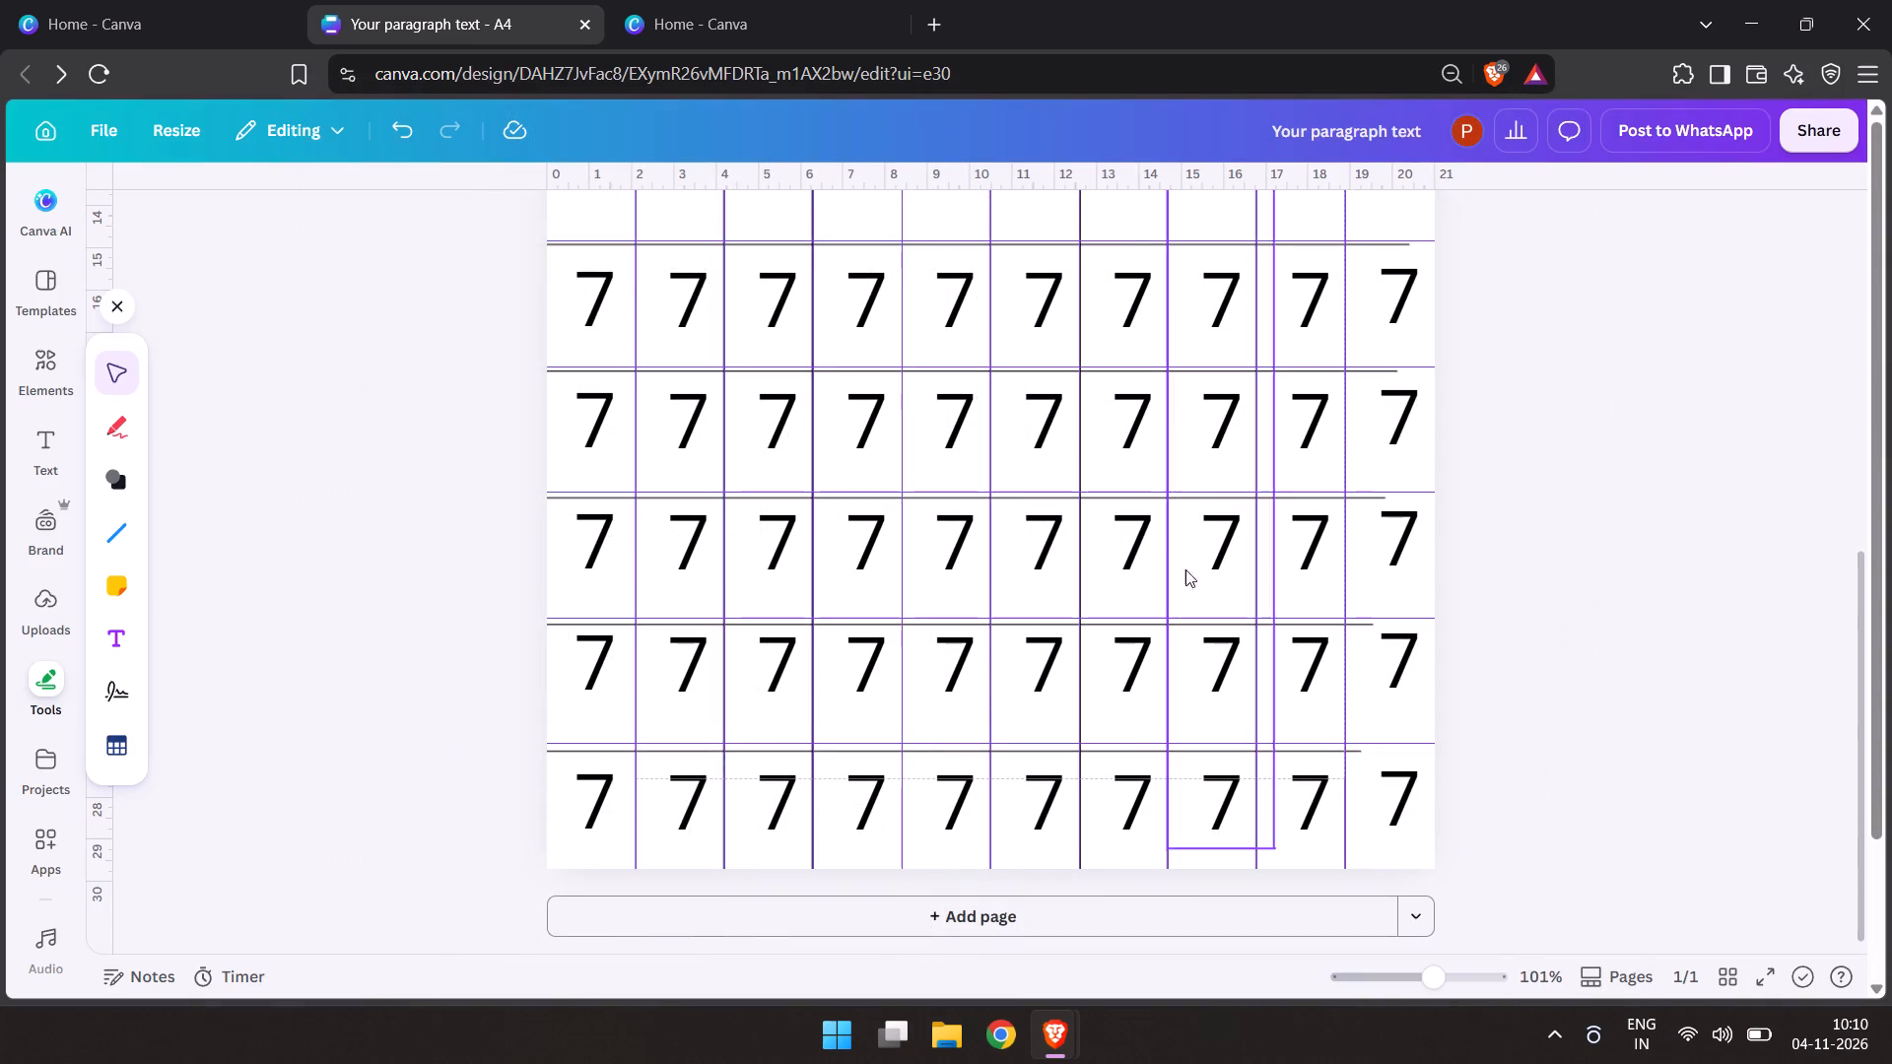
Extend the horizontal lines at the sixth, seventh, eighth and ninth guides past the page's right edge.
{"action": "left_click", "coordinate": [1064, 499]}
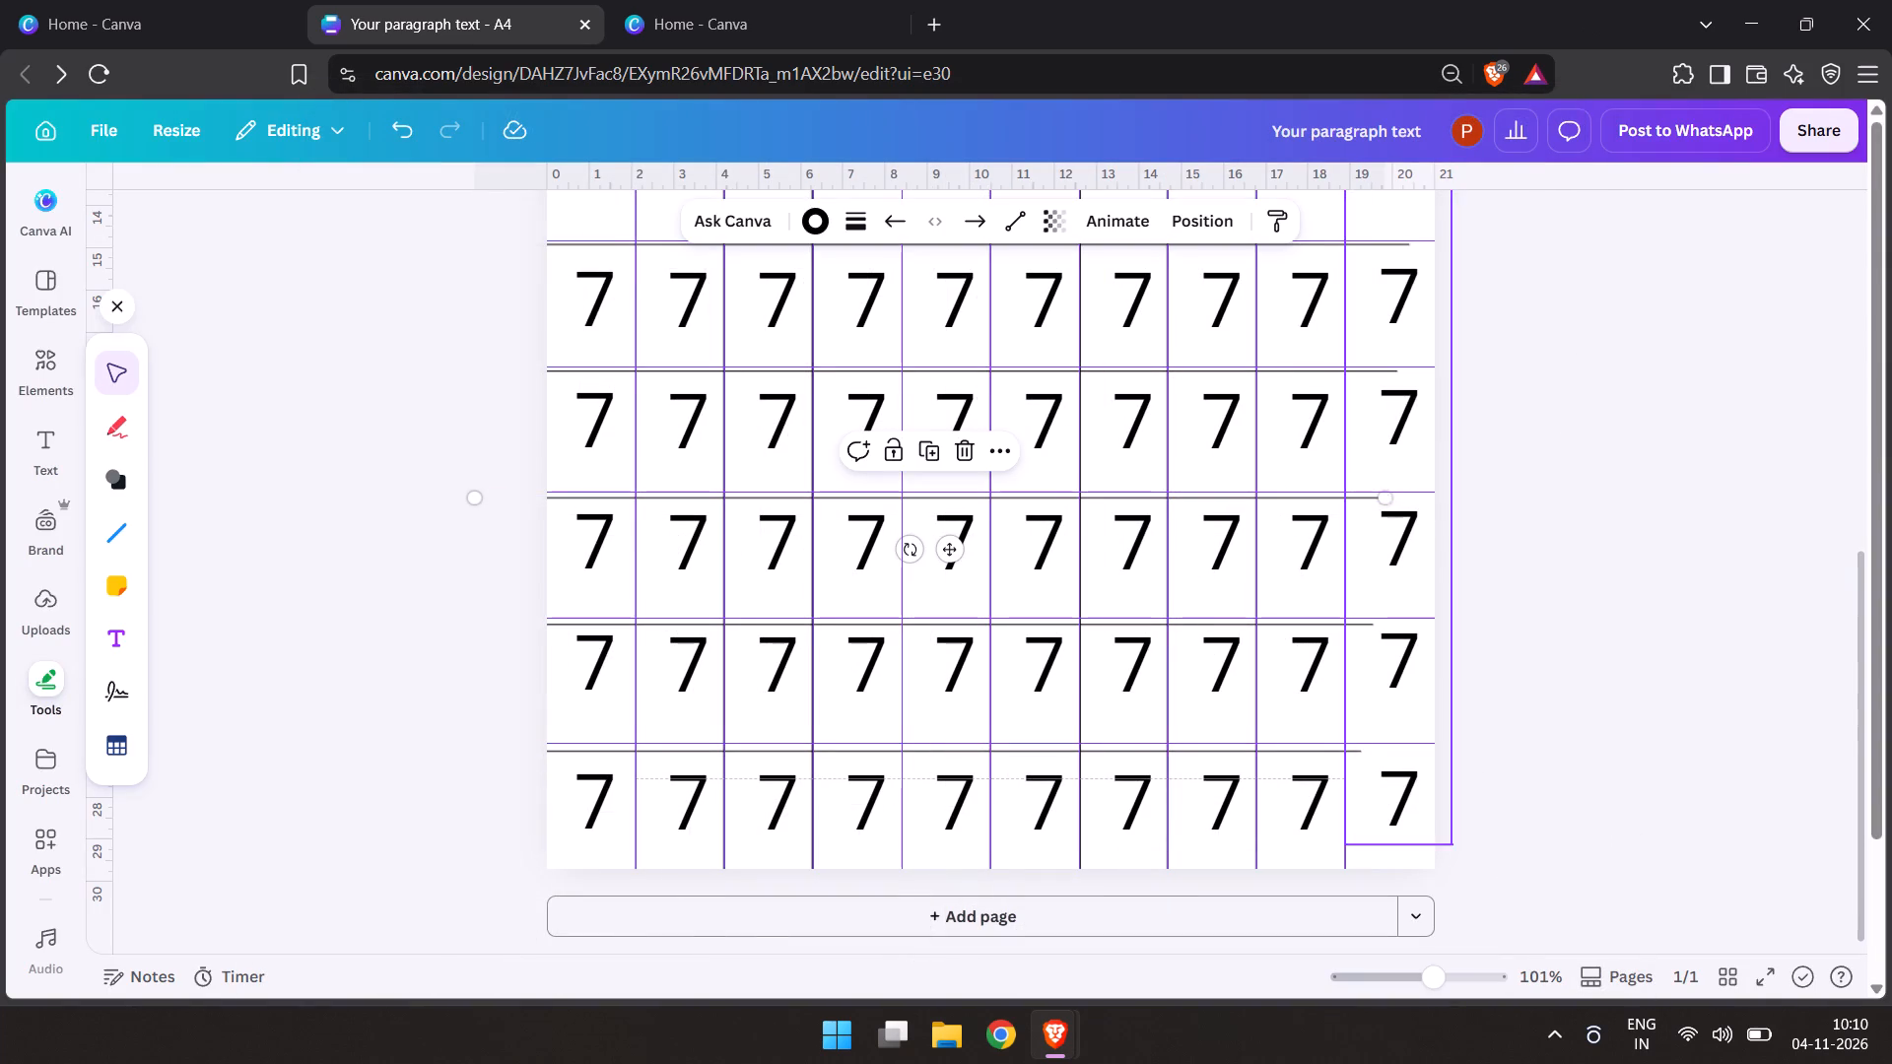
{"action": "left_click_drag", "start_coordinate": [1388, 502], "coordinate": [1471, 494]}
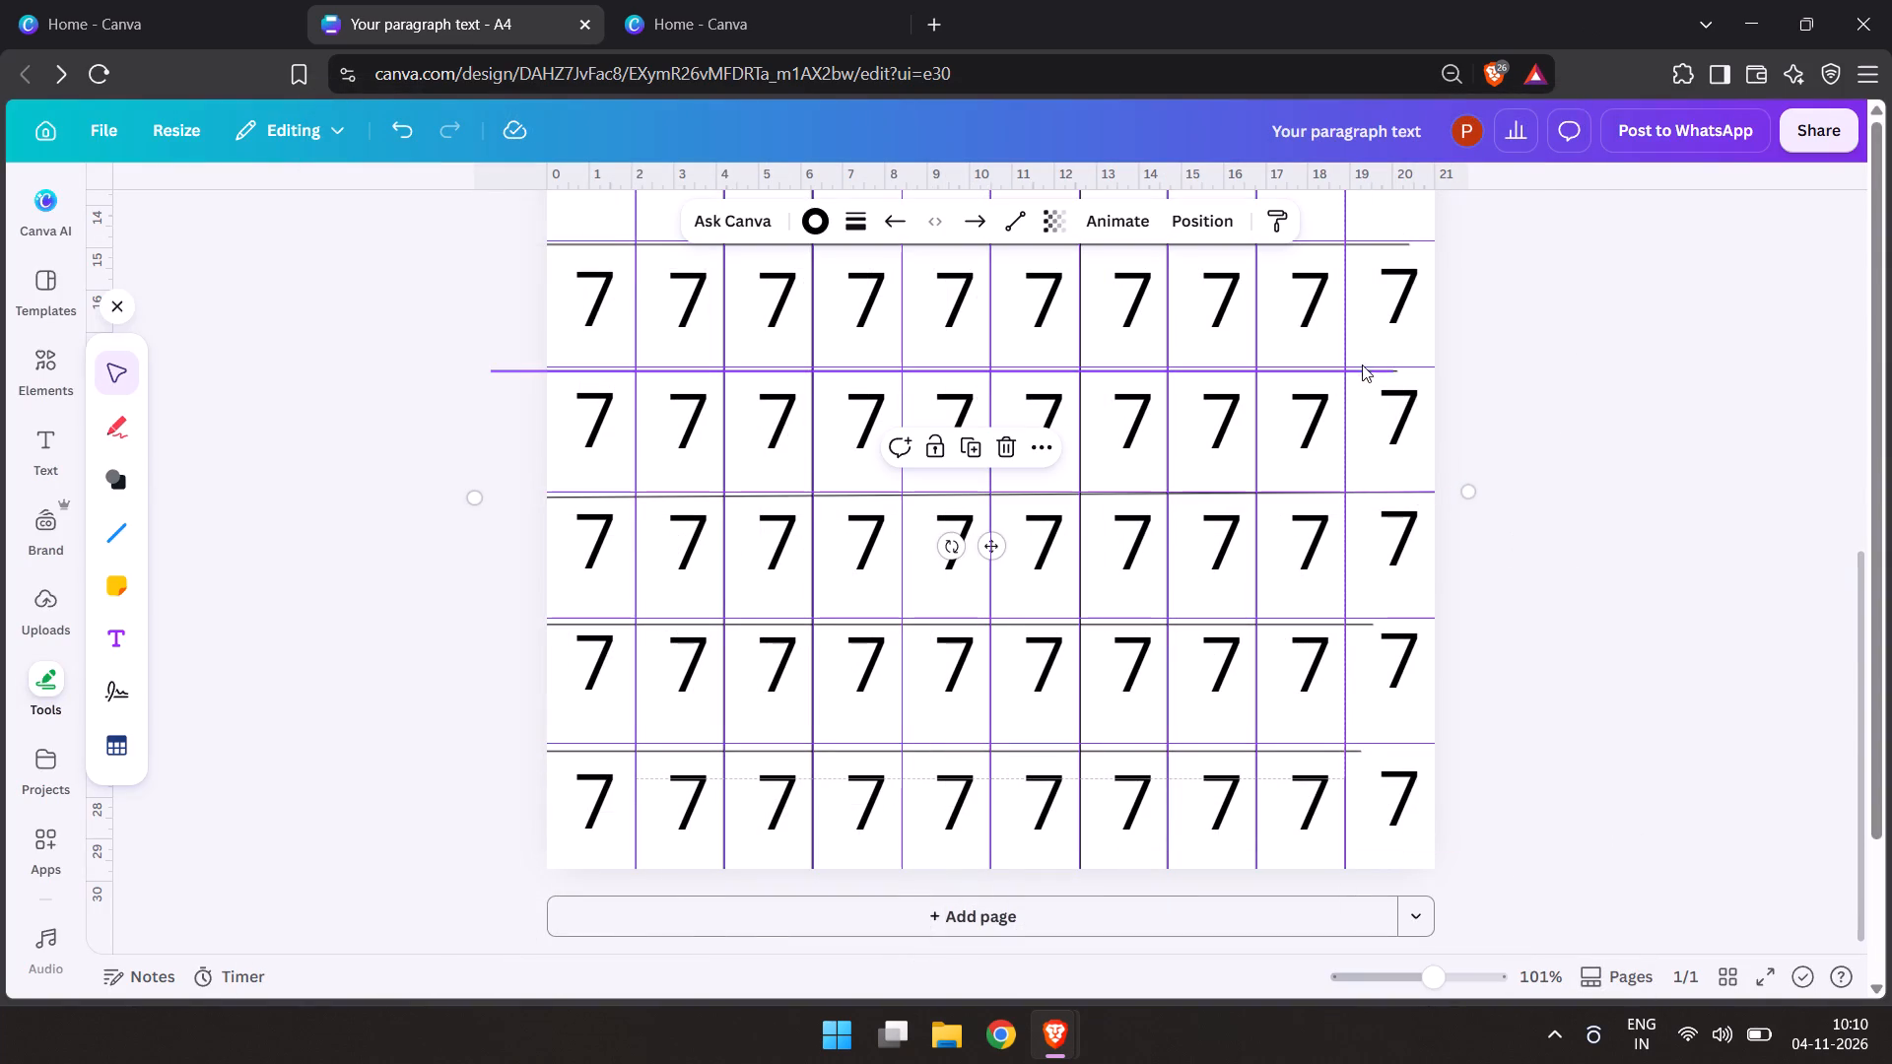
{"action": "left_click", "coordinate": [1361, 367]}
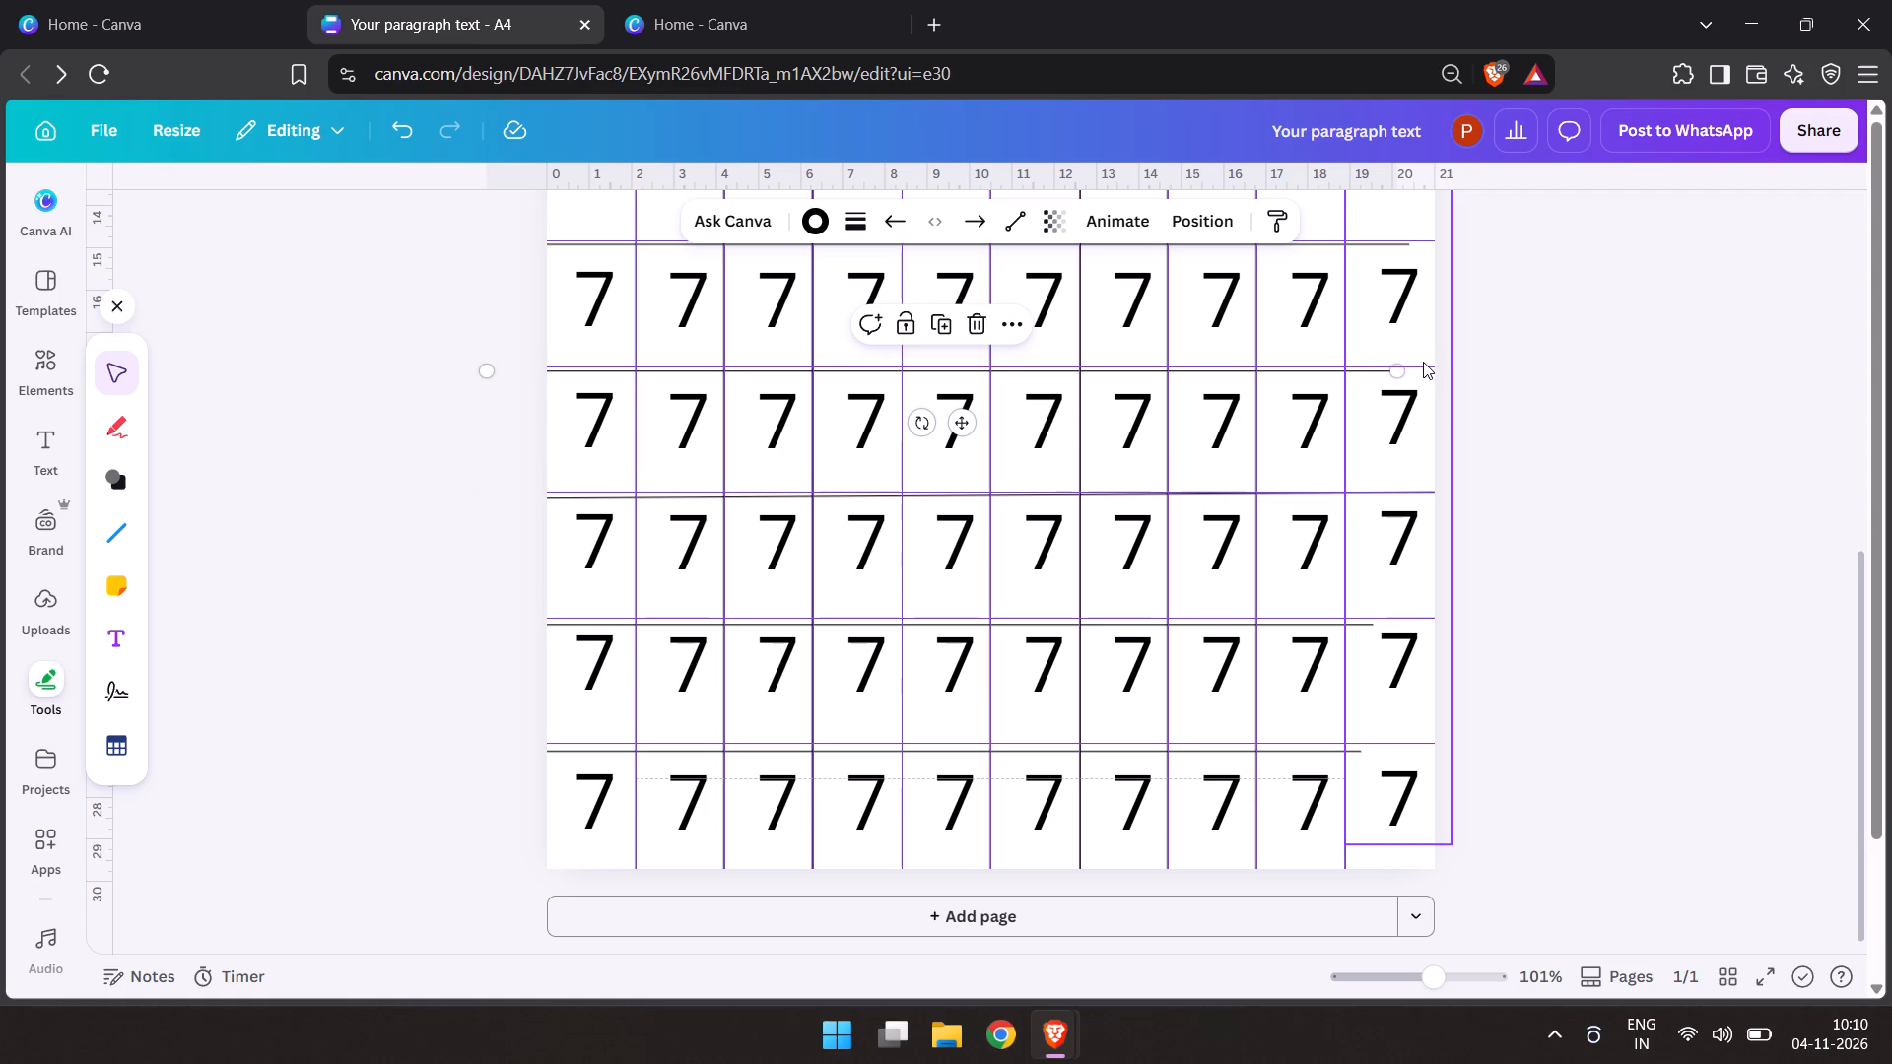
{"action": "left_click_drag", "start_coordinate": [1397, 368], "coordinate": [1540, 376], "text": "shift"}
{"action": "left_click", "coordinate": [1324, 621]}
{"action": "left_click_drag", "start_coordinate": [1367, 620], "coordinate": [1372, 622], "text": "shift"}
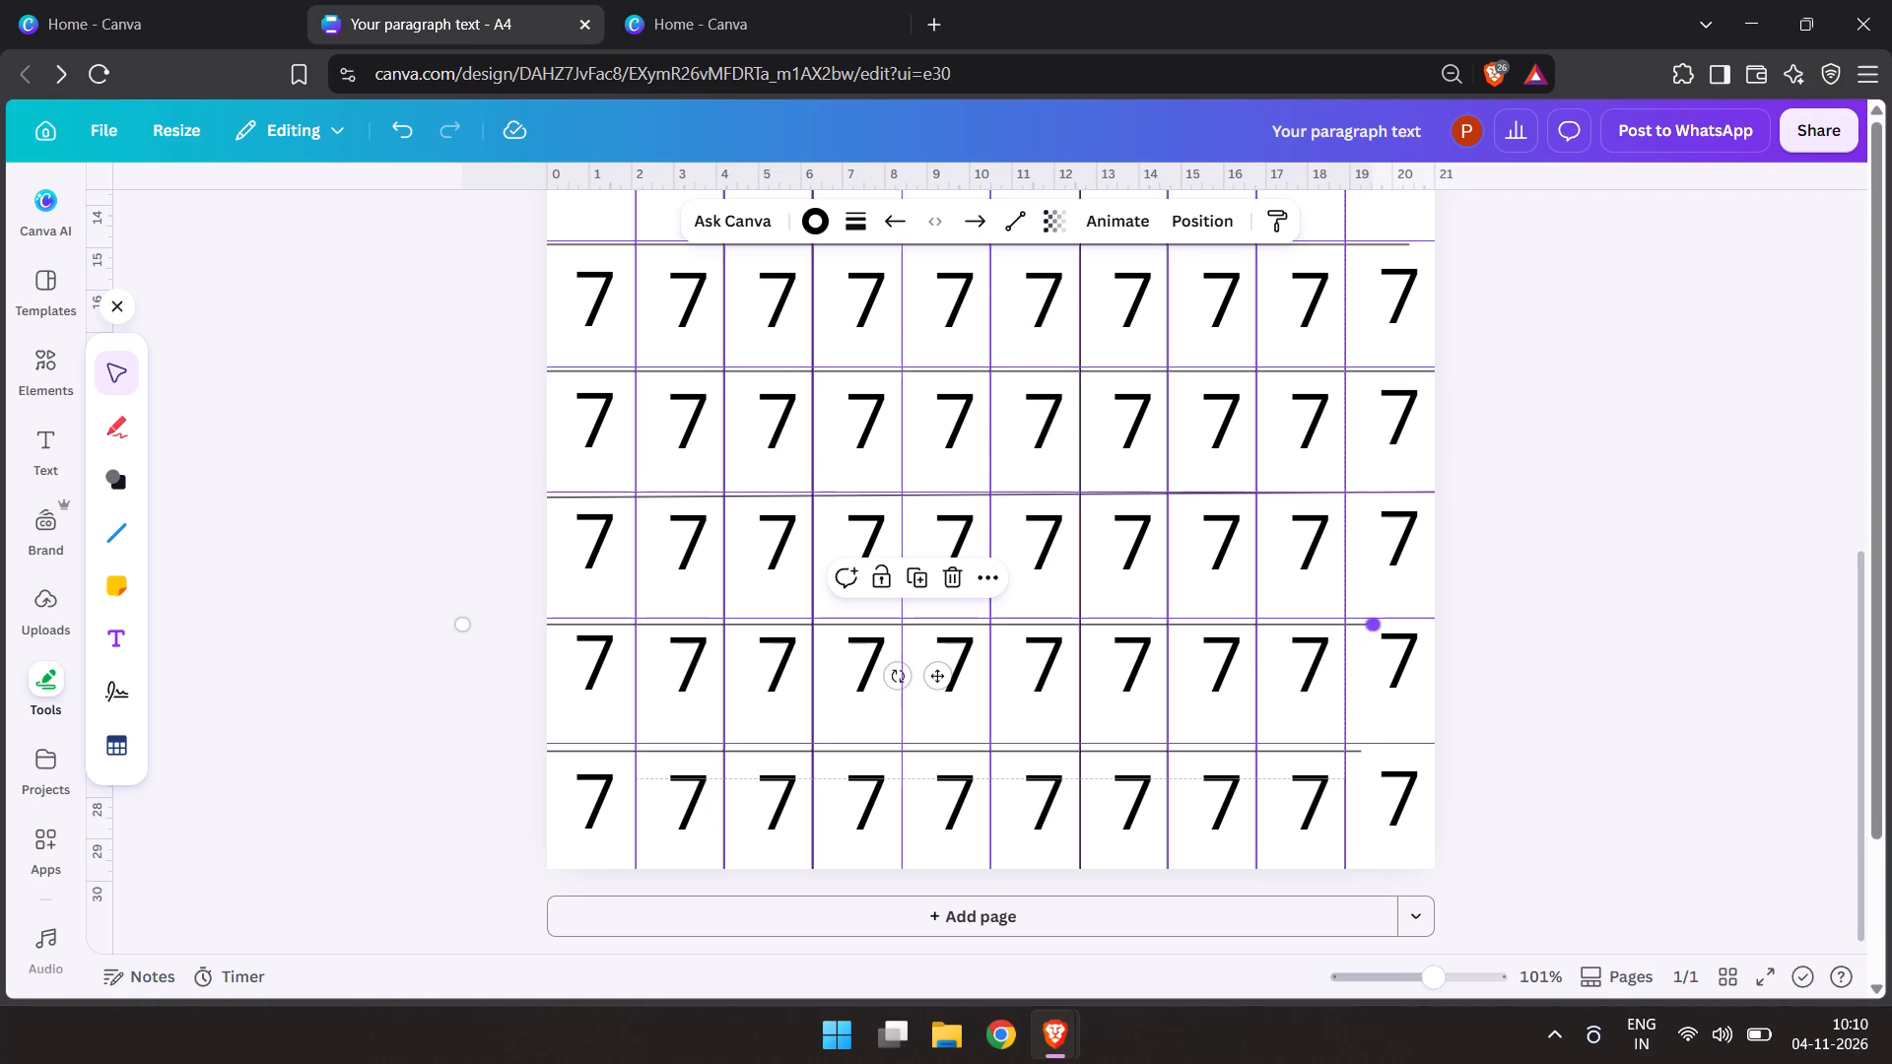
{"action": "left_click_drag", "start_coordinate": [1372, 622], "coordinate": [1535, 622], "text": "shift"}
{"action": "left_click", "coordinate": [1280, 754]}
{"action": "left_click_drag", "start_coordinate": [1359, 748], "coordinate": [1558, 744], "text": "shift"}
Duplicate the thin vertical line between the fifth and sixth columns and place the copy over the fourth vertical guide.
{"action": "scroll", "coordinate": [1364, 721], "scroll_direction": "up", "scroll_amount": 1}
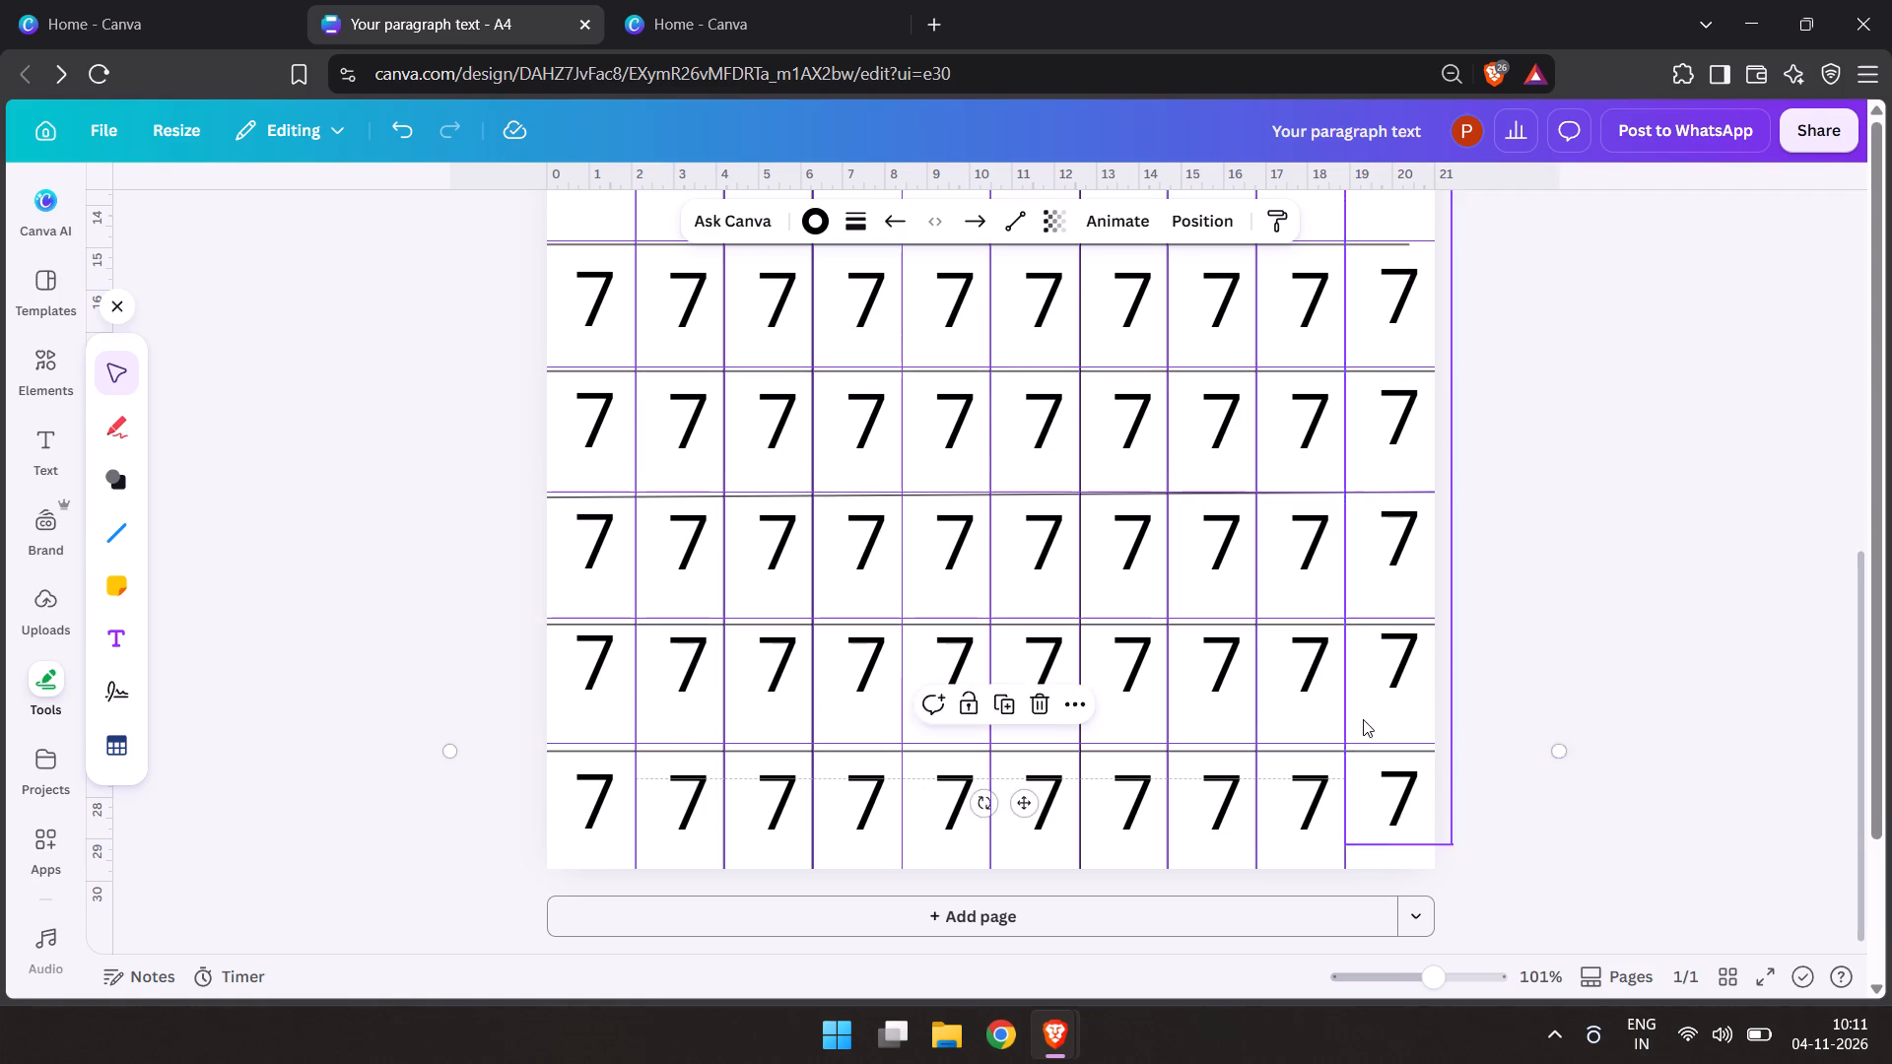
{"action": "scroll", "coordinate": [1363, 719], "scroll_direction": "up", "scroll_amount": 5}
{"action": "left_click", "coordinate": [988, 482]}
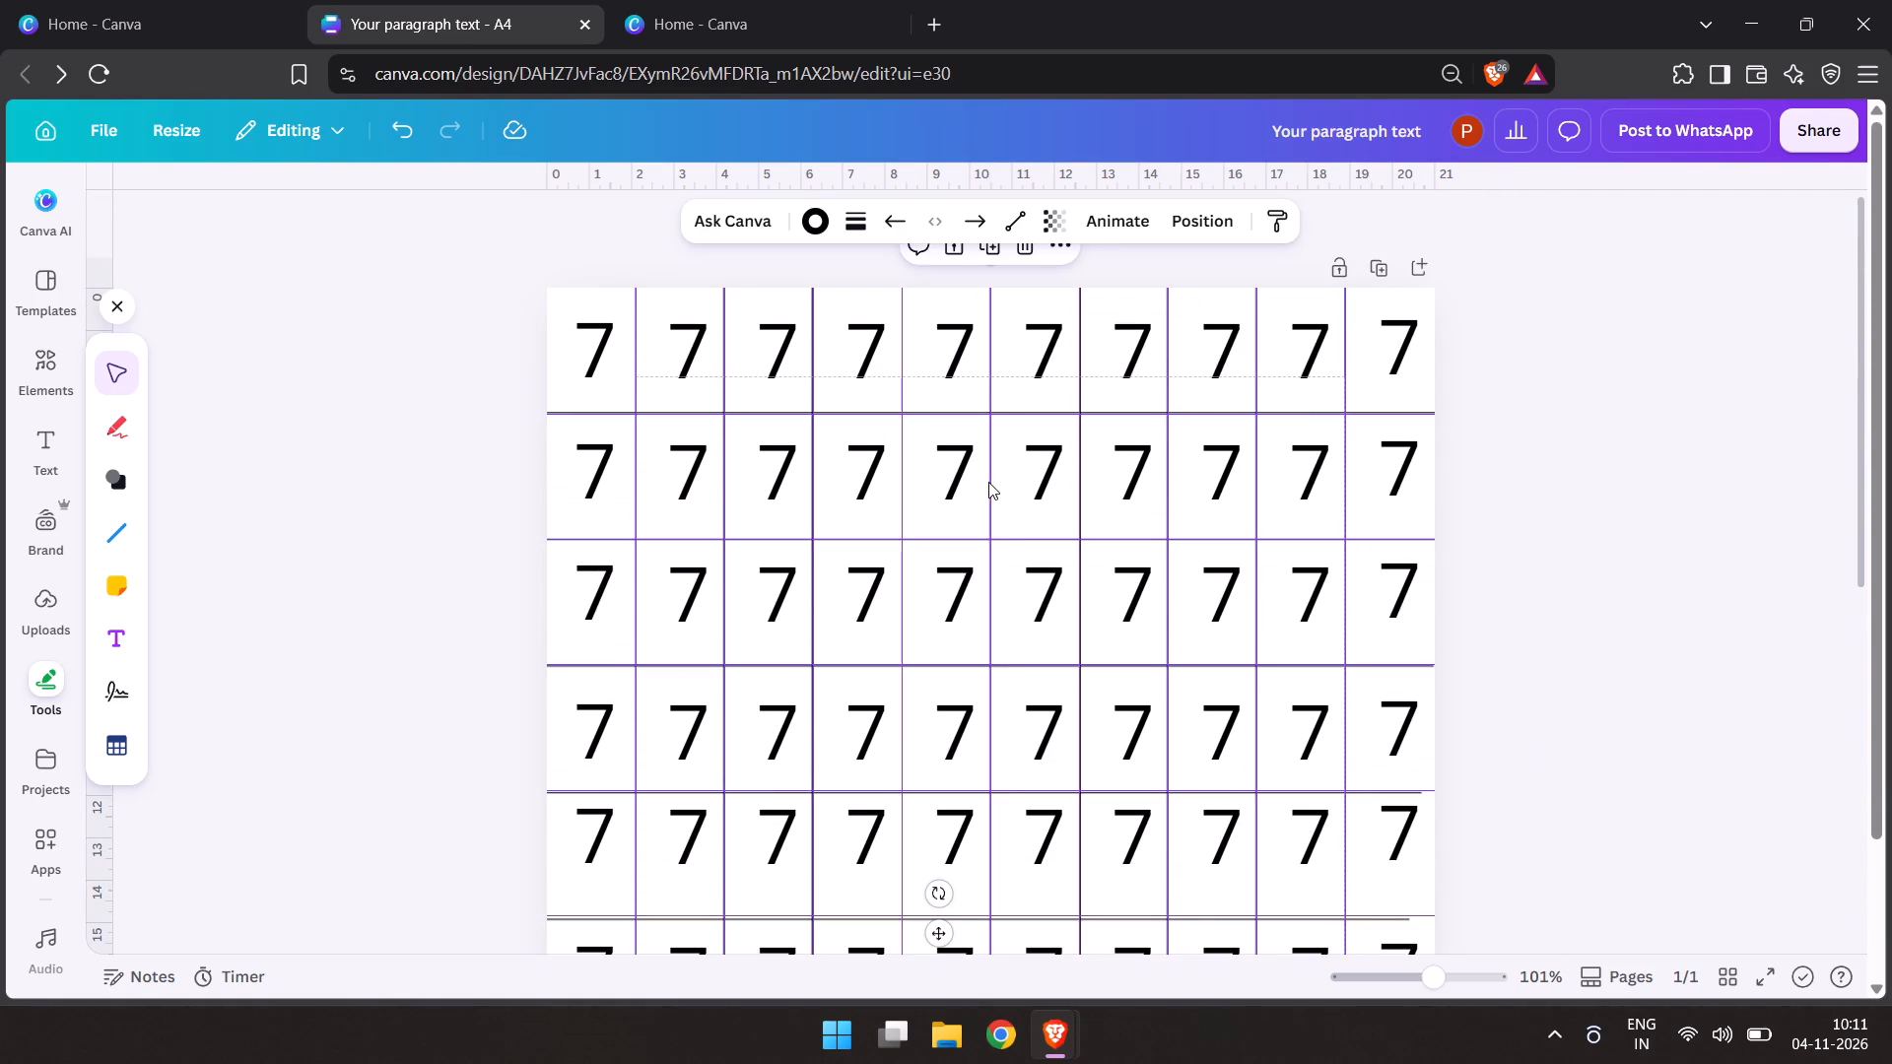
{"action": "key", "text": "ctrl+c"}
{"action": "key", "text": "ctrl+v"}
{"action": "left_click", "coordinate": [1009, 524]}
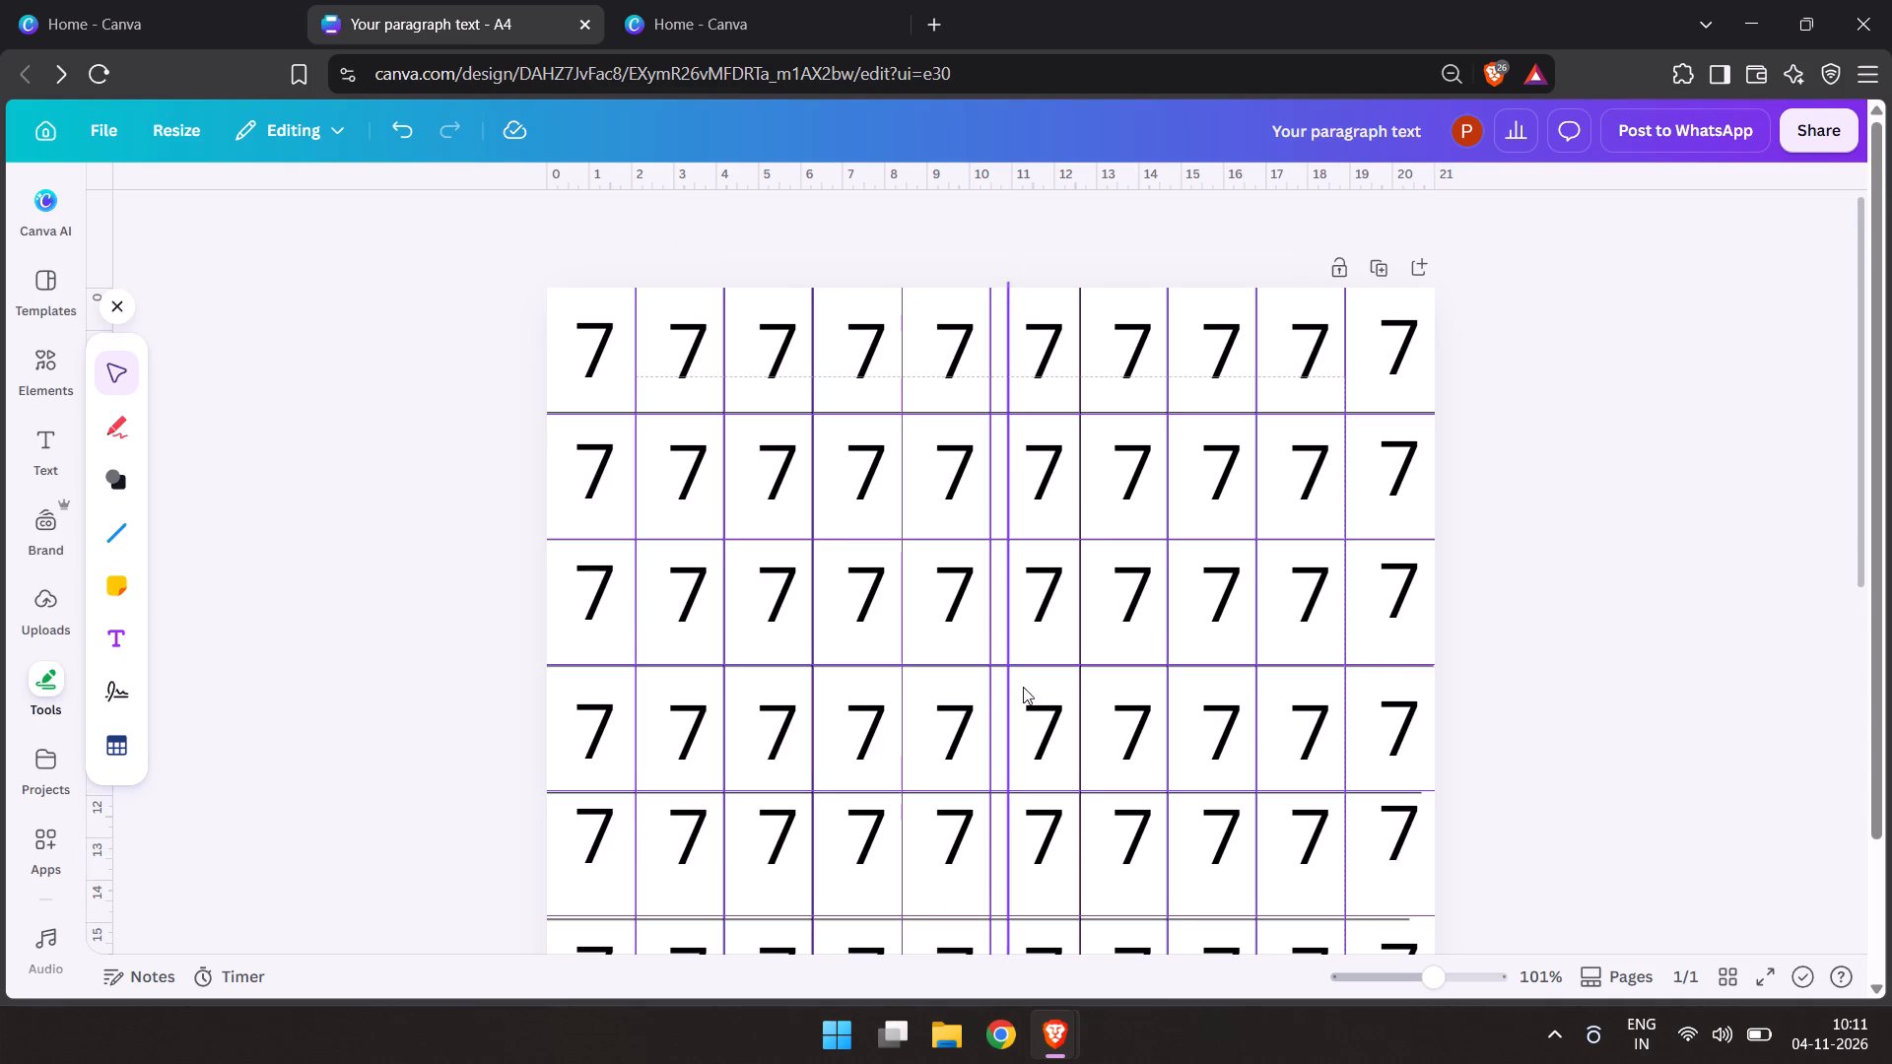
{"action": "scroll", "coordinate": [1028, 737], "scroll_direction": "down", "scroll_amount": 3}
{"action": "left_click", "coordinate": [1016, 706]}
{"action": "scroll", "coordinate": [1002, 683], "scroll_direction": "up", "scroll_amount": 2}
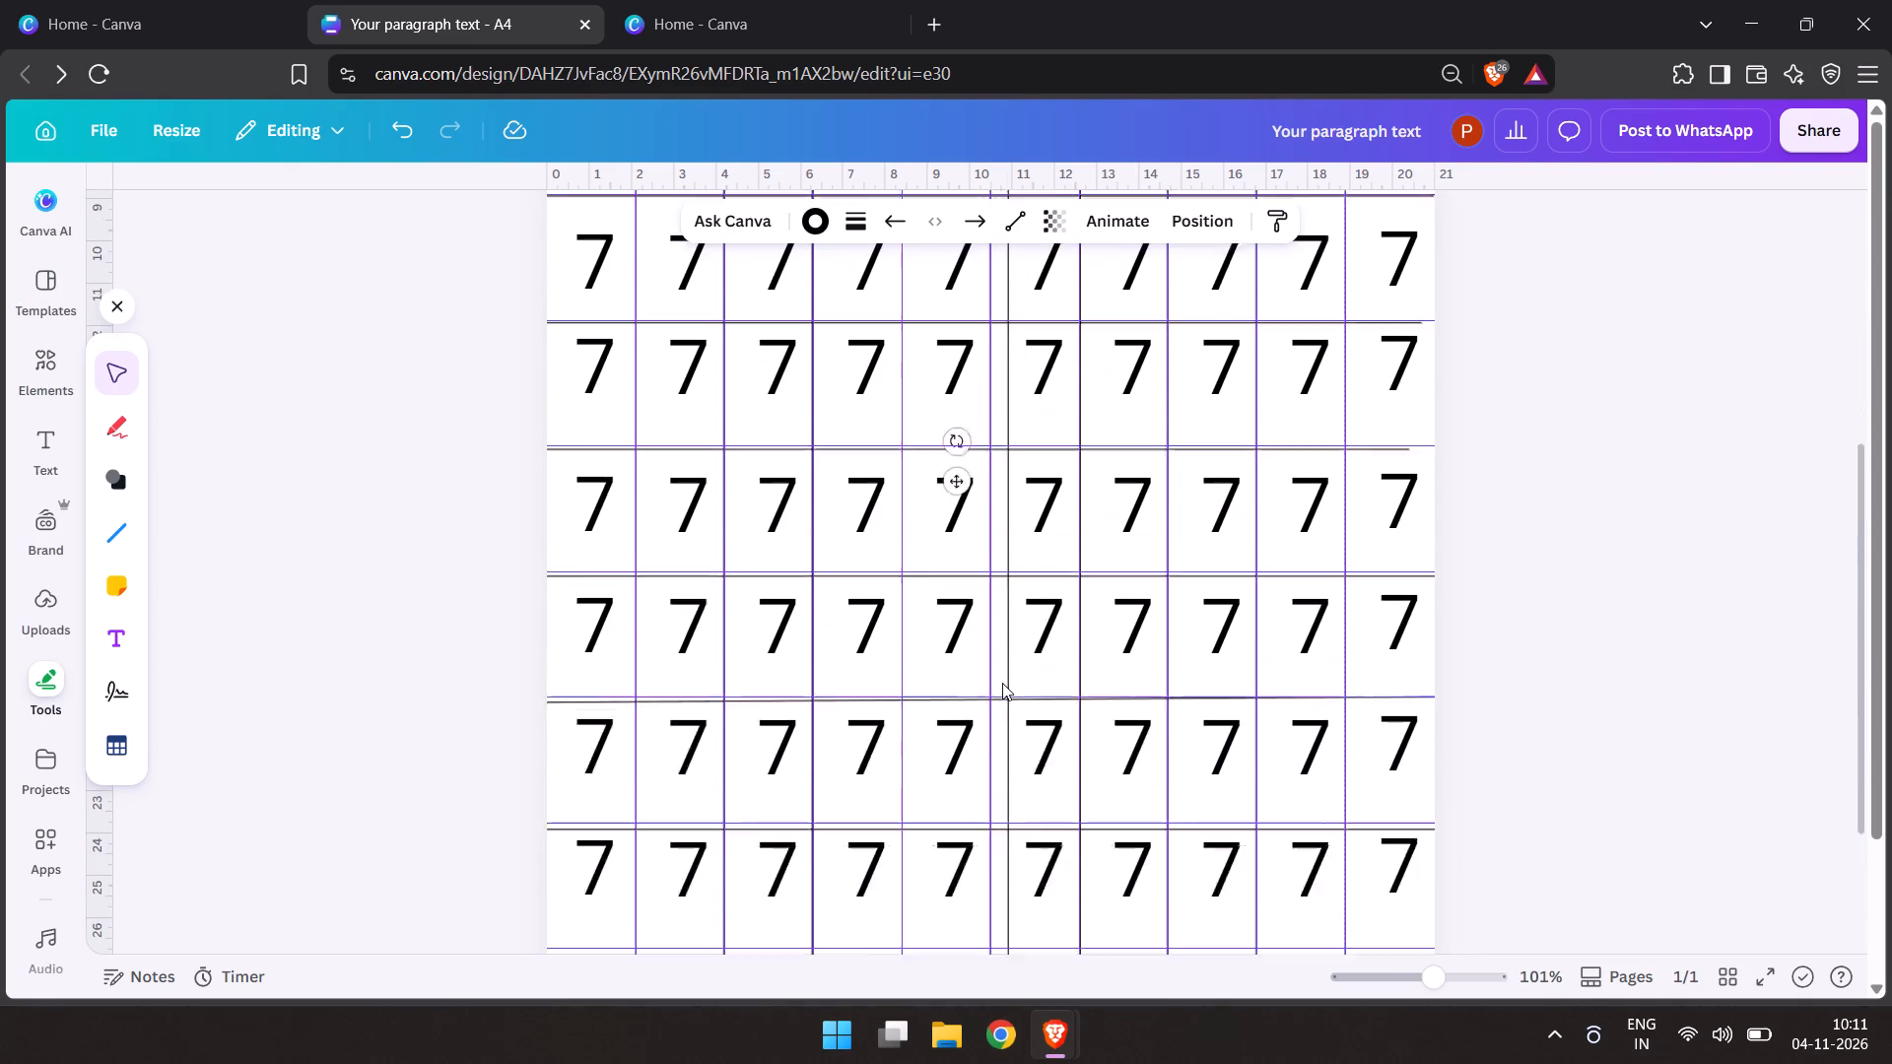
{"action": "left_click_drag", "start_coordinate": [956, 518], "coordinate": [861, 507]}
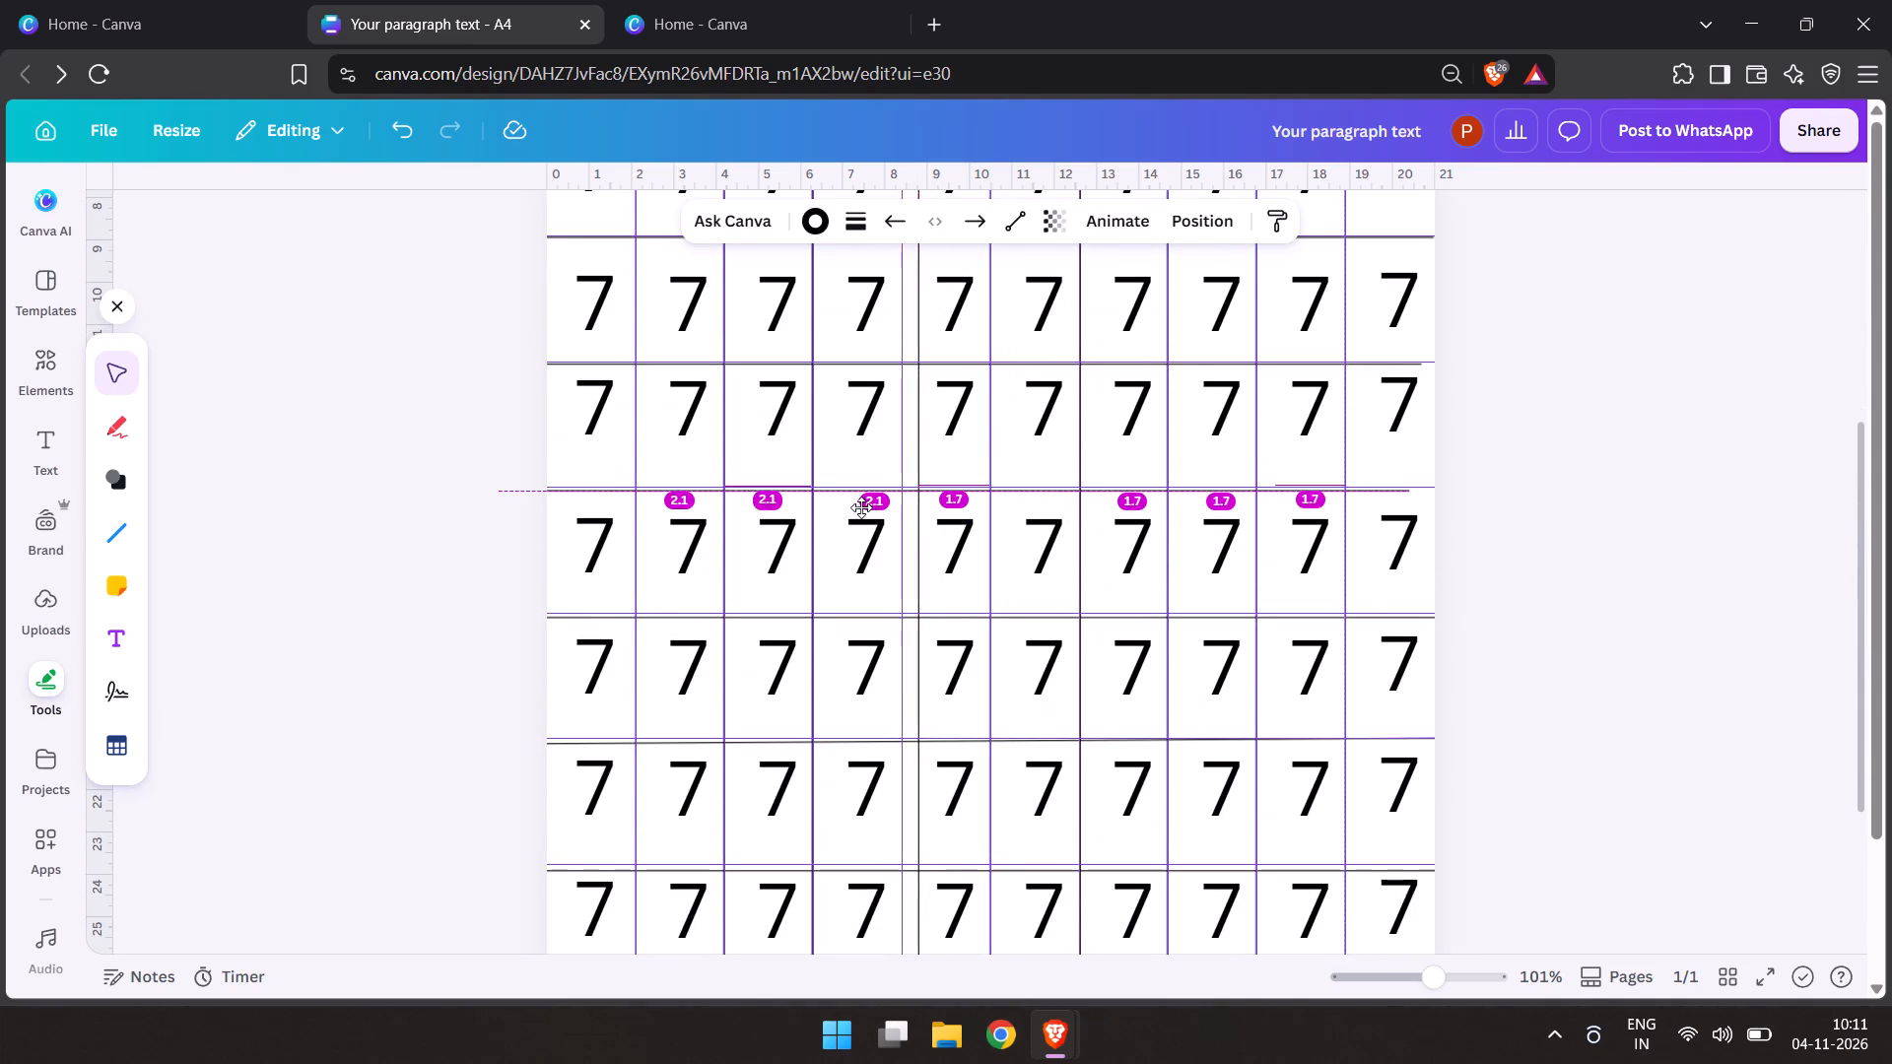
{"action": "left_click_drag", "start_coordinate": [861, 507], "coordinate": [850, 505]}
Print one copy of the sheet of 7s on the HP LaserJet M1005 with the Use my printer option.
{"action": "key", "text": "ctrl+p"}
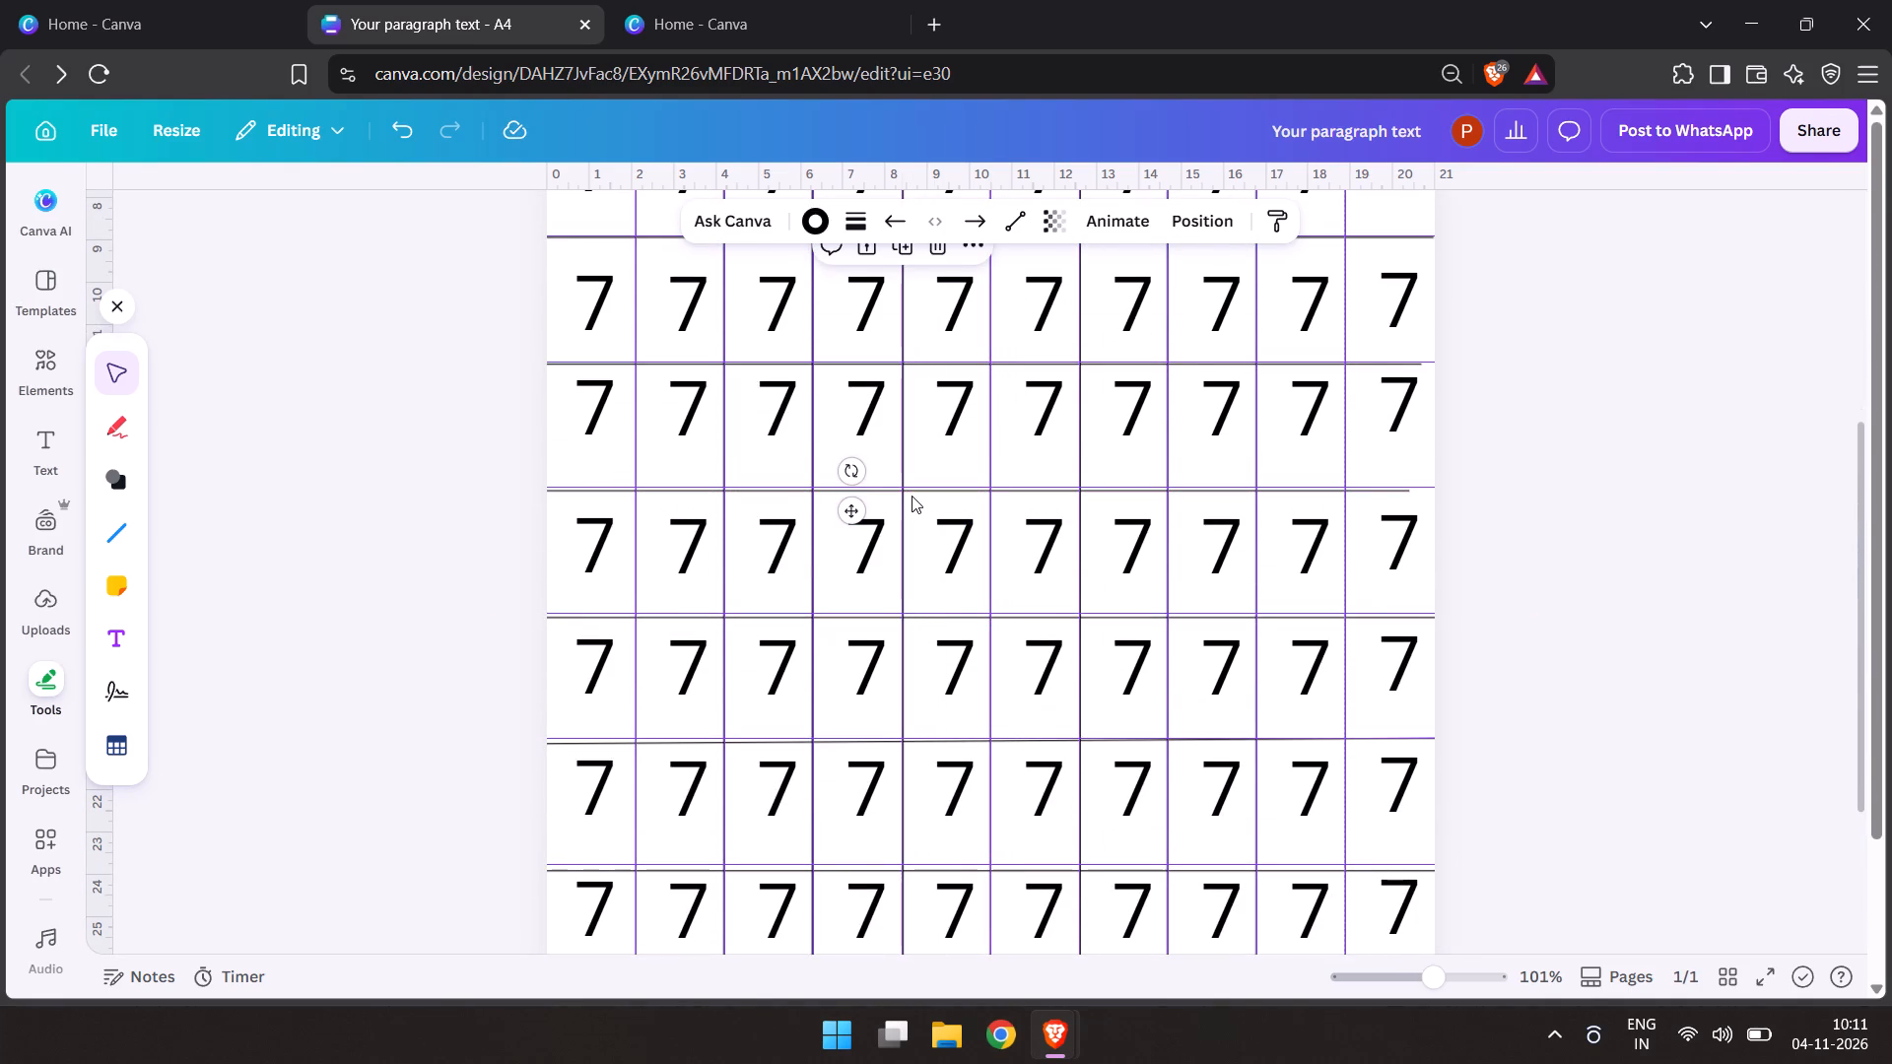
{"action": "left_click", "coordinate": [1286, 698]}
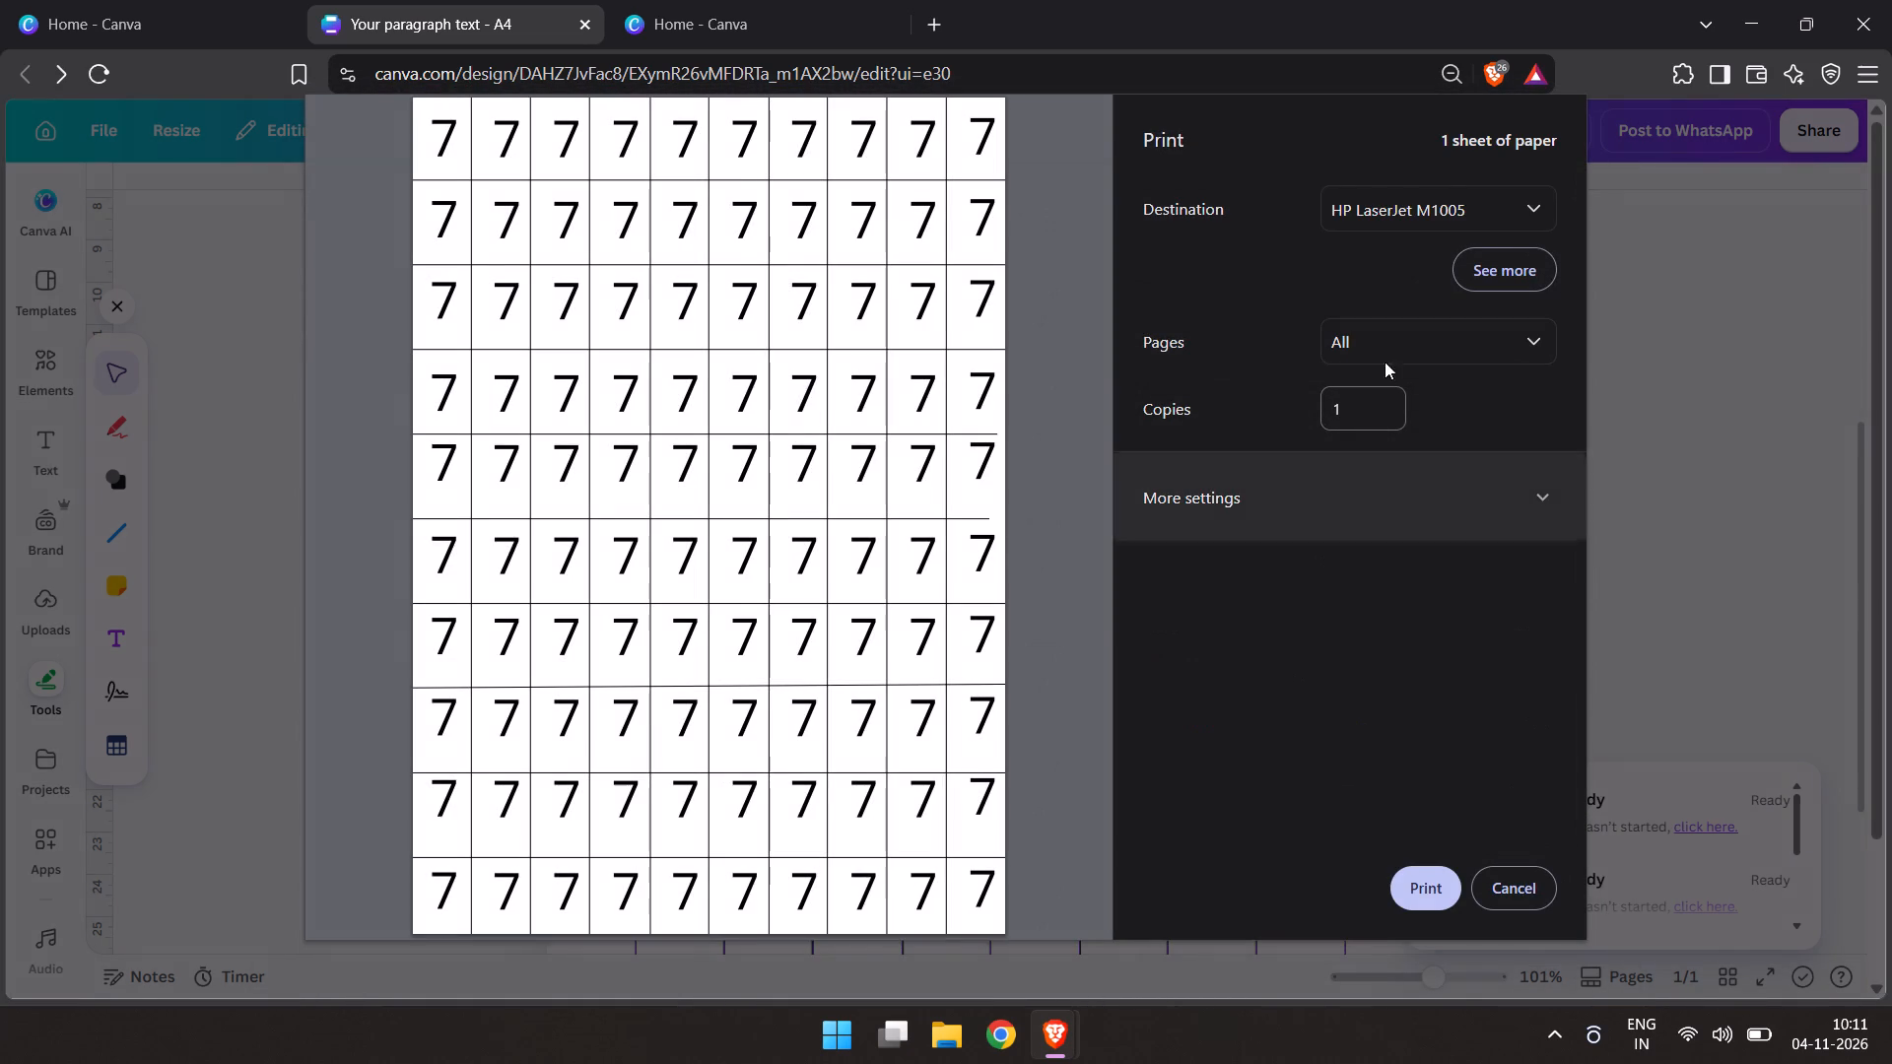
{"action": "left_click", "coordinate": [1406, 875]}
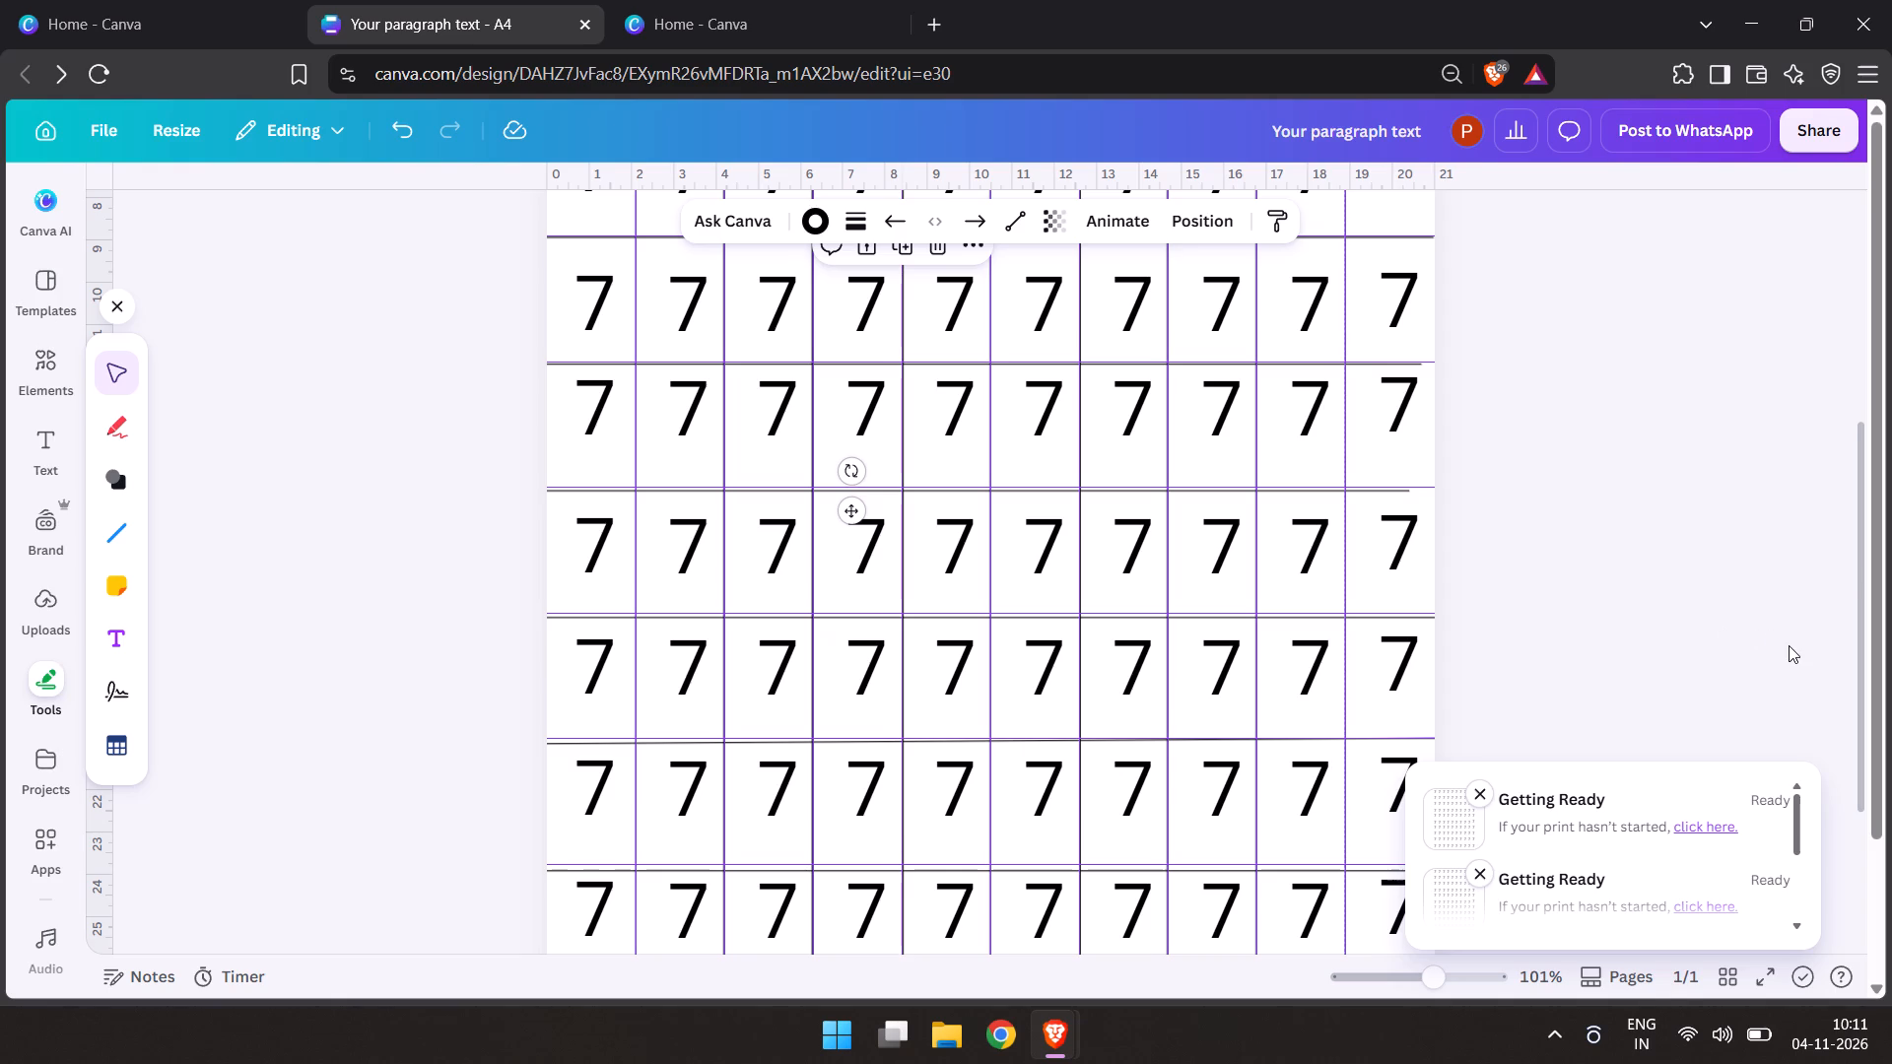
Find every 7 on the page and replace them all with 5.
{"action": "scroll", "coordinate": [1468, 1063], "scroll_direction": "up", "scroll_amount": 1}
{"action": "left_click", "coordinate": [1725, 311]}
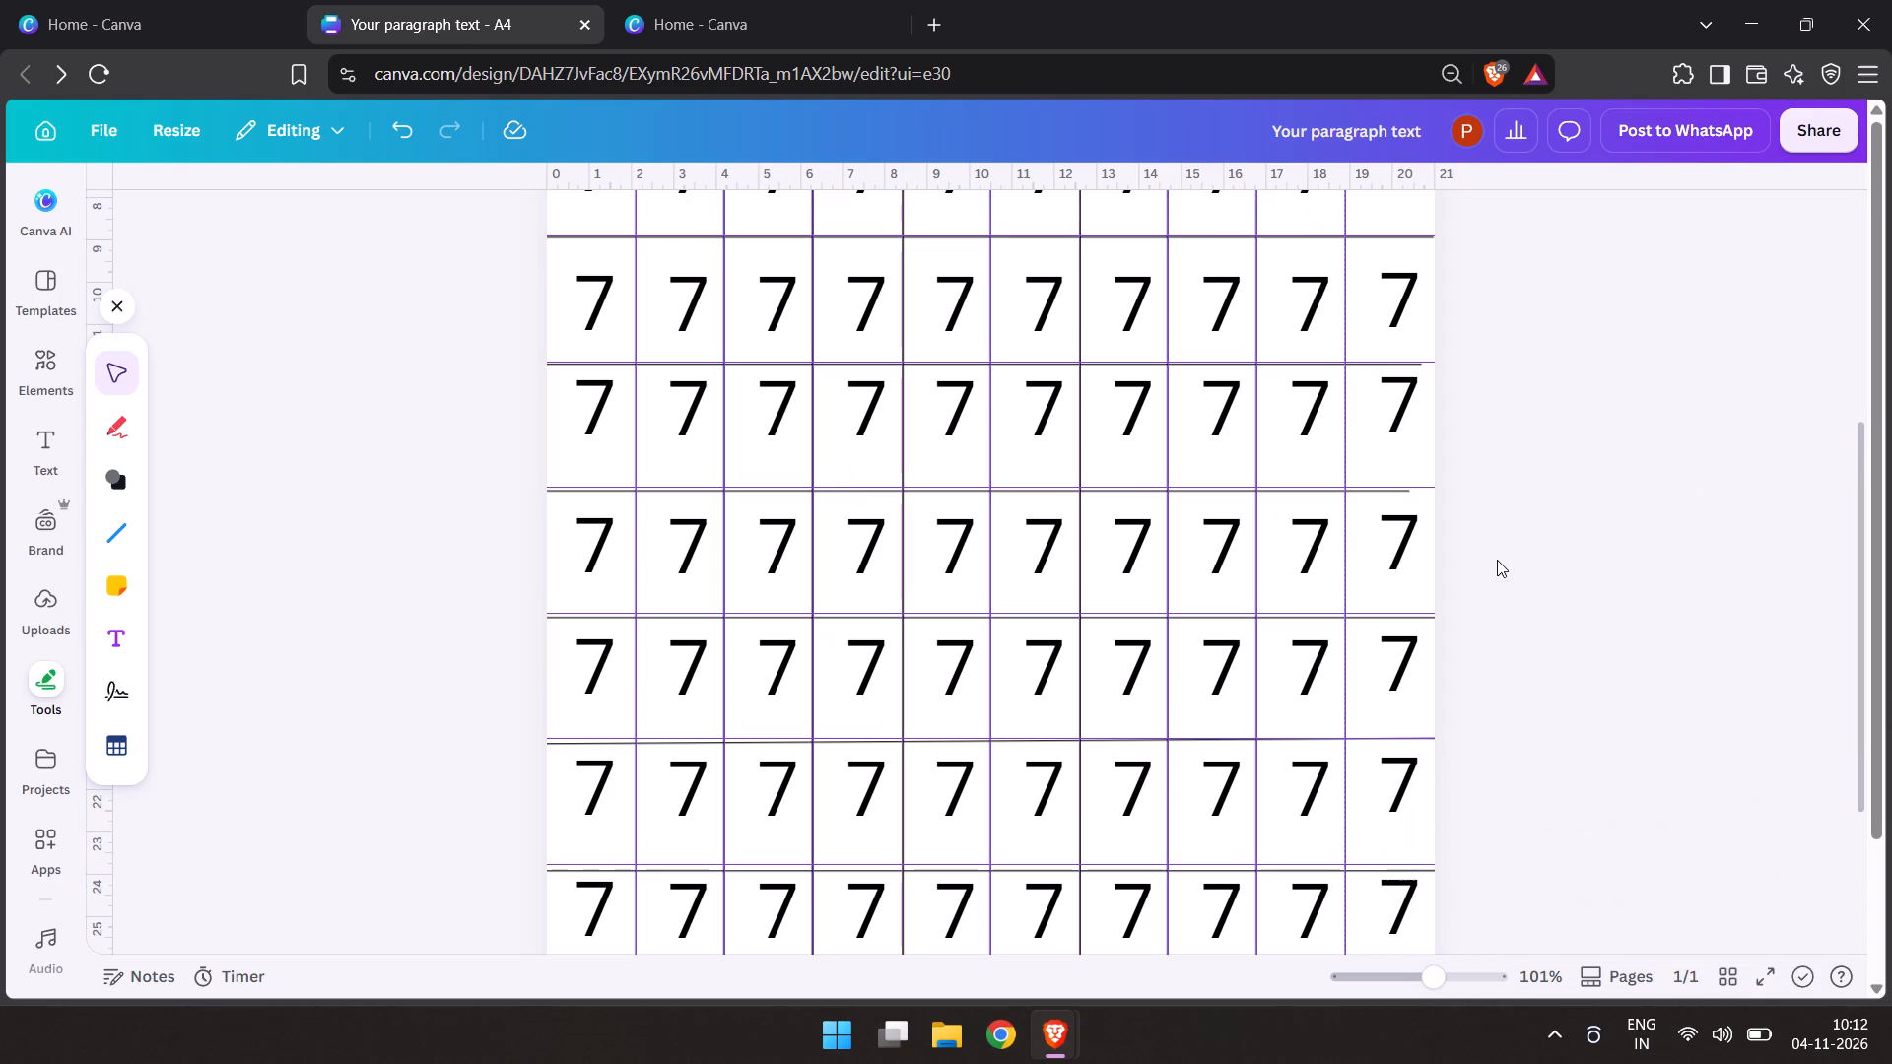
{"action": "key", "text": "ctrl+f"}
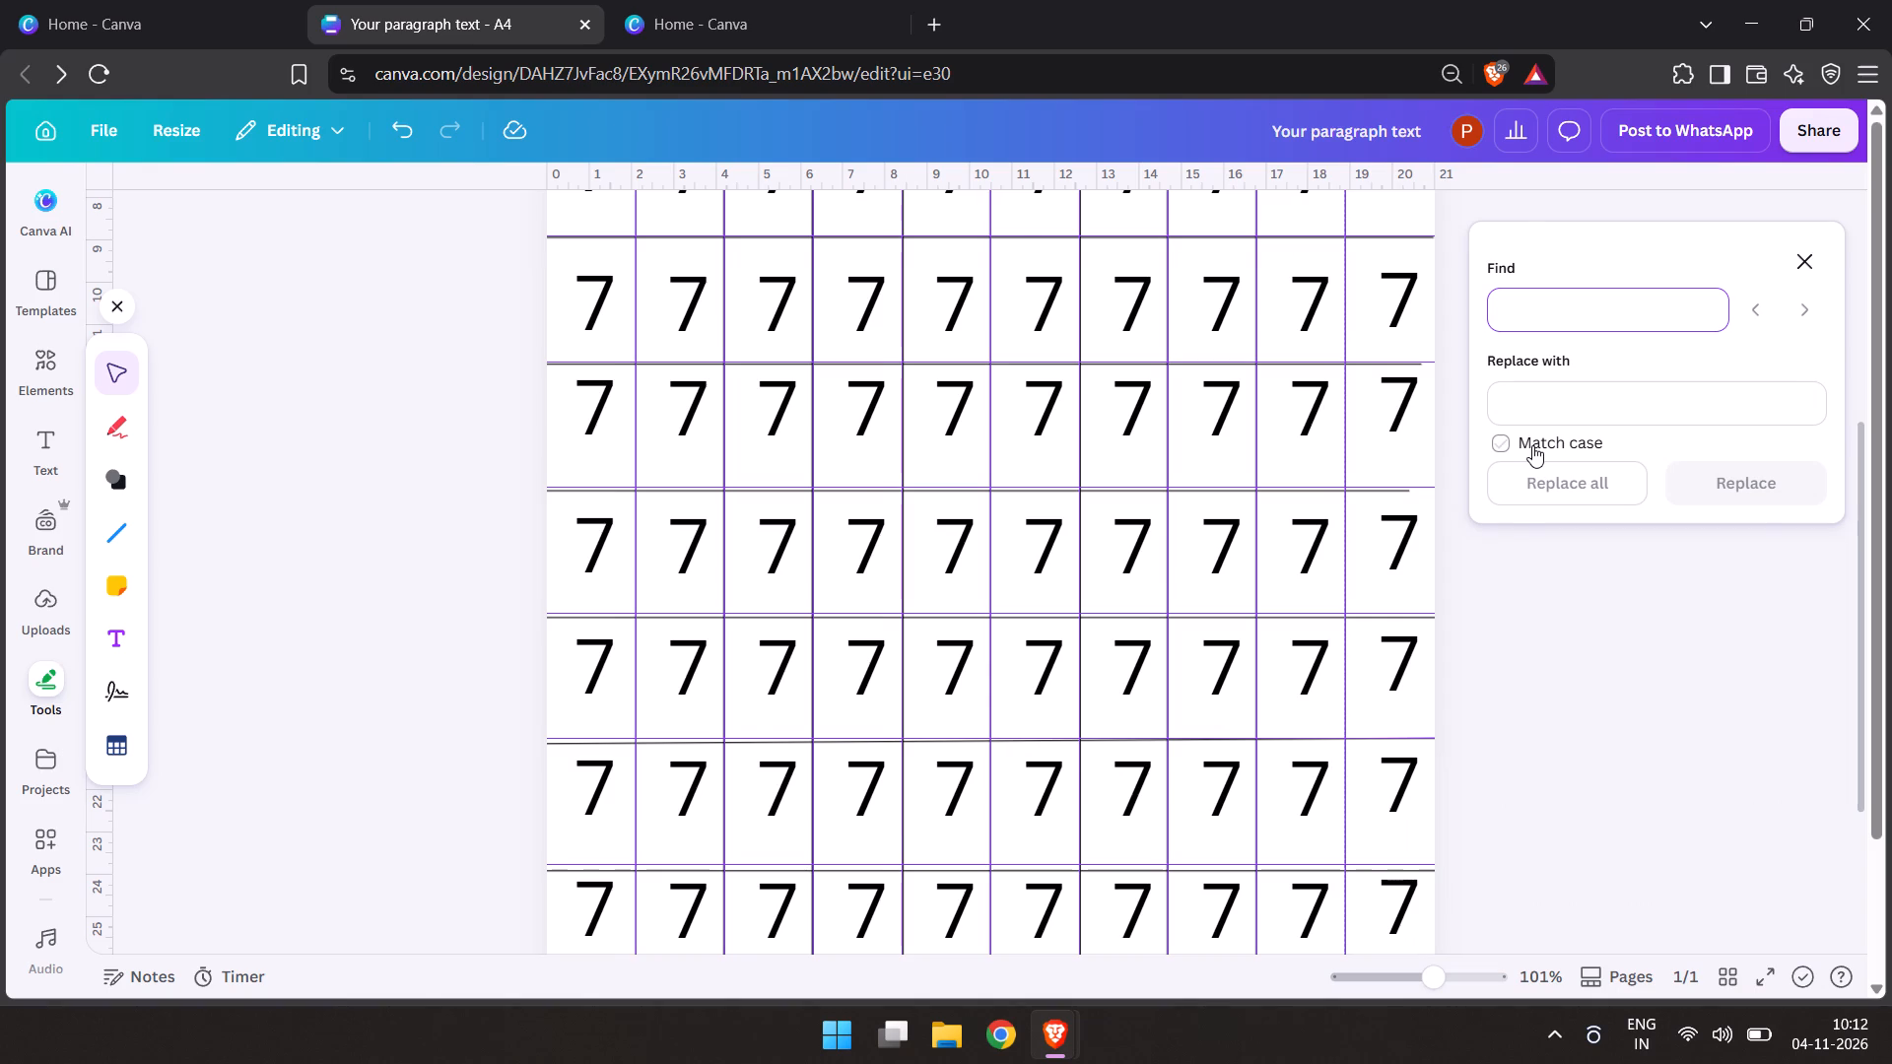
{"action": "key", "text": "7"}
{"action": "left_click", "coordinate": [1586, 348]}
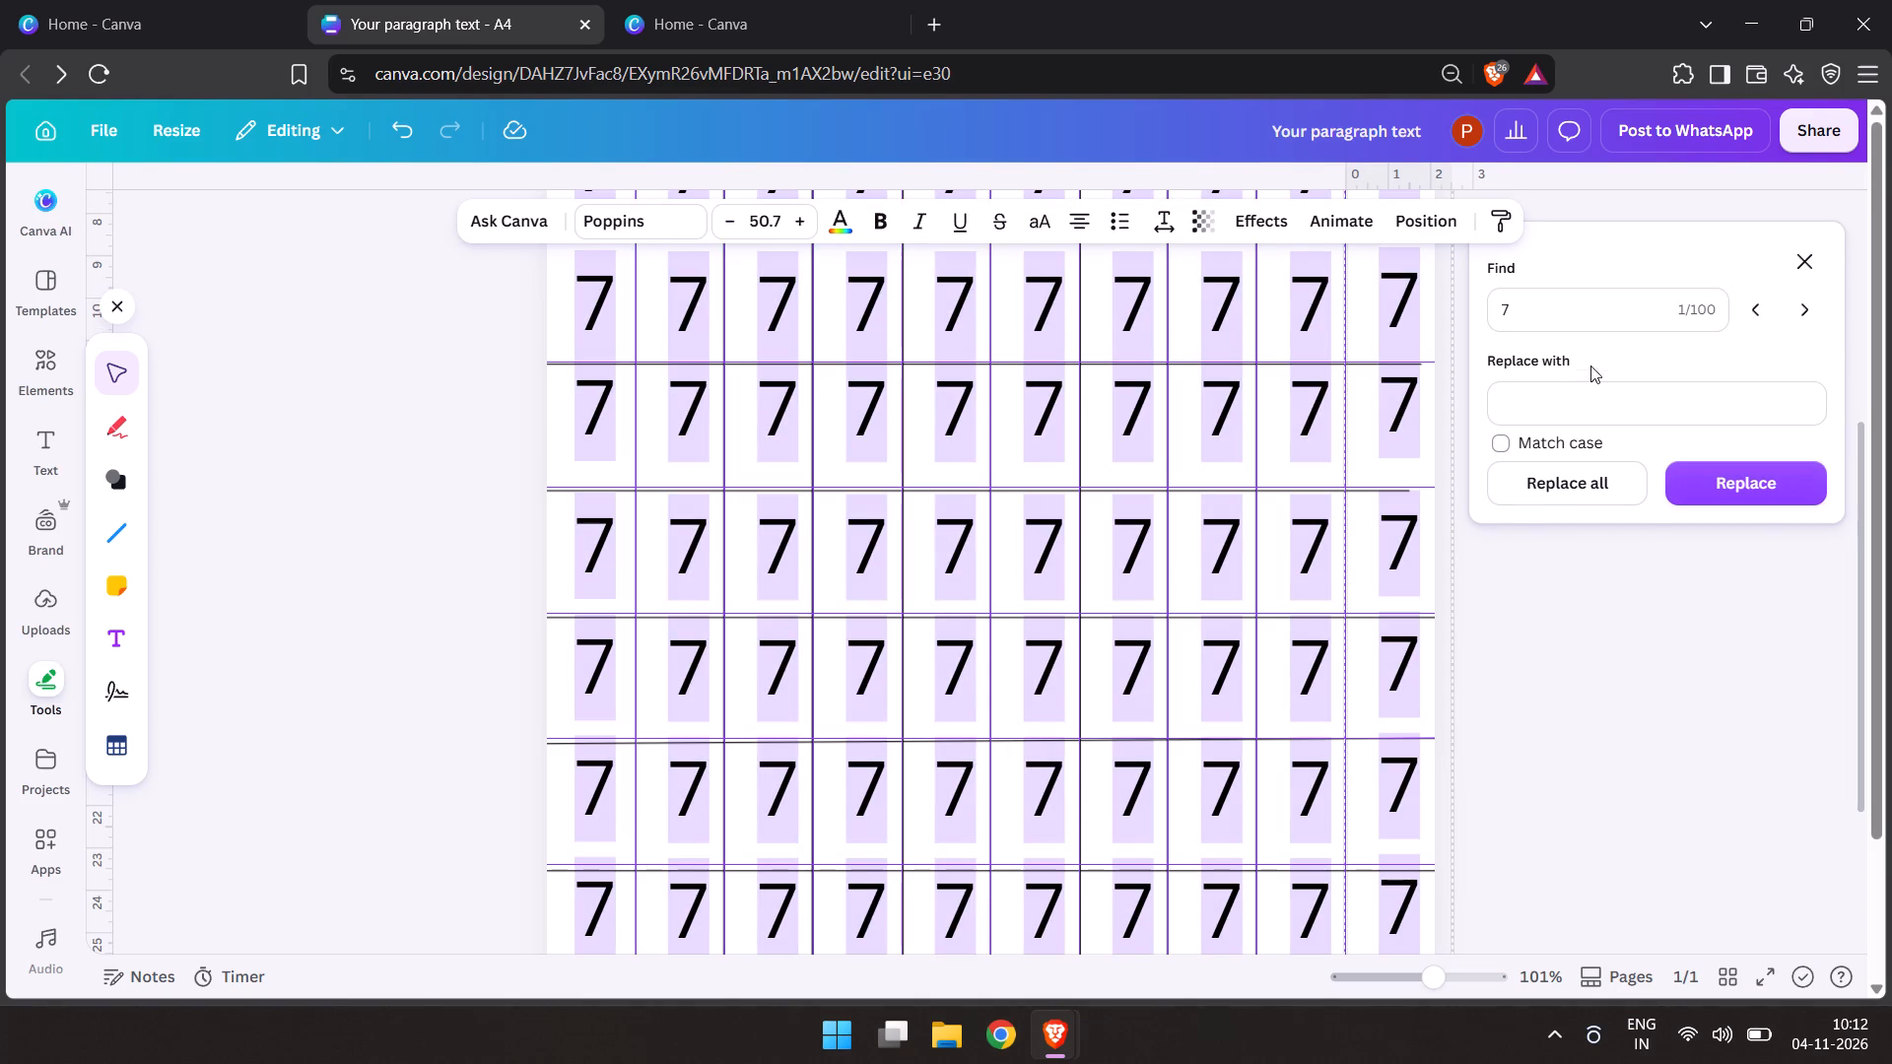
{"action": "left_click", "coordinate": [1593, 393]}
{"action": "key", "text": "5"}
{"action": "key", "text": "Return"}
{"action": "left_click", "coordinate": [1626, 501]}
{"action": "scroll", "coordinate": [1650, 754], "scroll_direction": "up", "scroll_amount": 4}
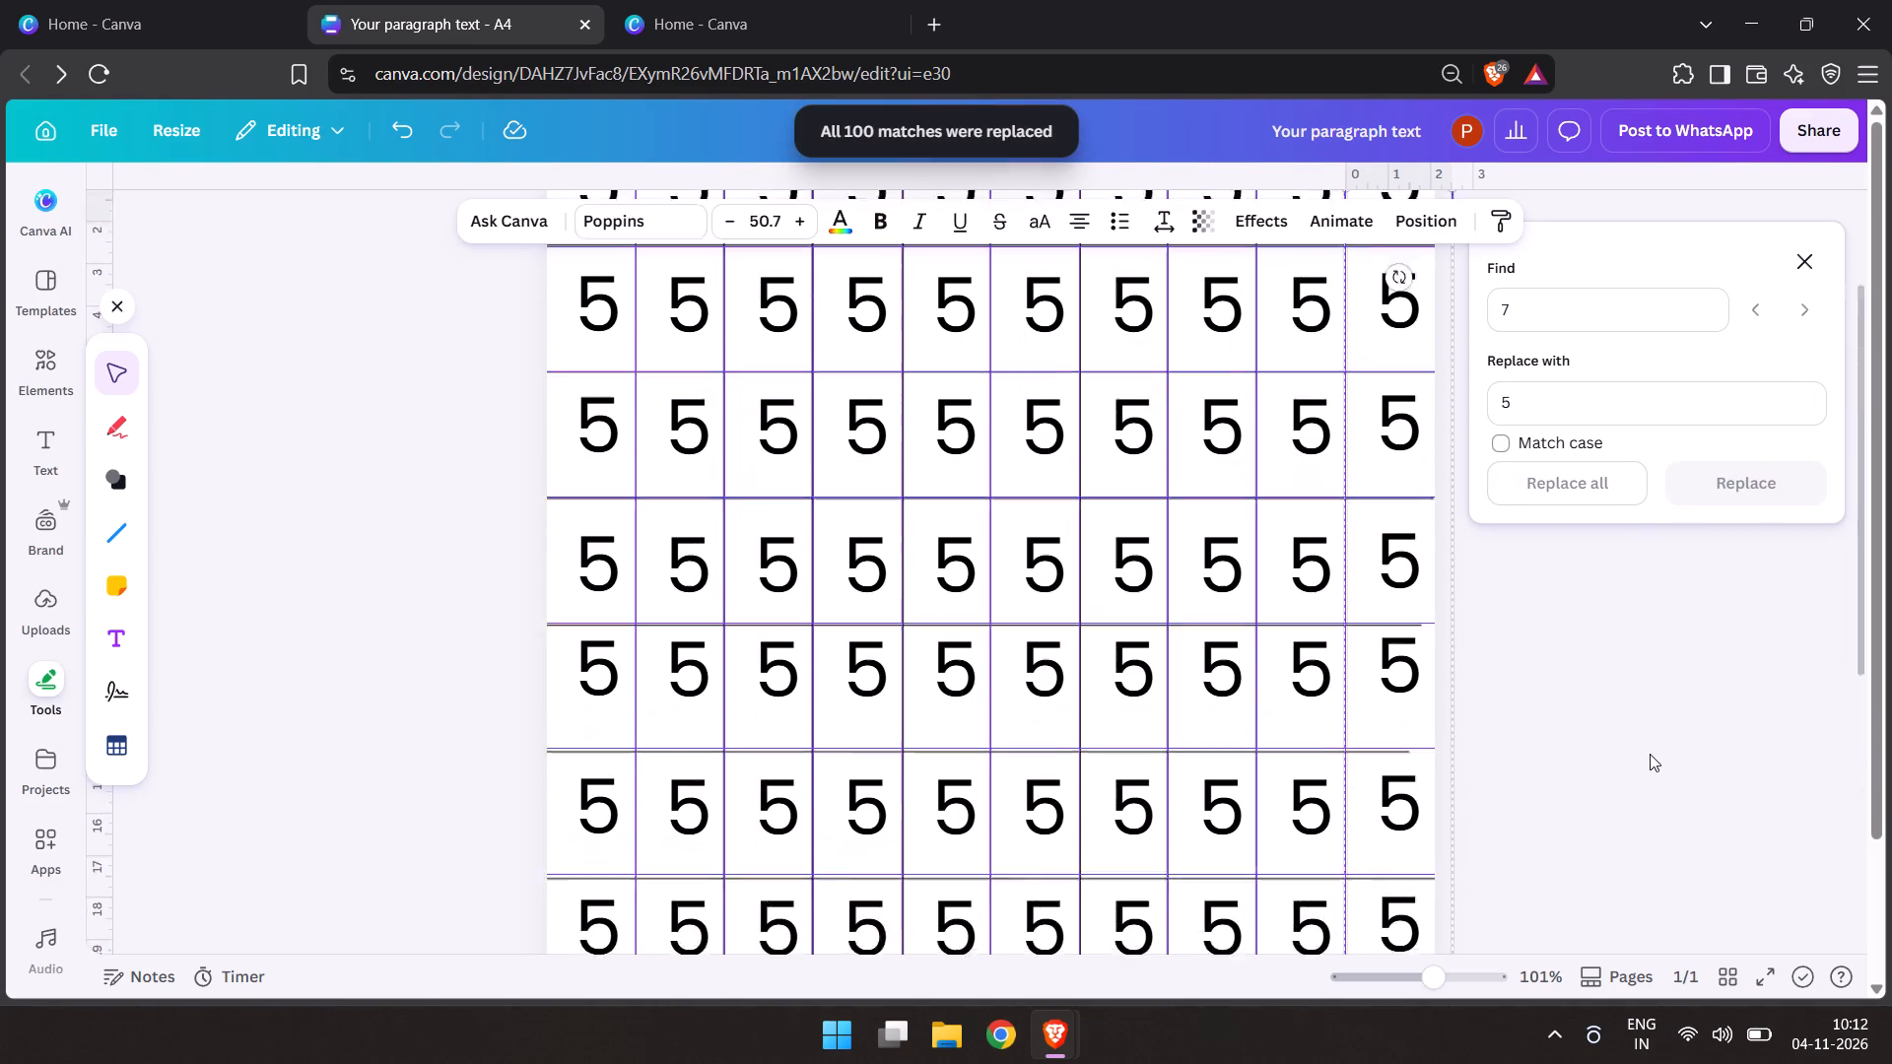
{"action": "left_click", "coordinate": [1655, 803]}
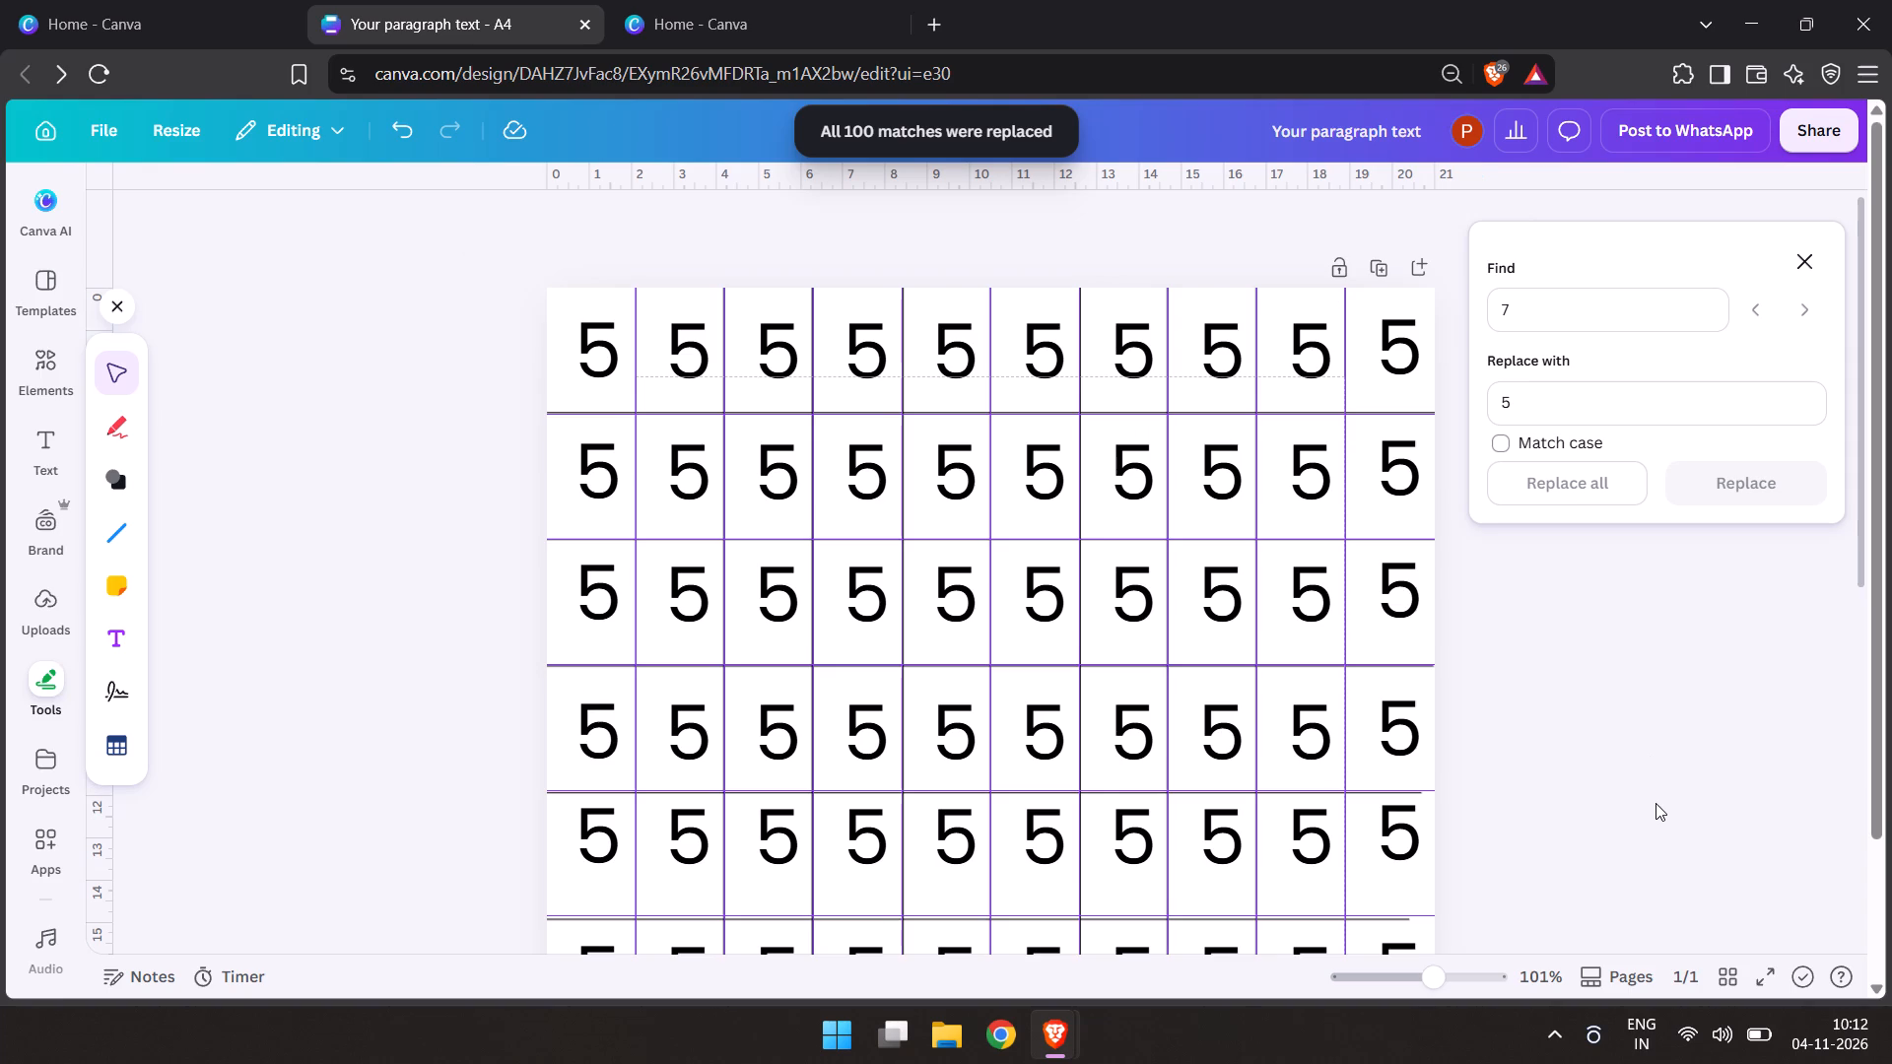
Print one copy of the sheet of 5s on the HP LaserJet M1005 with the Use my printer option.
{"action": "key", "text": "ctrl+p"}
{"action": "left_click", "coordinate": [1240, 664]}
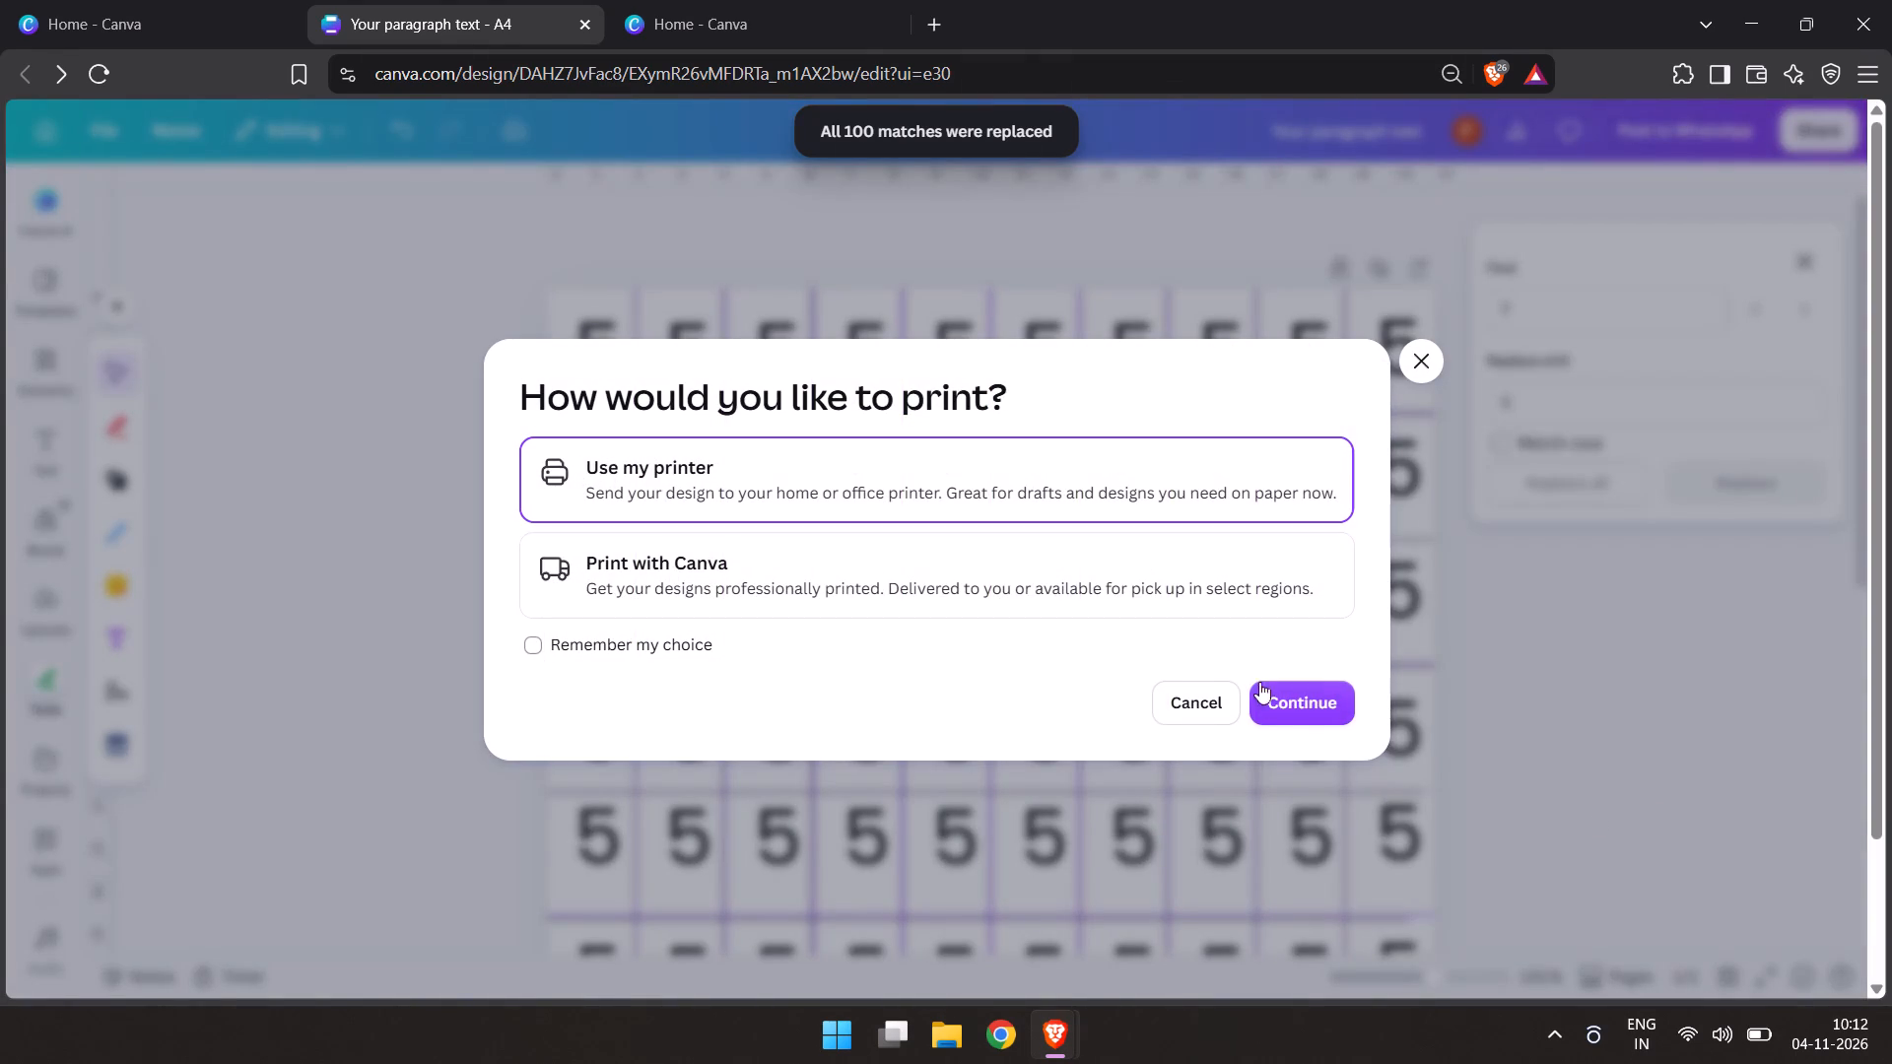
{"action": "left_click", "coordinate": [1269, 690]}
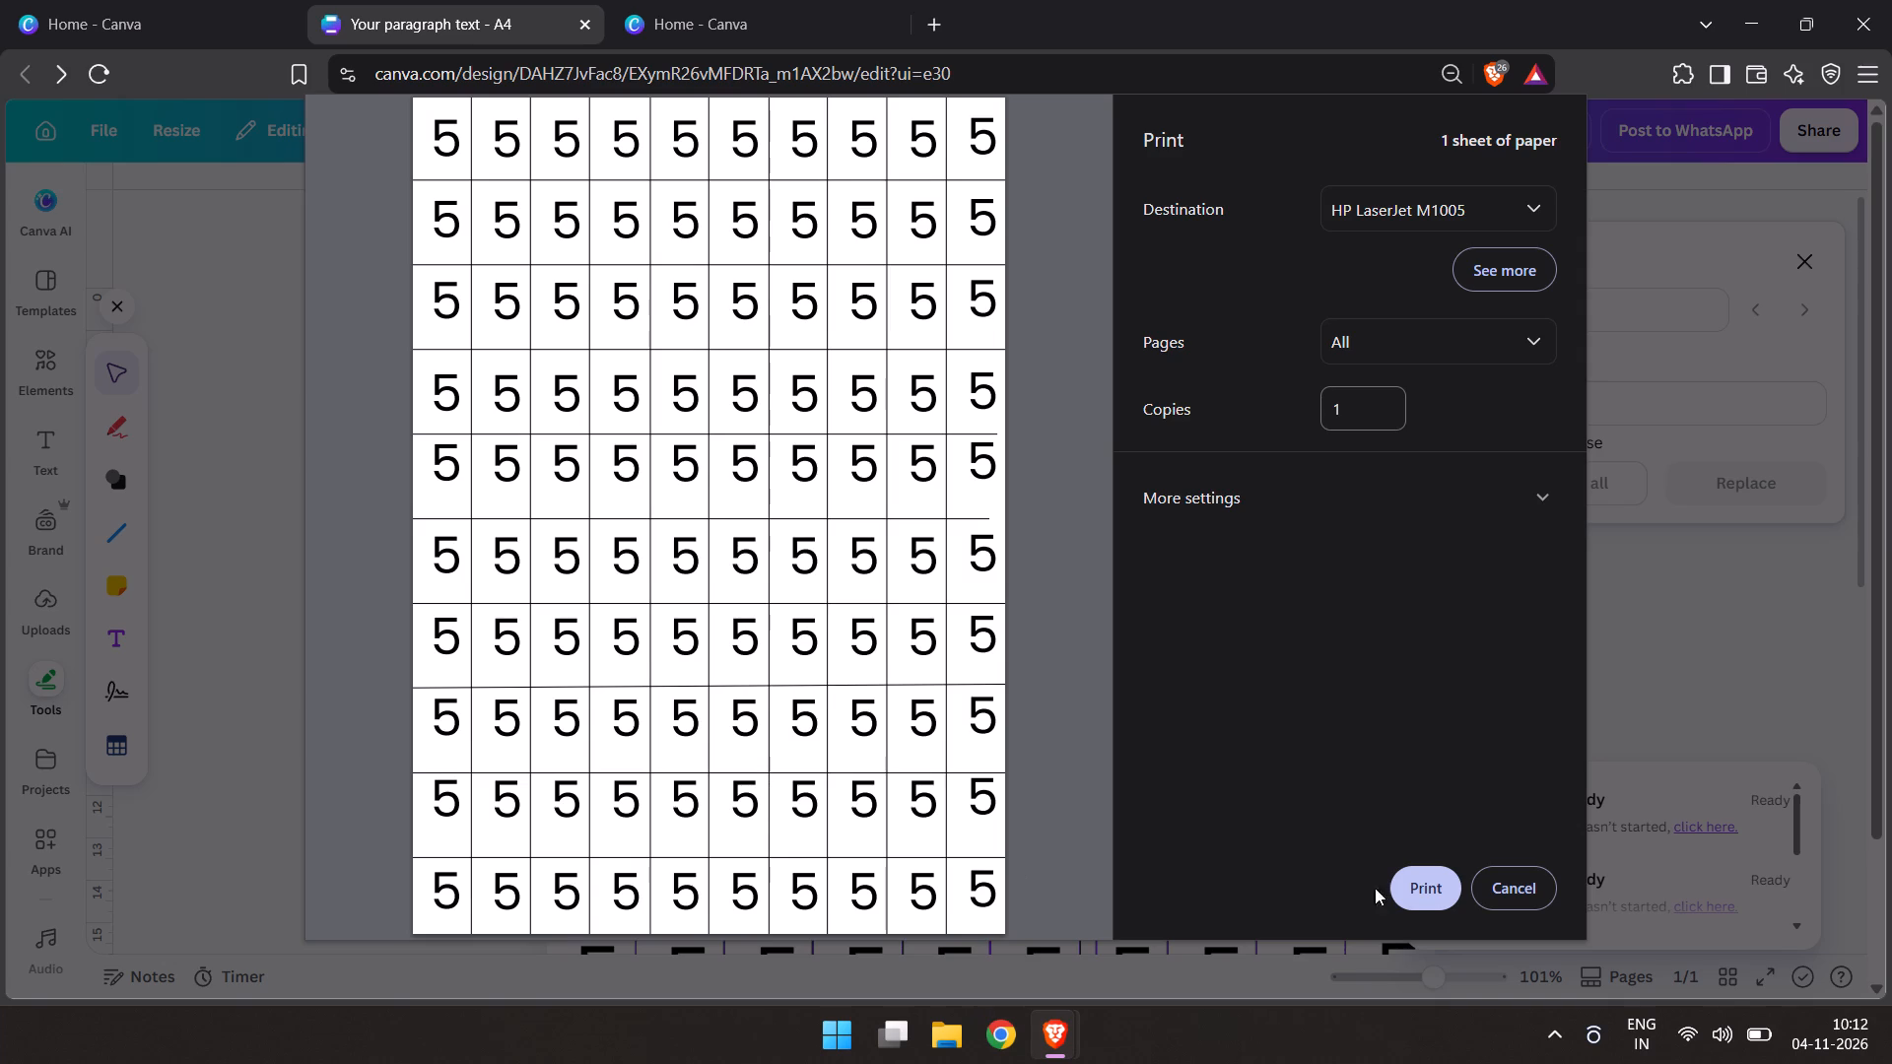
{"action": "left_click", "coordinate": [1424, 889]}
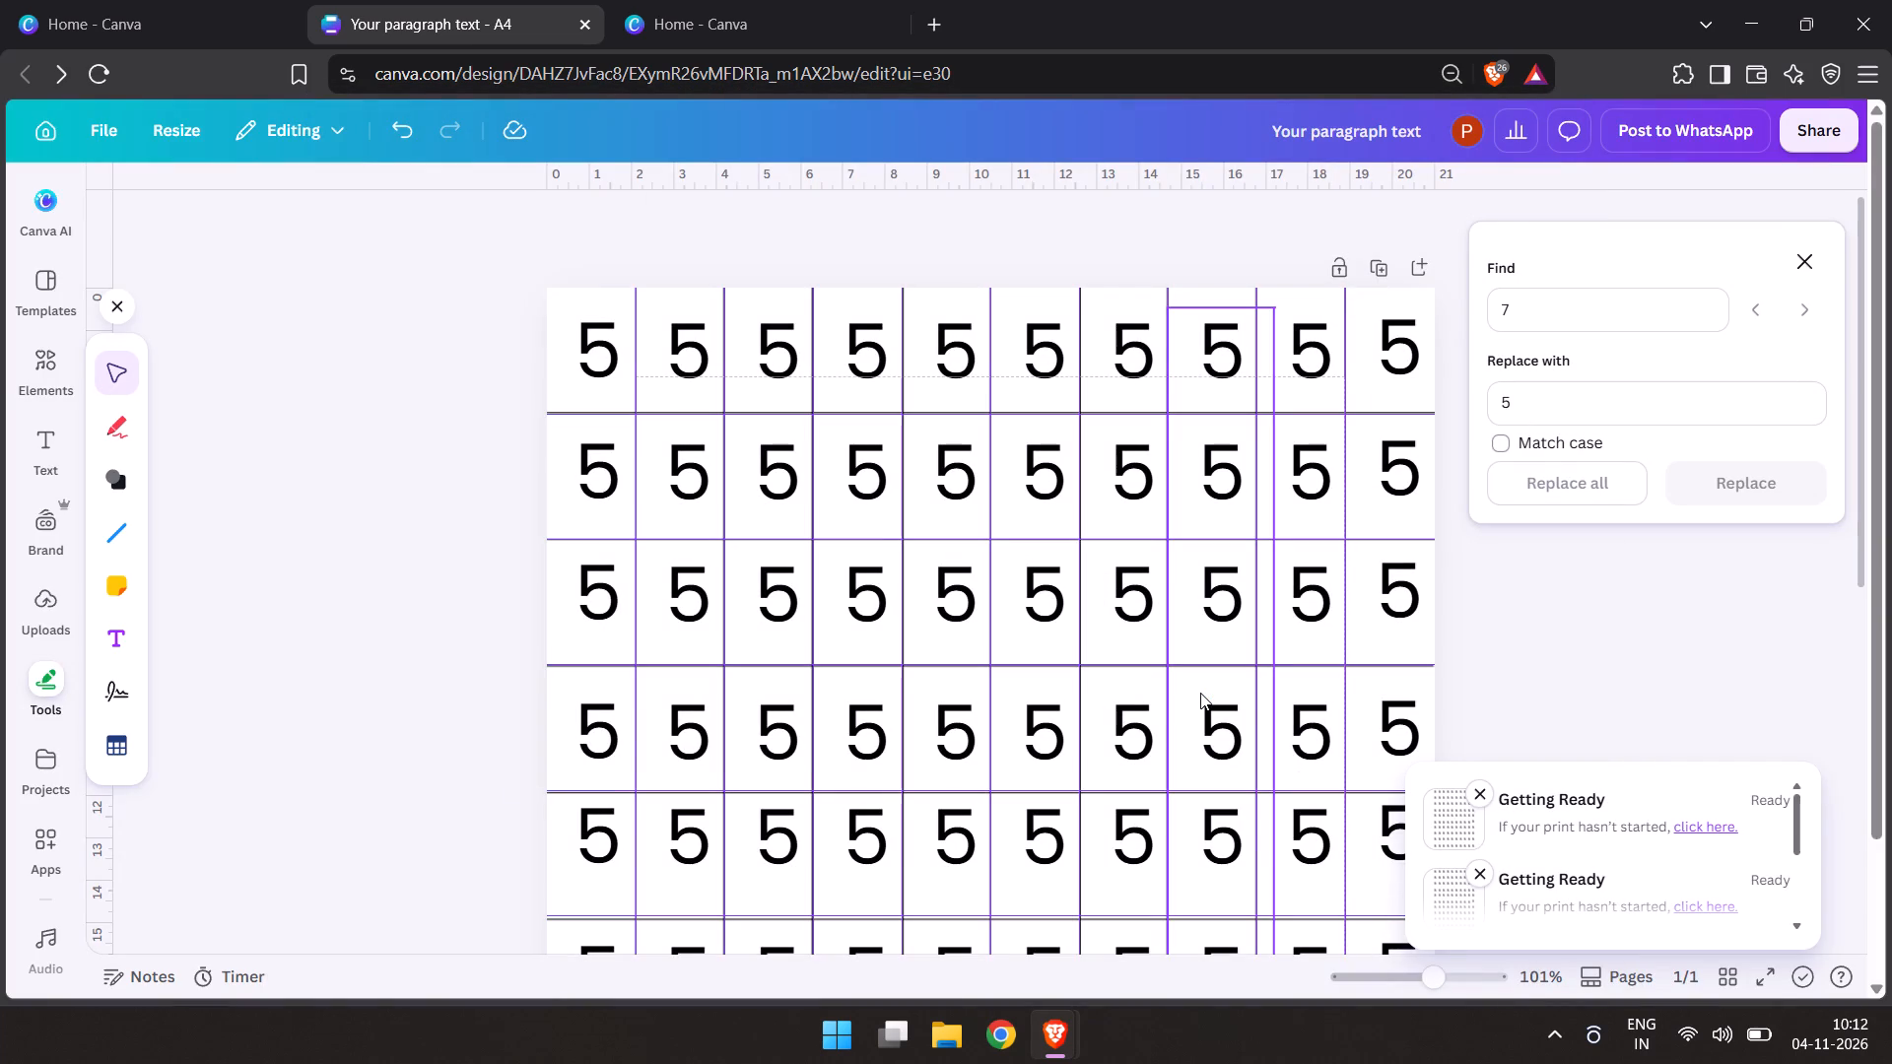
Find every 5 on the page and replace them all with 6.
{"action": "left_click", "coordinate": [1628, 327]}
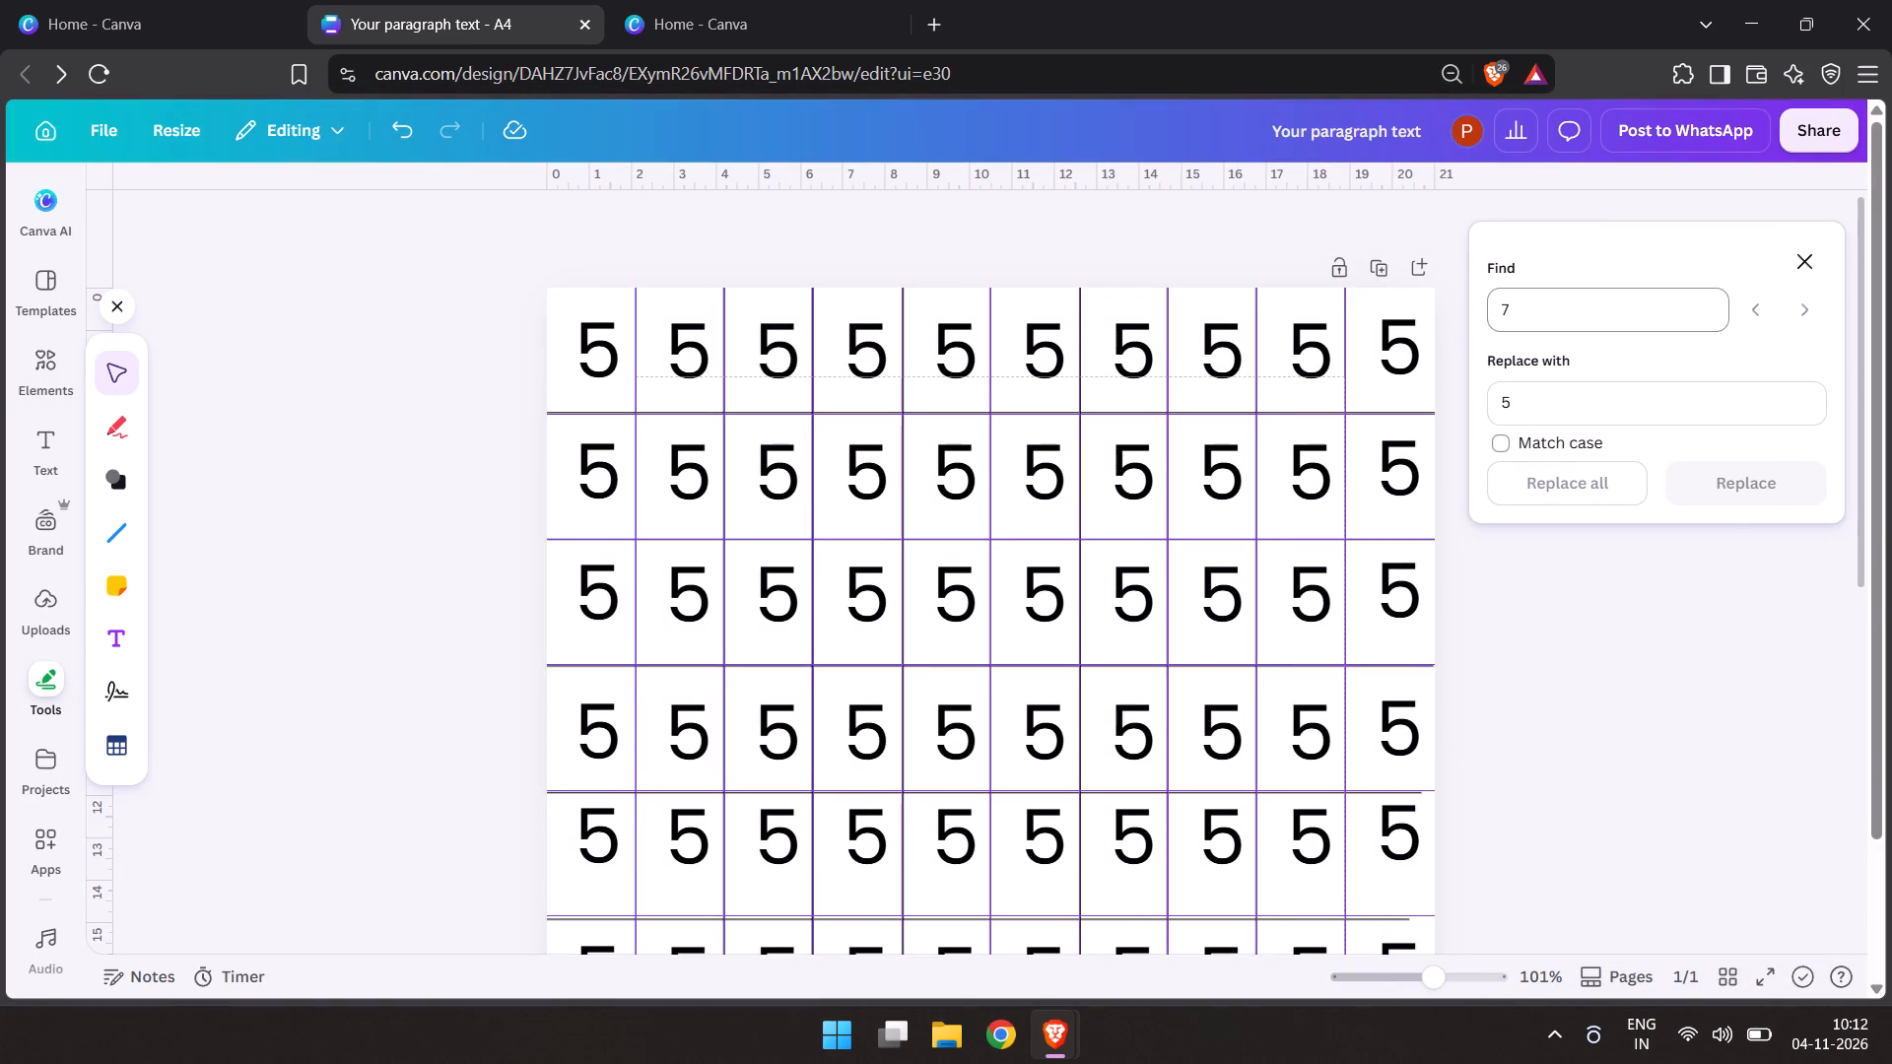
{"action": "left_click_drag", "start_coordinate": [1518, 311], "coordinate": [1498, 309]}
{"action": "key", "text": "4"}
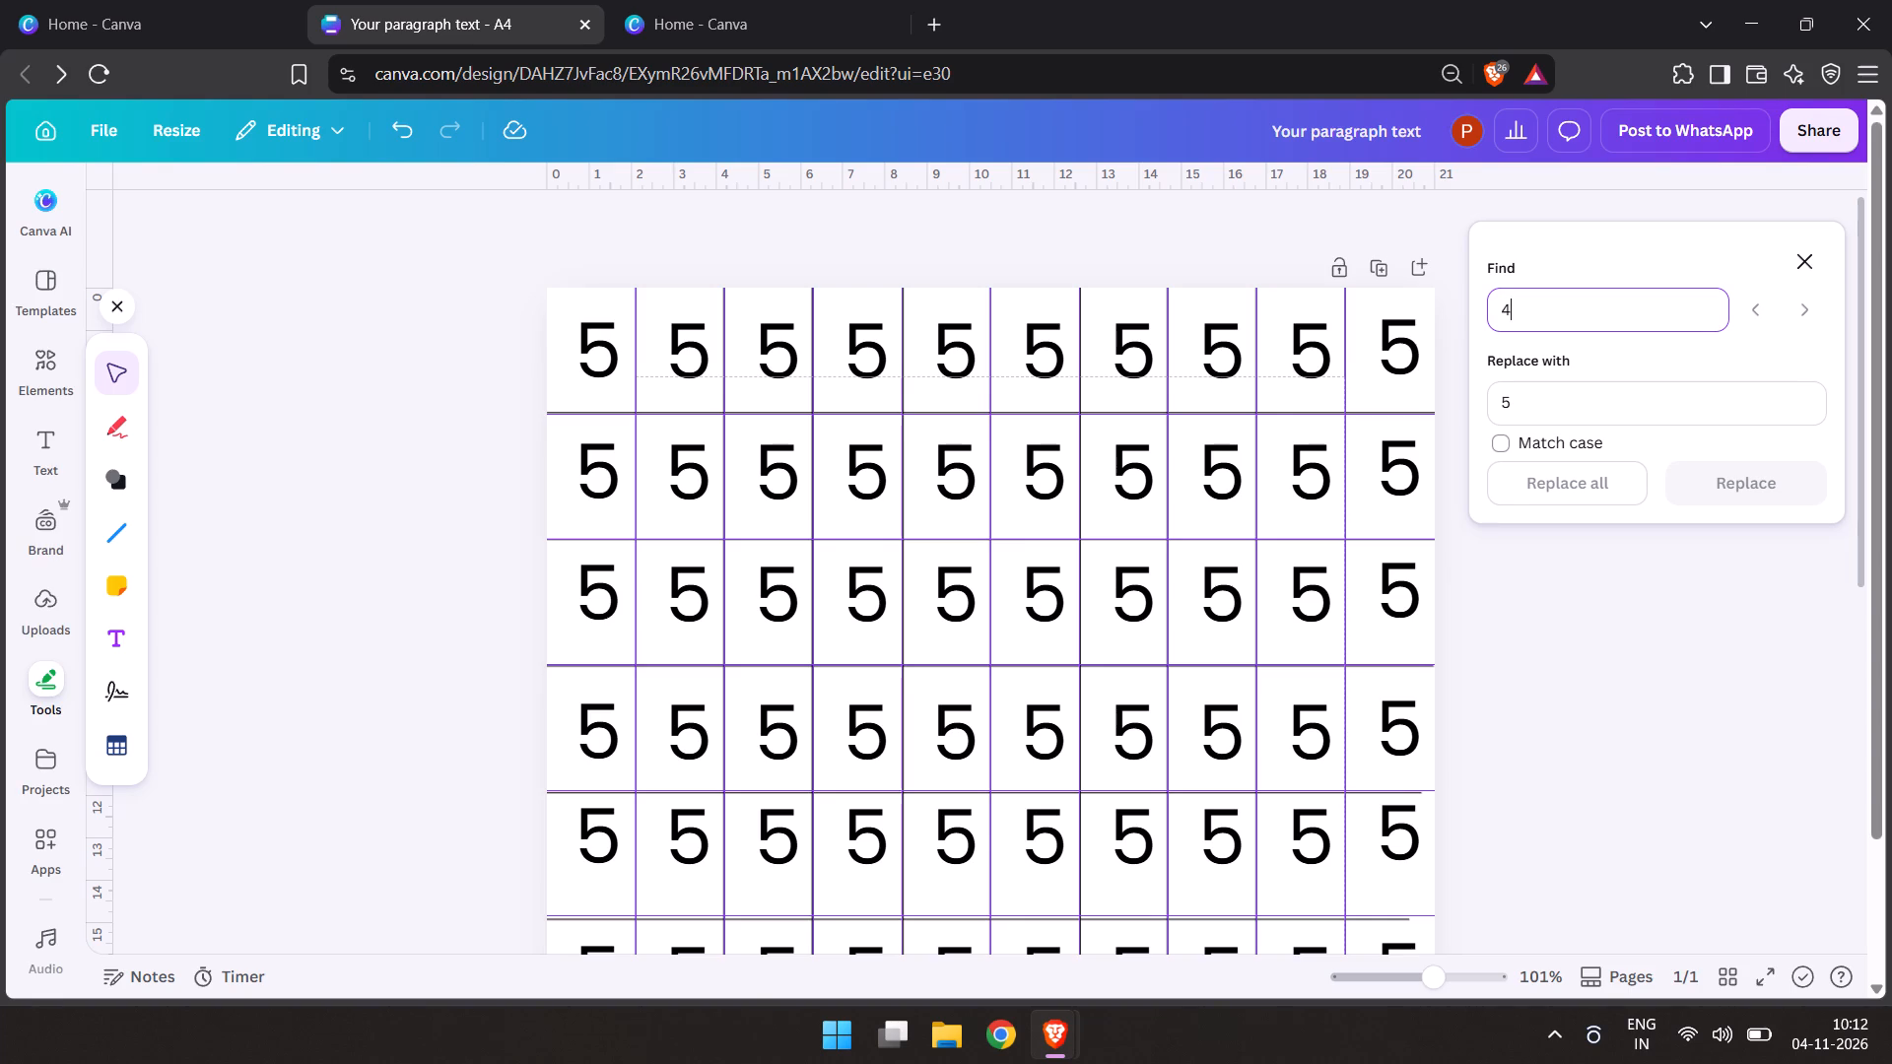
{"action": "left_click_drag", "start_coordinate": [1520, 311], "coordinate": [1497, 305]}
{"action": "key", "text": "5"}
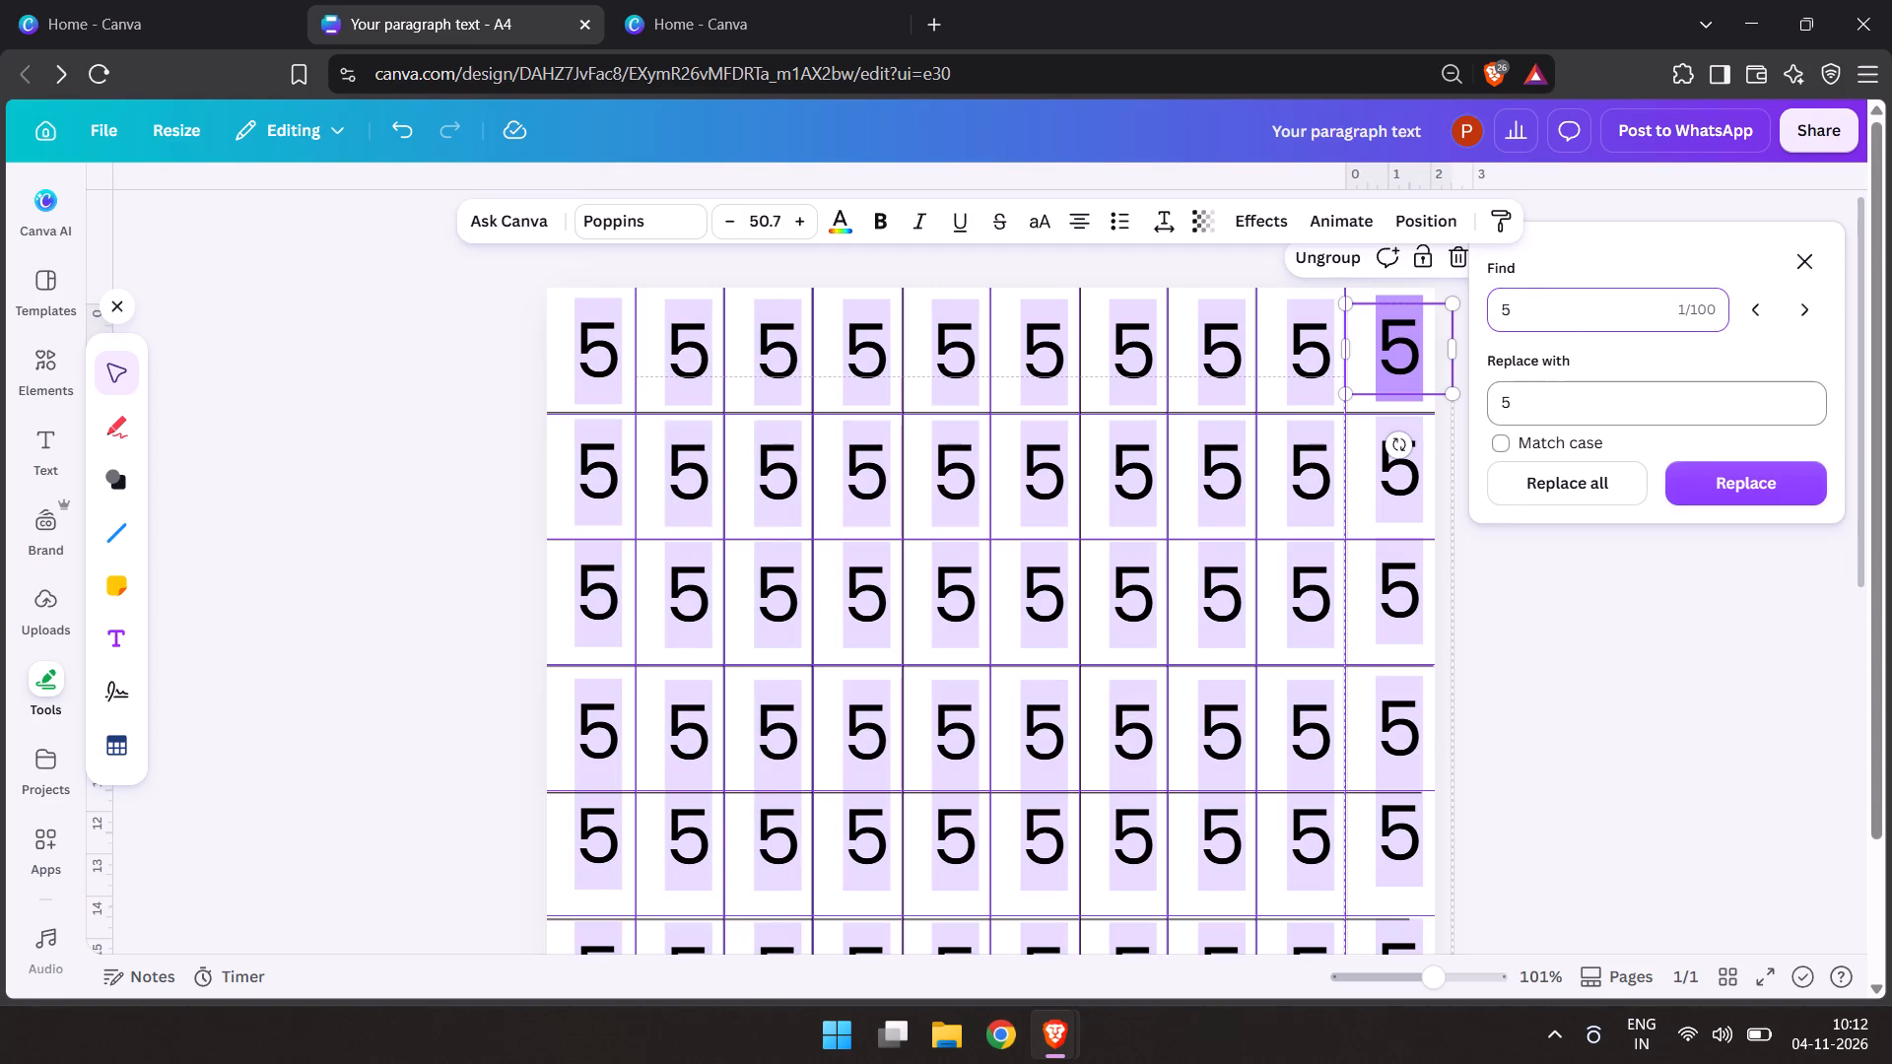
{"action": "left_click_drag", "start_coordinate": [1512, 404], "coordinate": [1478, 397]}
{"action": "key", "text": "6"}
{"action": "left_click", "coordinate": [1560, 469]}
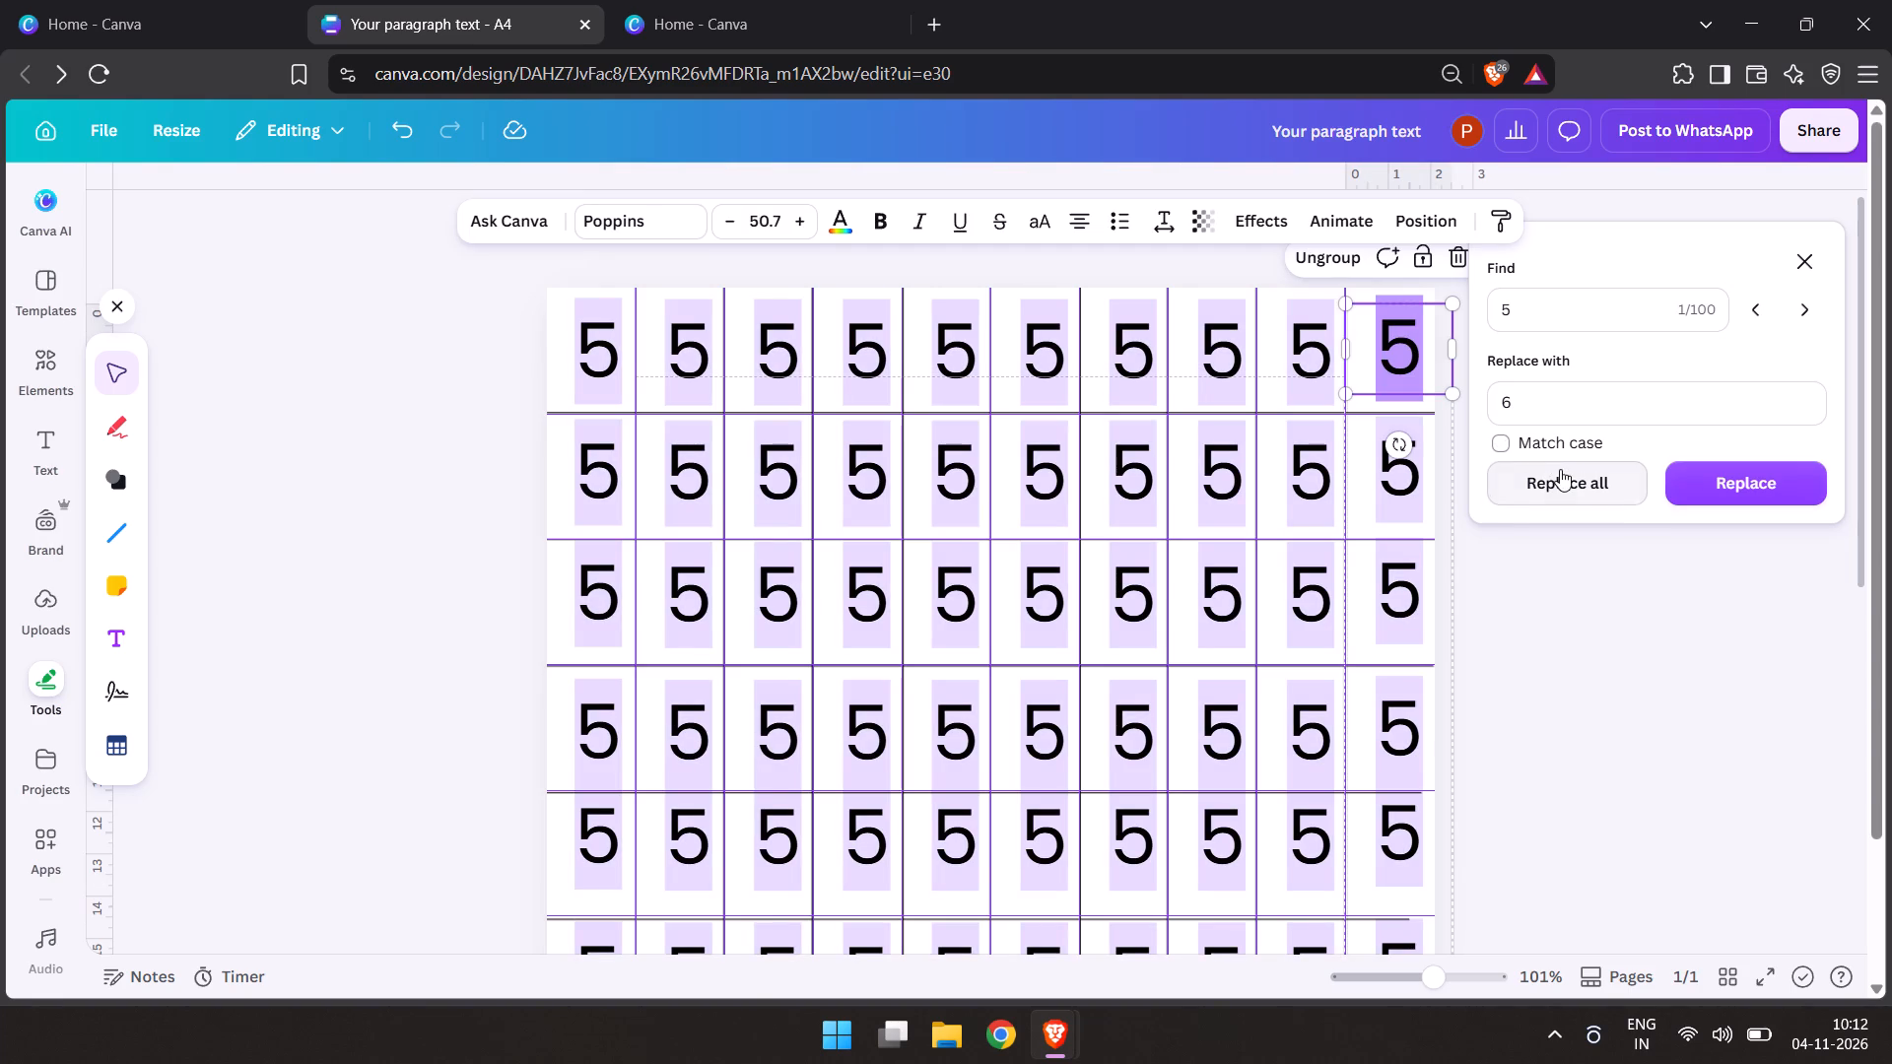
Print one copy of the sheet of 6s on the HP LaserJet M1005 with the Use my printer option.
{"action": "key", "text": "ctrl+p"}
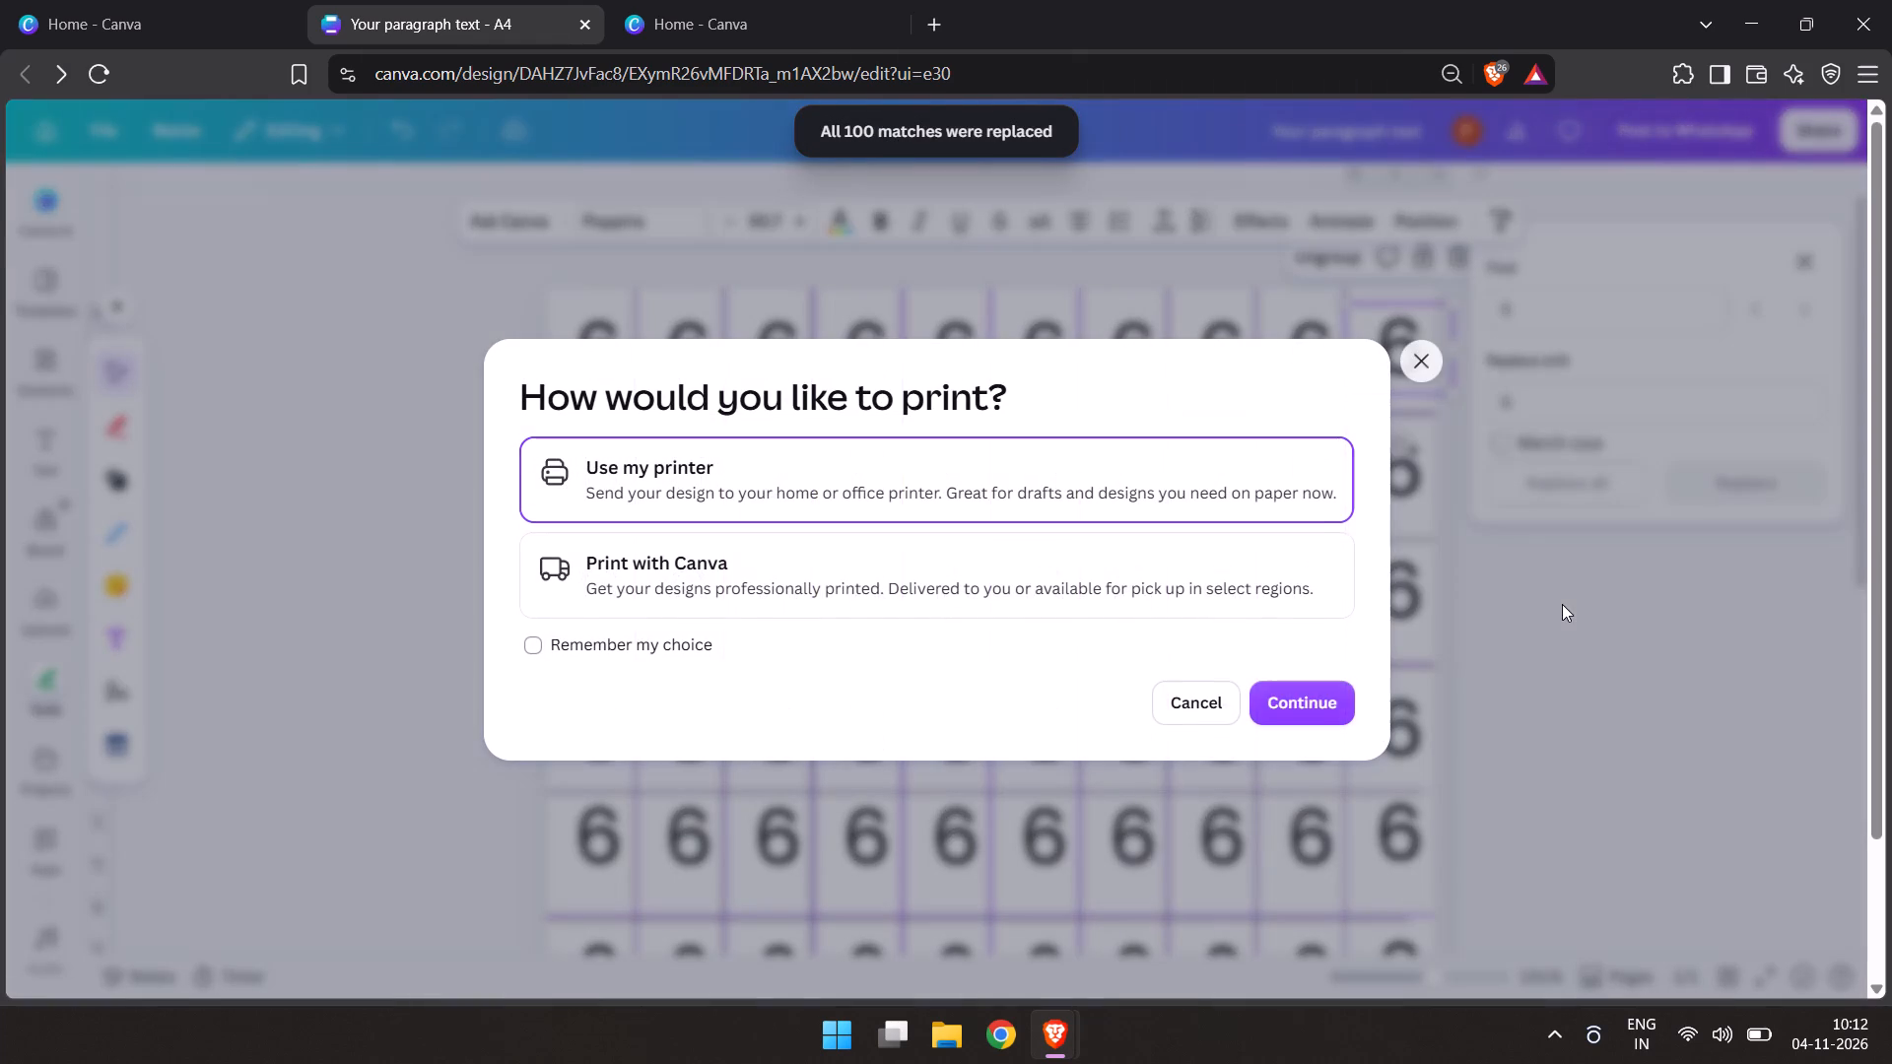
{"action": "left_click", "coordinate": [1298, 718]}
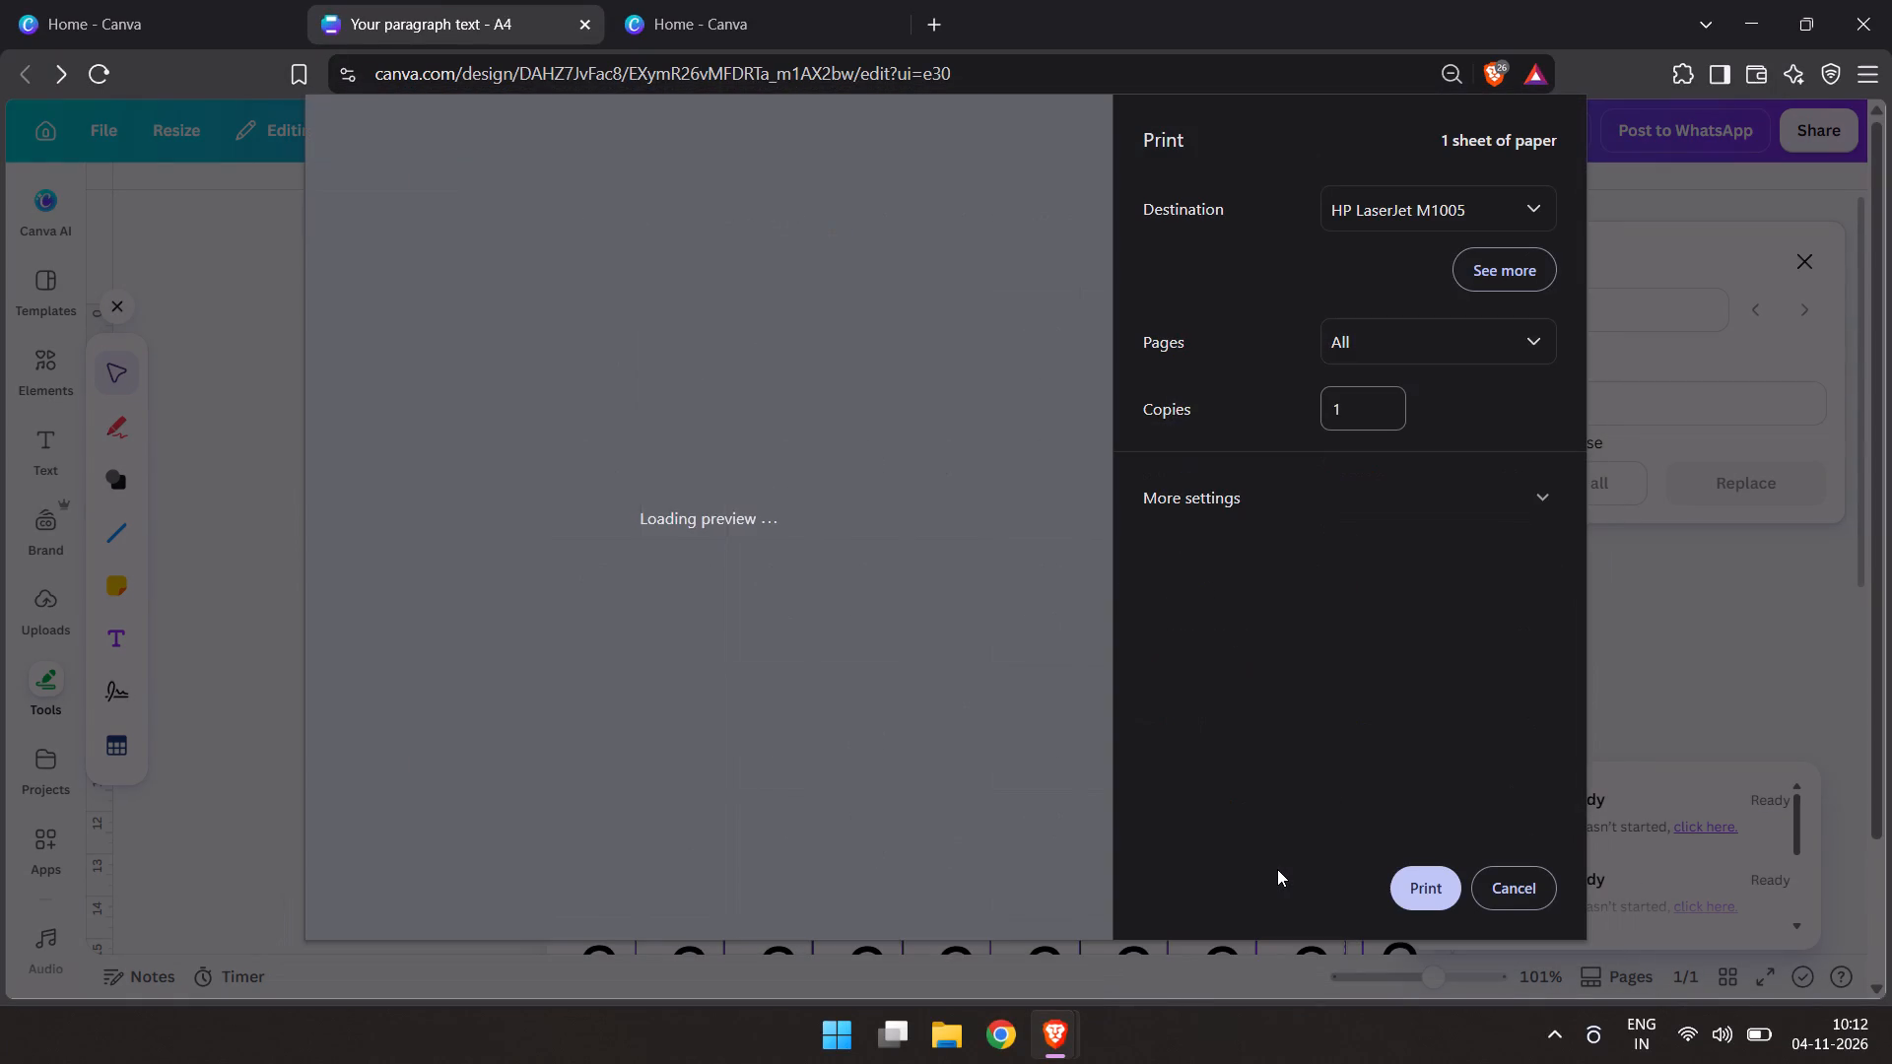
{"action": "left_click", "coordinate": [1441, 898]}
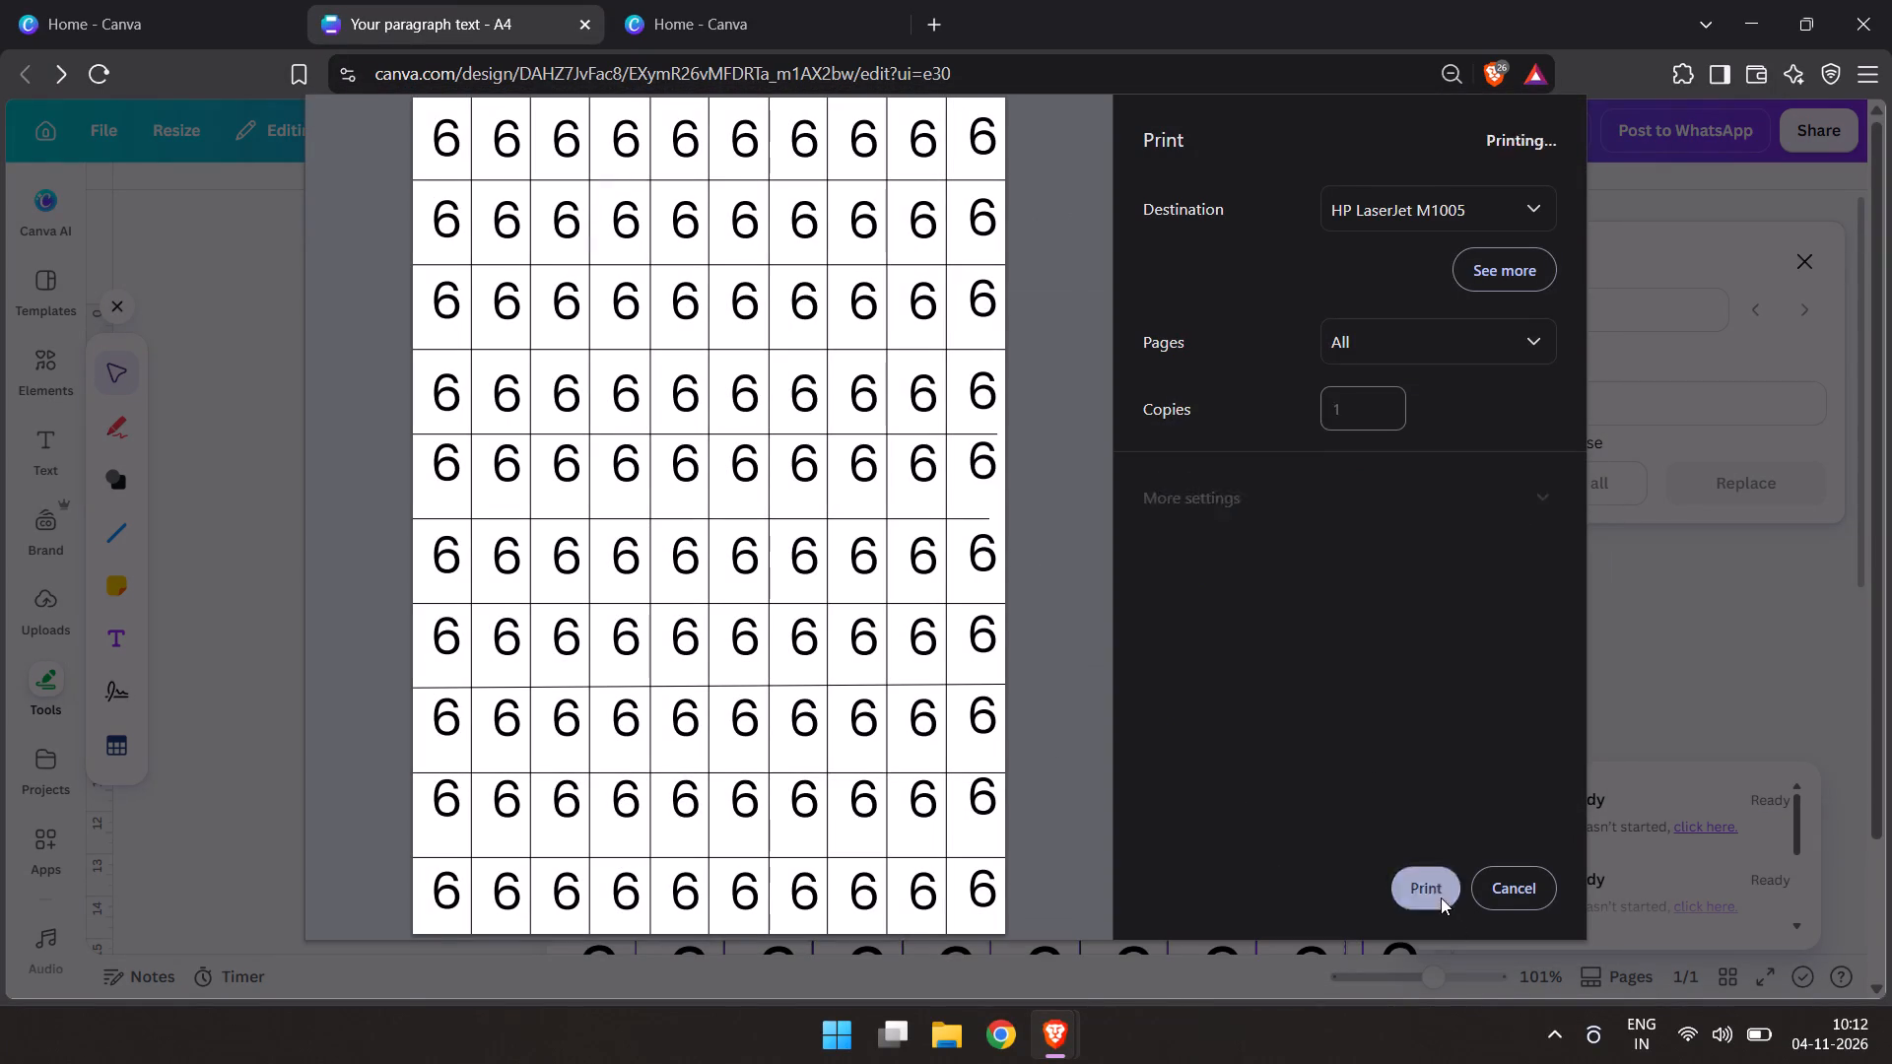
Find every 6 on the page and replace them all with 4.
{"action": "left_click_drag", "start_coordinate": [1538, 310], "coordinate": [1493, 297]}
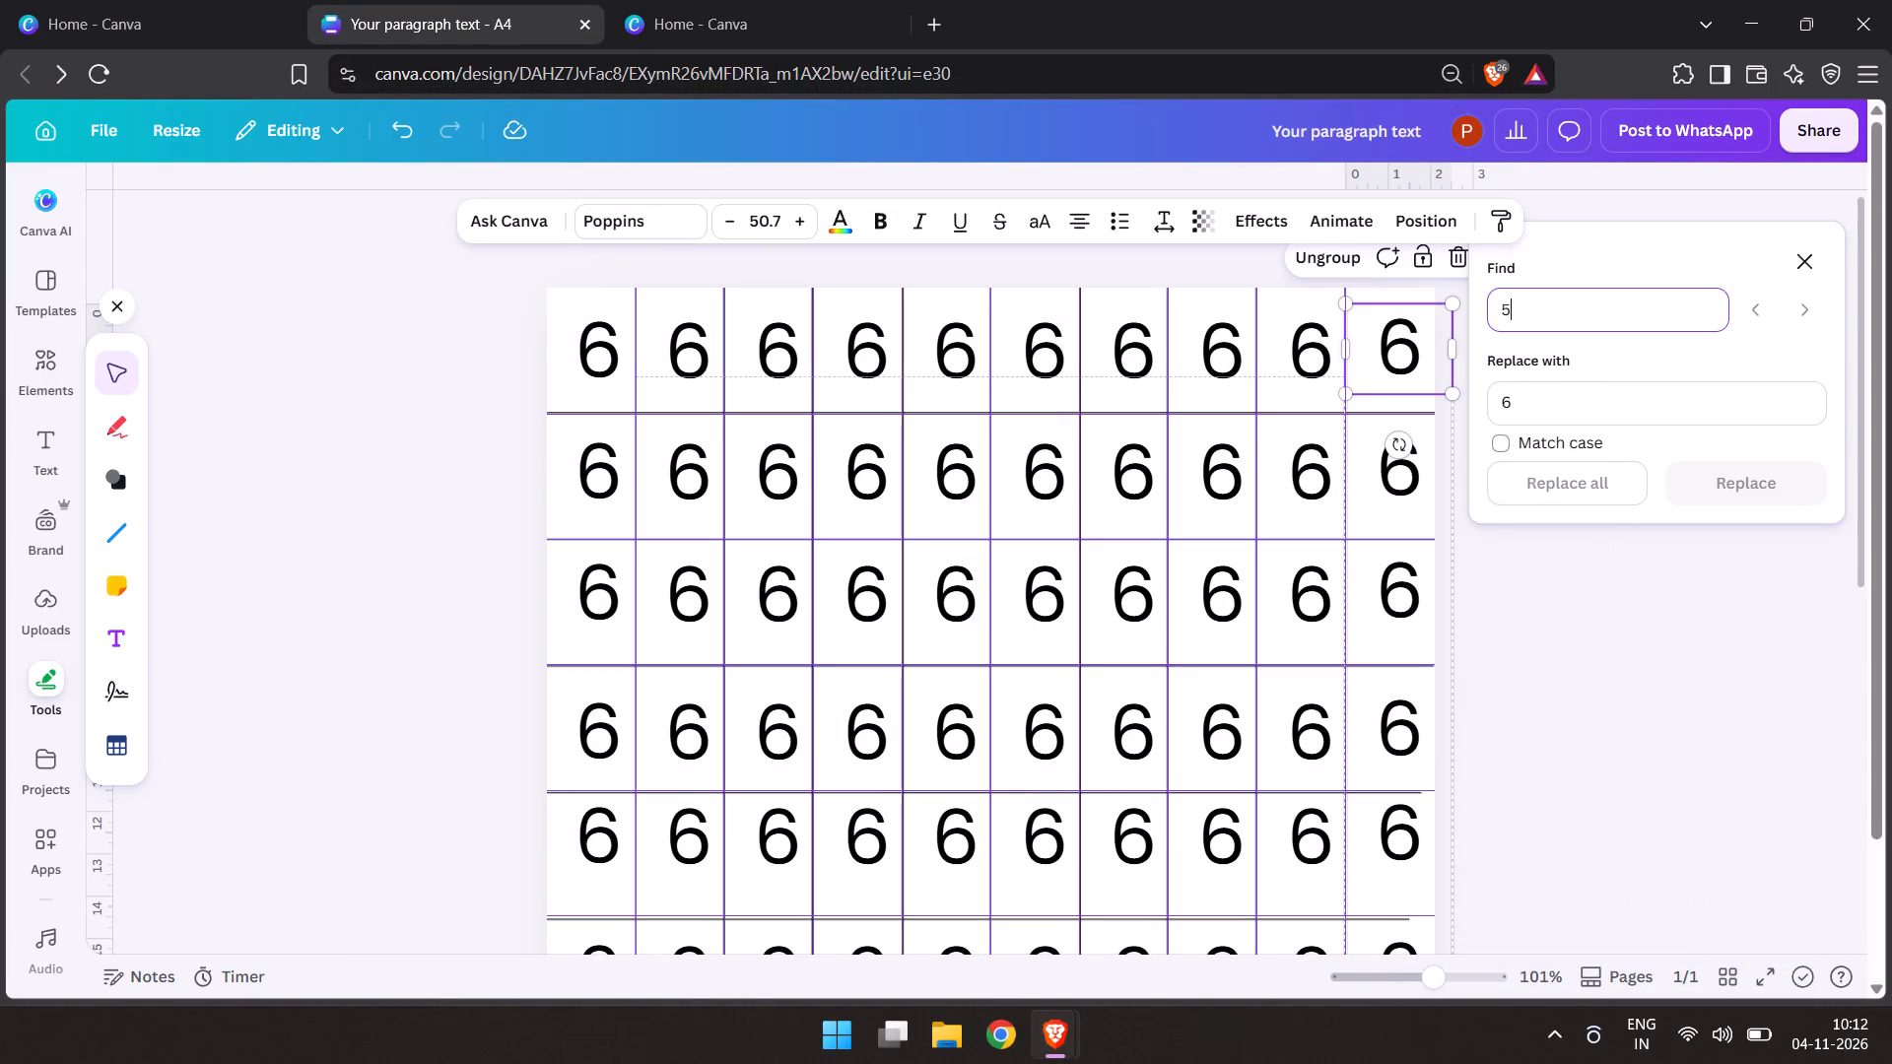
{"action": "left_click_drag", "start_coordinate": [1501, 308], "coordinate": [1510, 310]}
{"action": "key", "text": "6"}
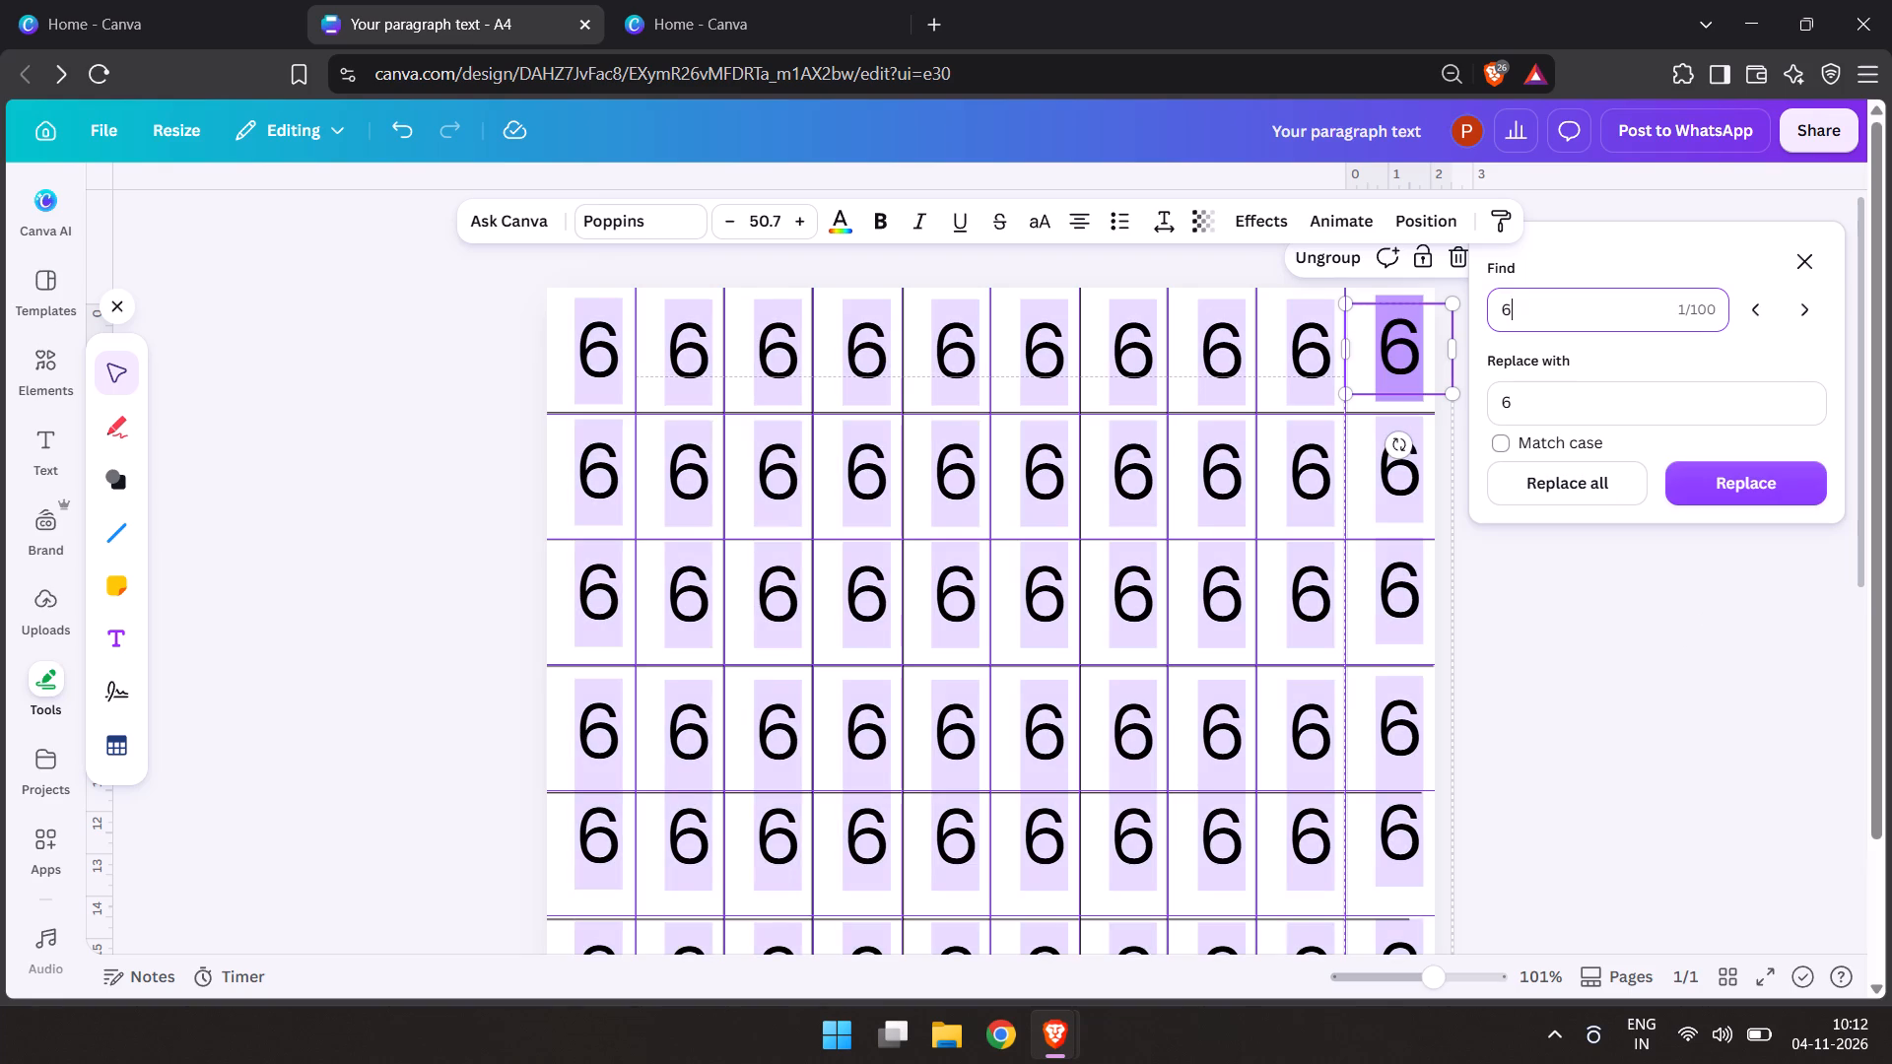
{"action": "left_click_drag", "start_coordinate": [1532, 398], "coordinate": [1494, 390]}
{"action": "key", "text": "4"}
{"action": "key", "text": "Return"}
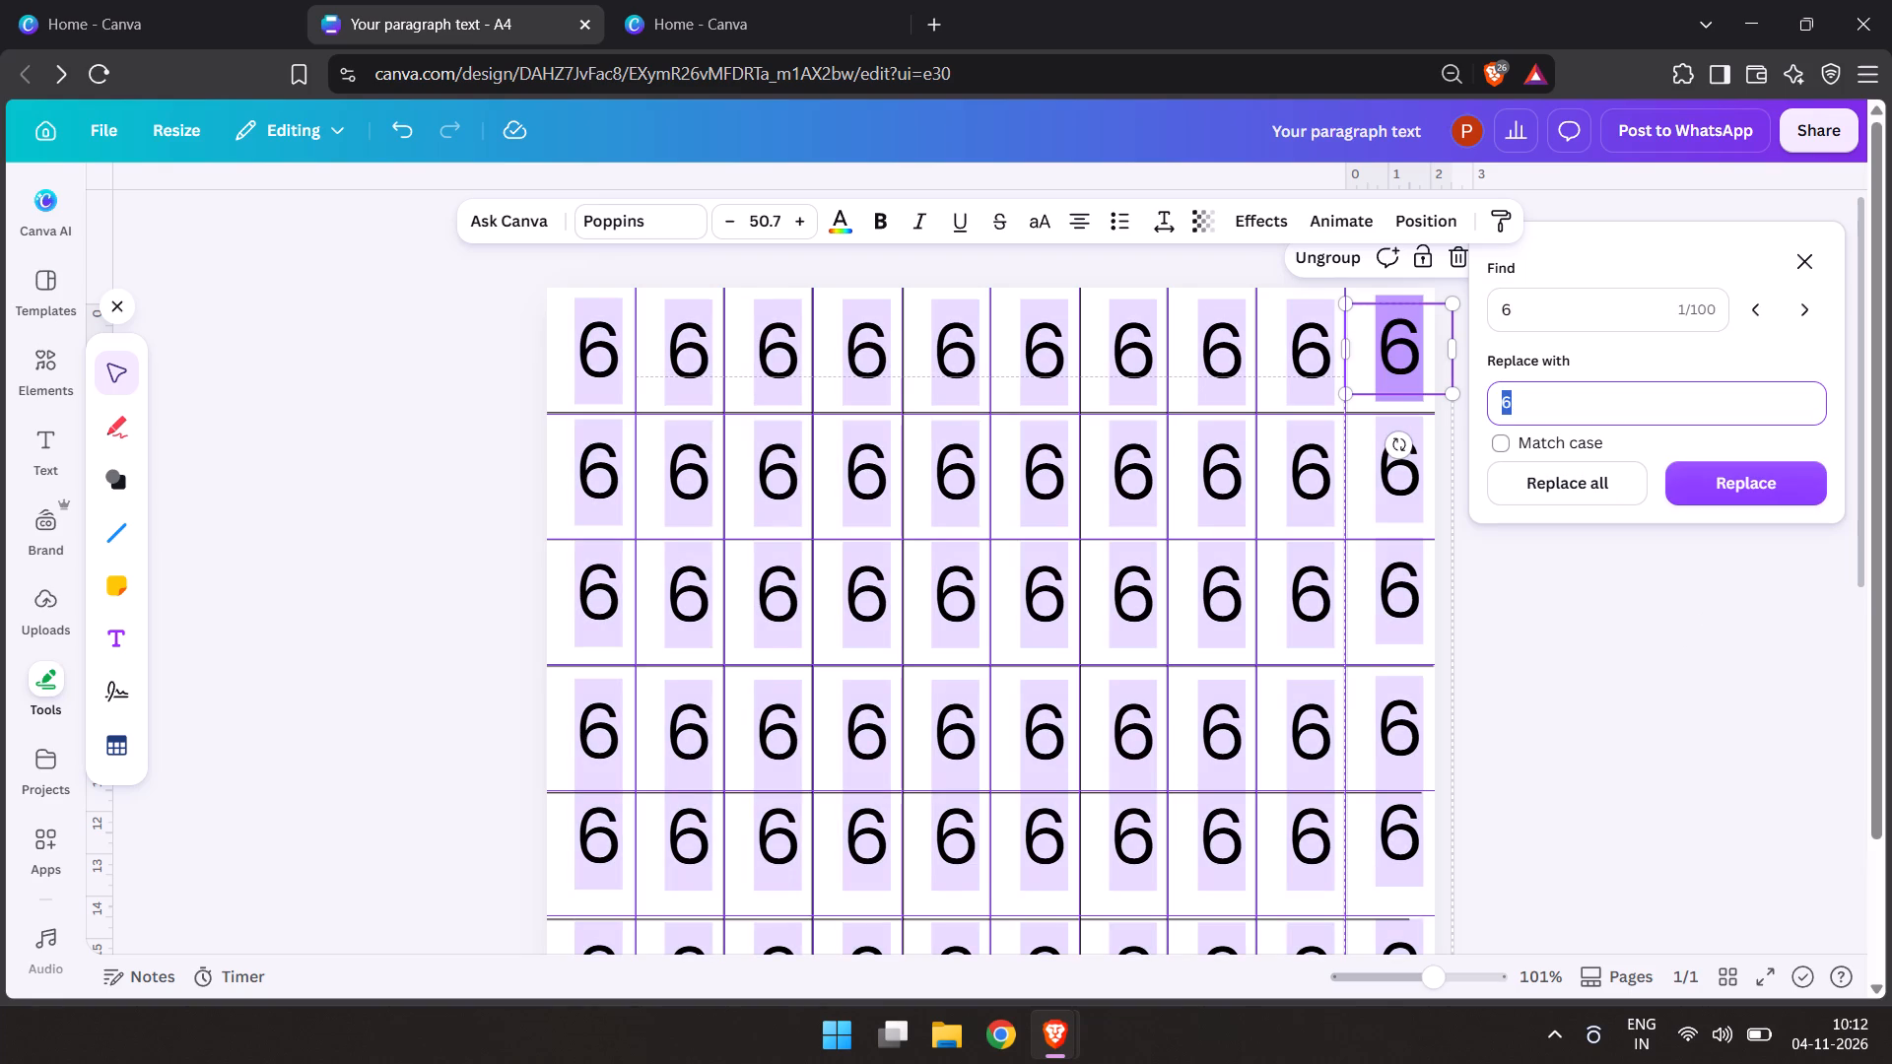
{"action": "left_click", "coordinate": [1577, 511]}
{"action": "left_click", "coordinate": [1565, 494]}
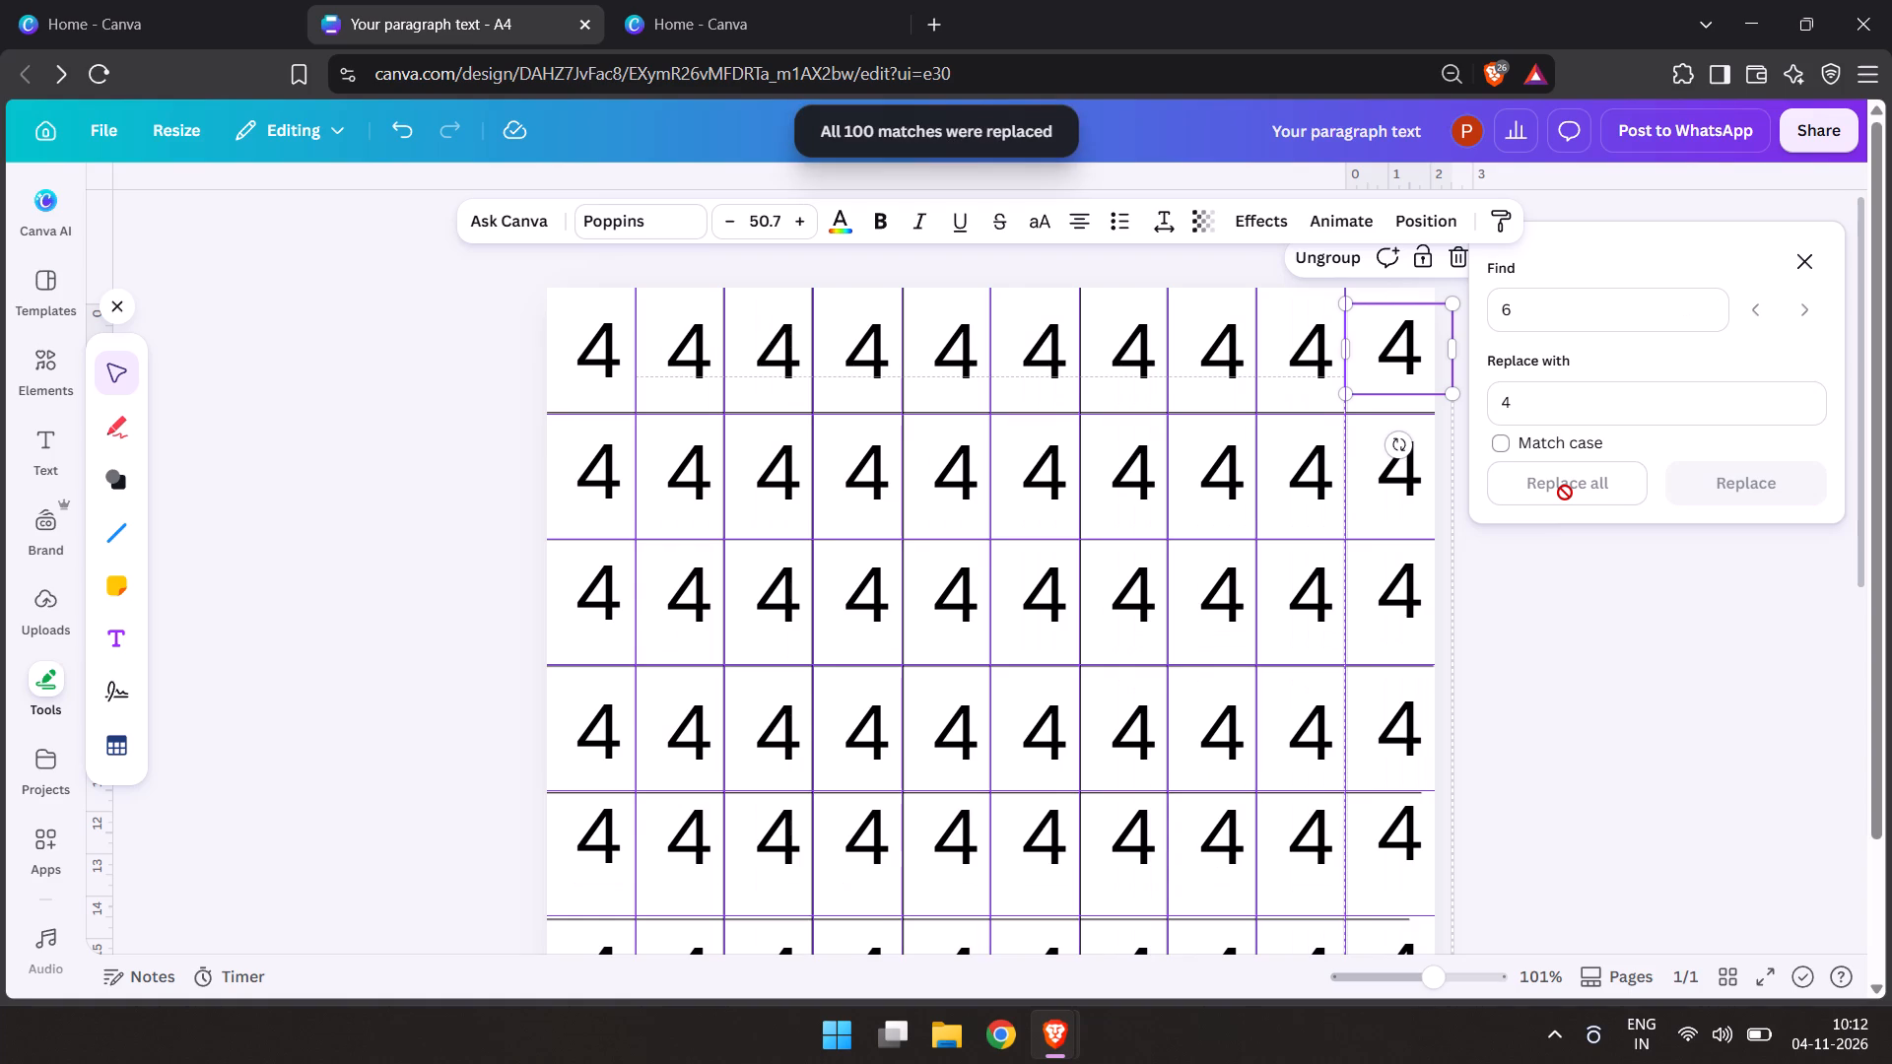
Print one copy of the sheet of 4s on the HP LaserJet M1005 and close find and replace.
{"action": "key", "text": "ctrl+p"}
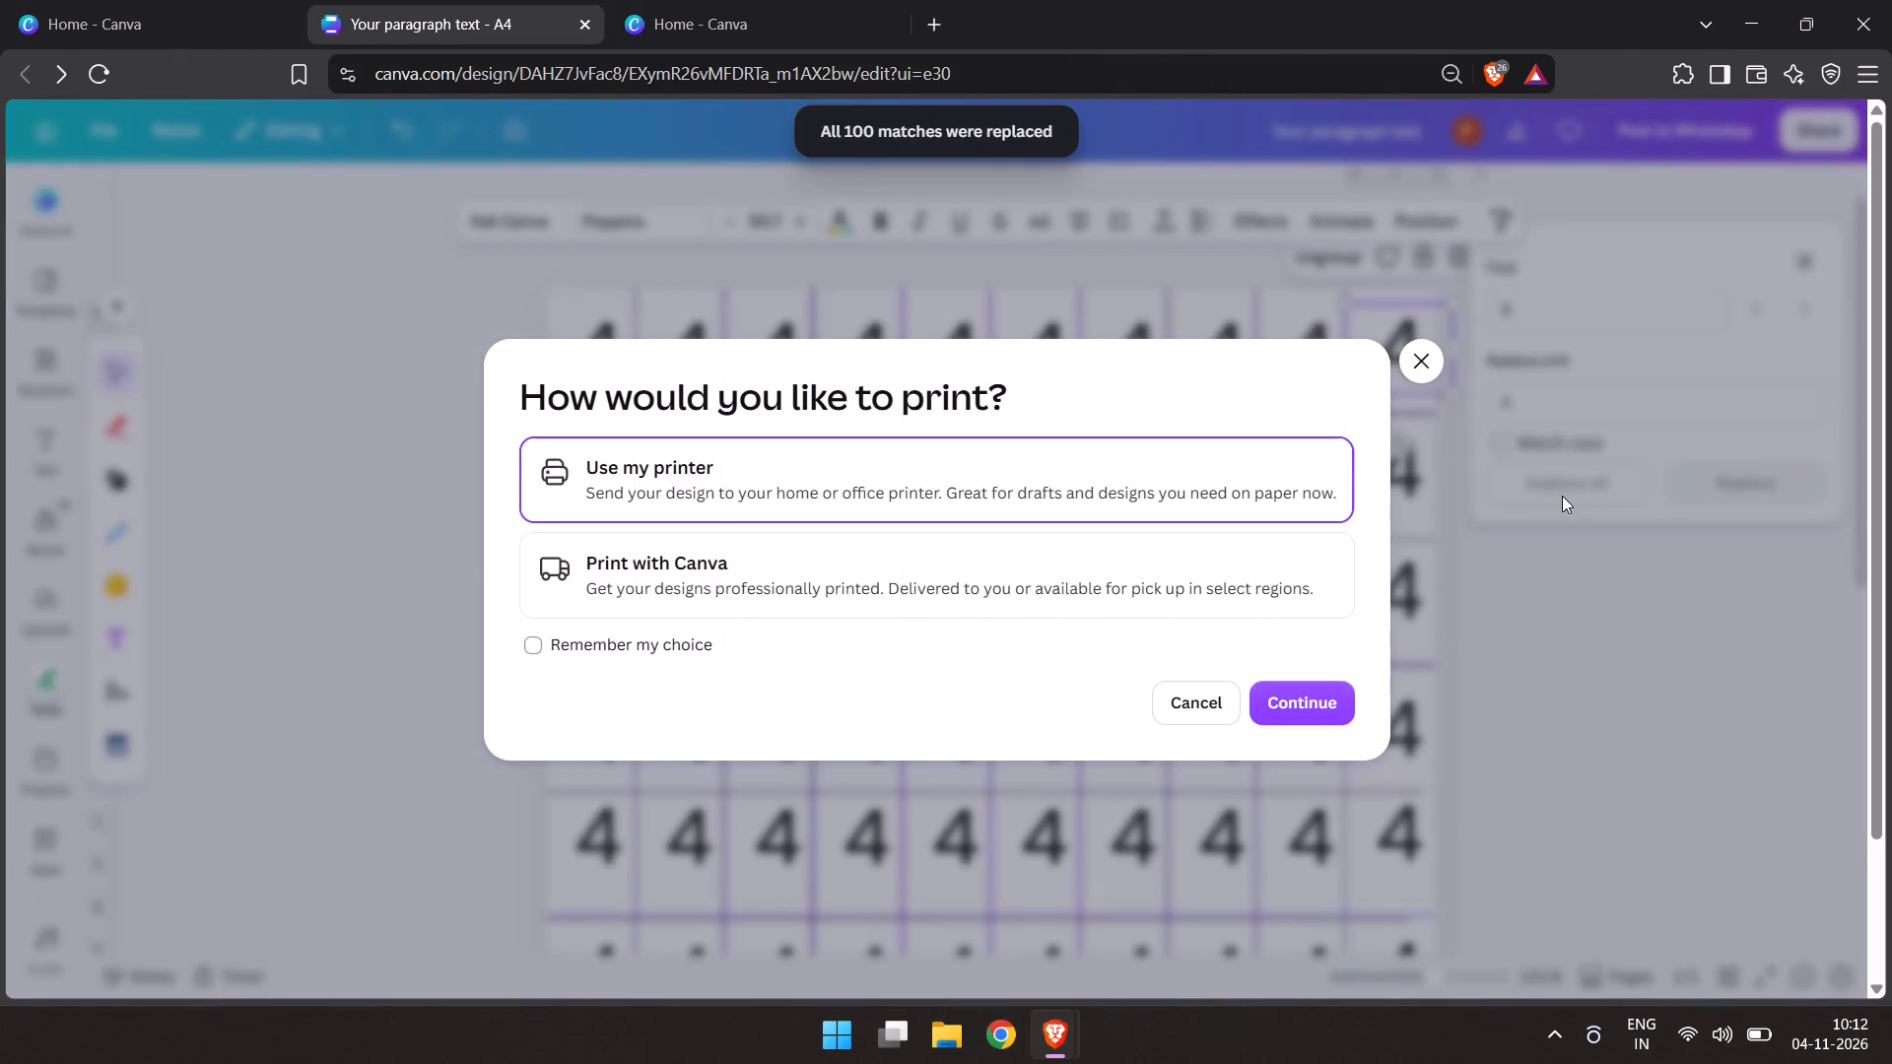
{"action": "left_click", "coordinate": [1296, 702]}
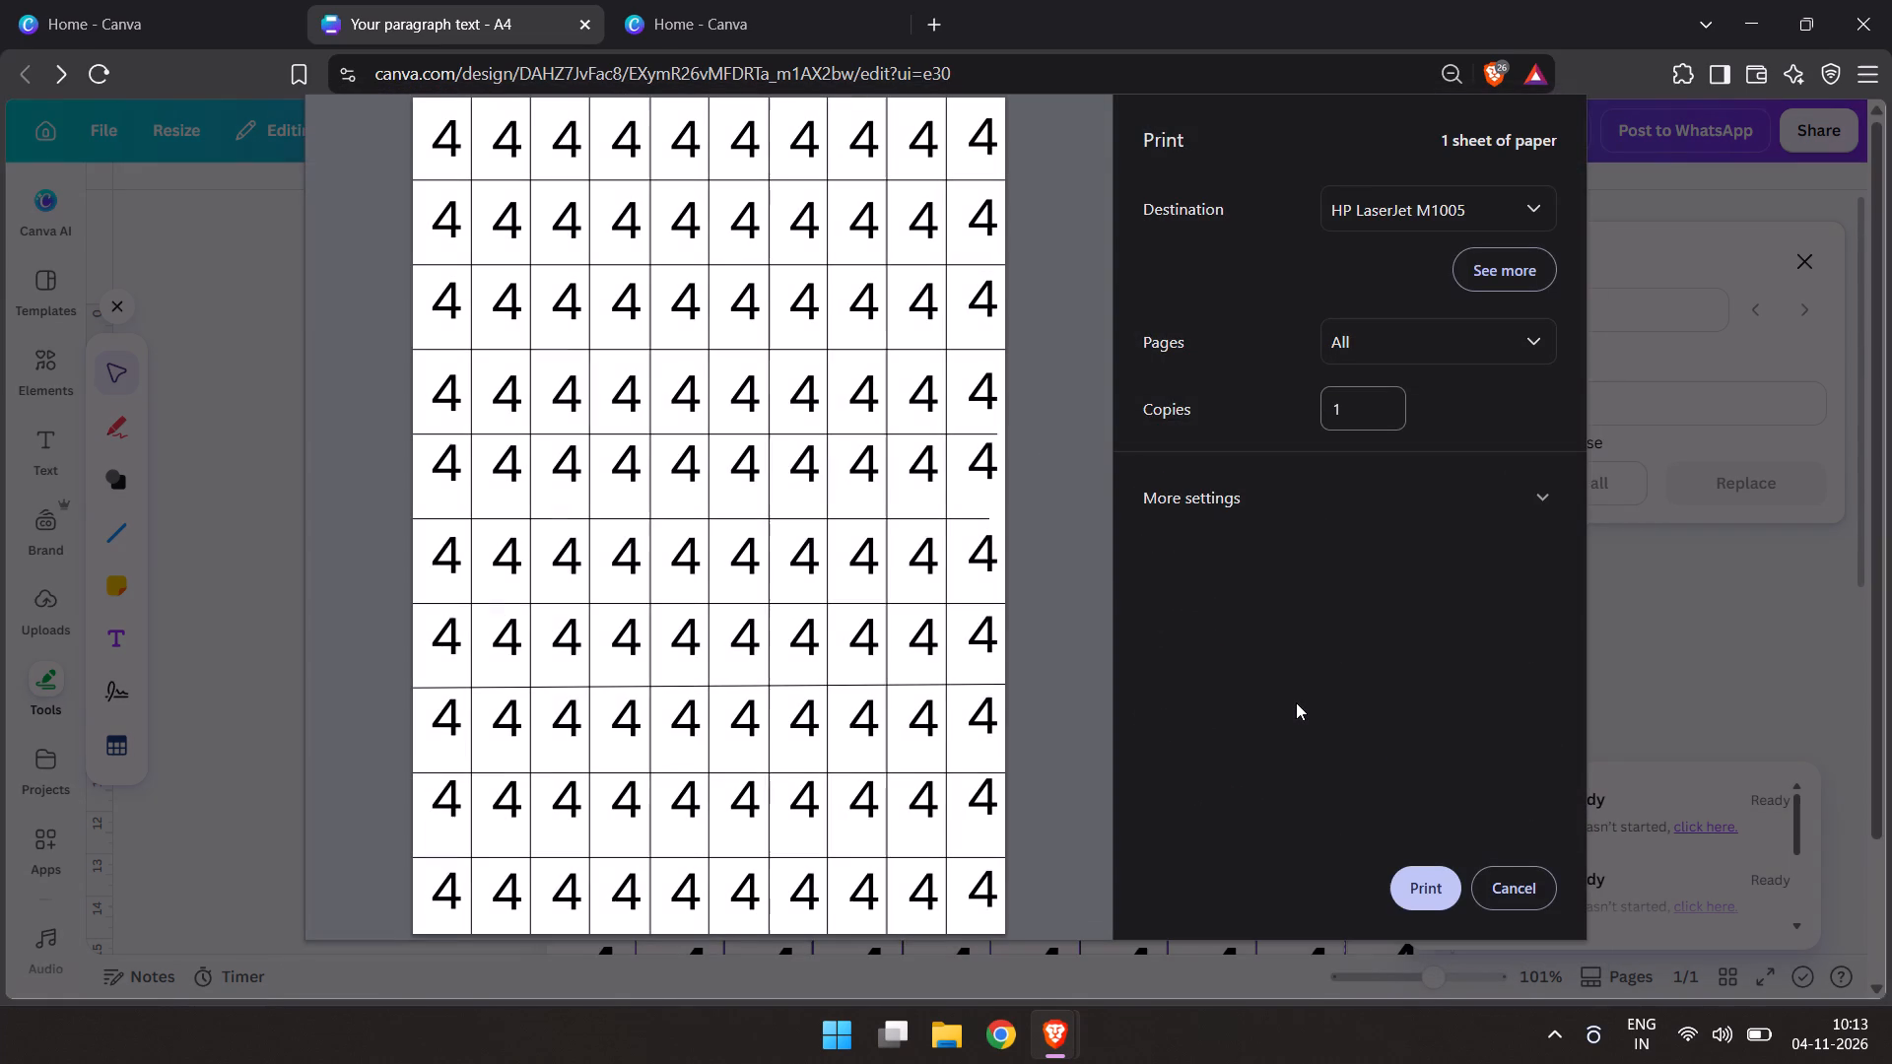
{"action": "left_click", "coordinate": [1437, 883]}
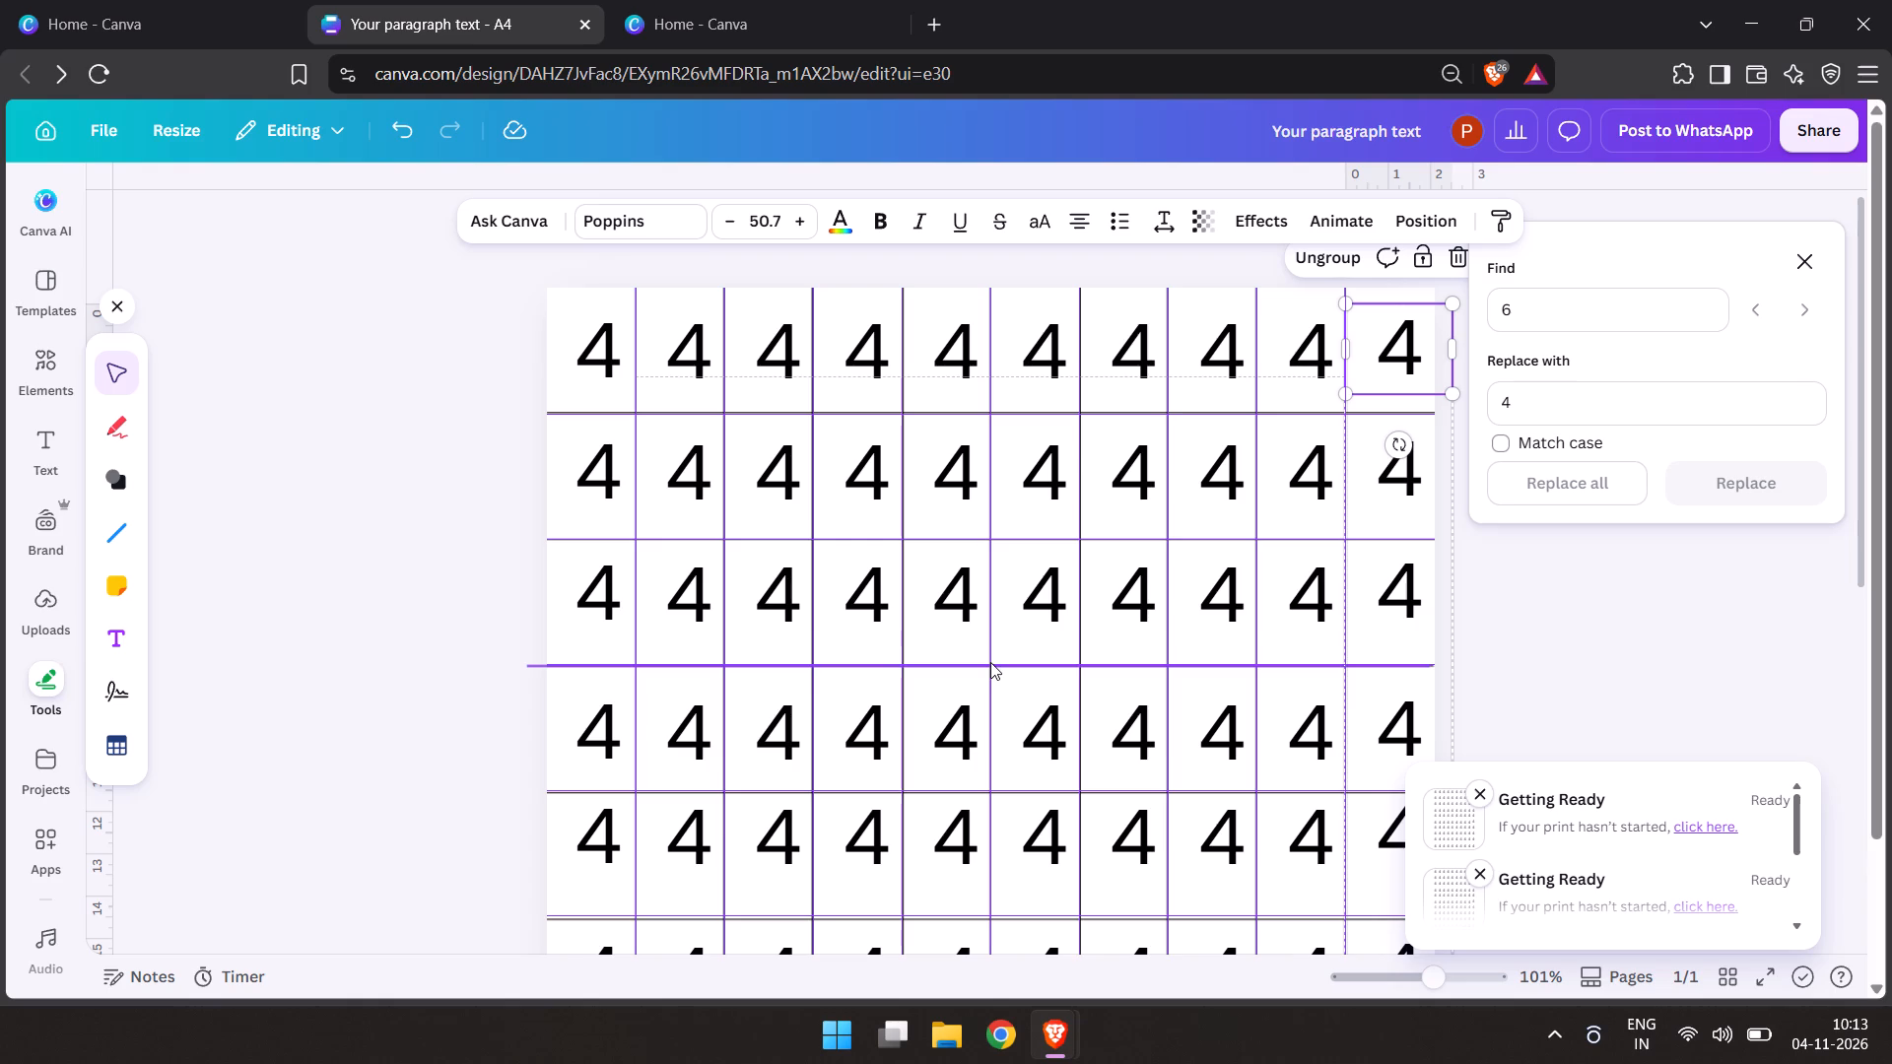
{"action": "left_click", "coordinate": [1793, 265]}
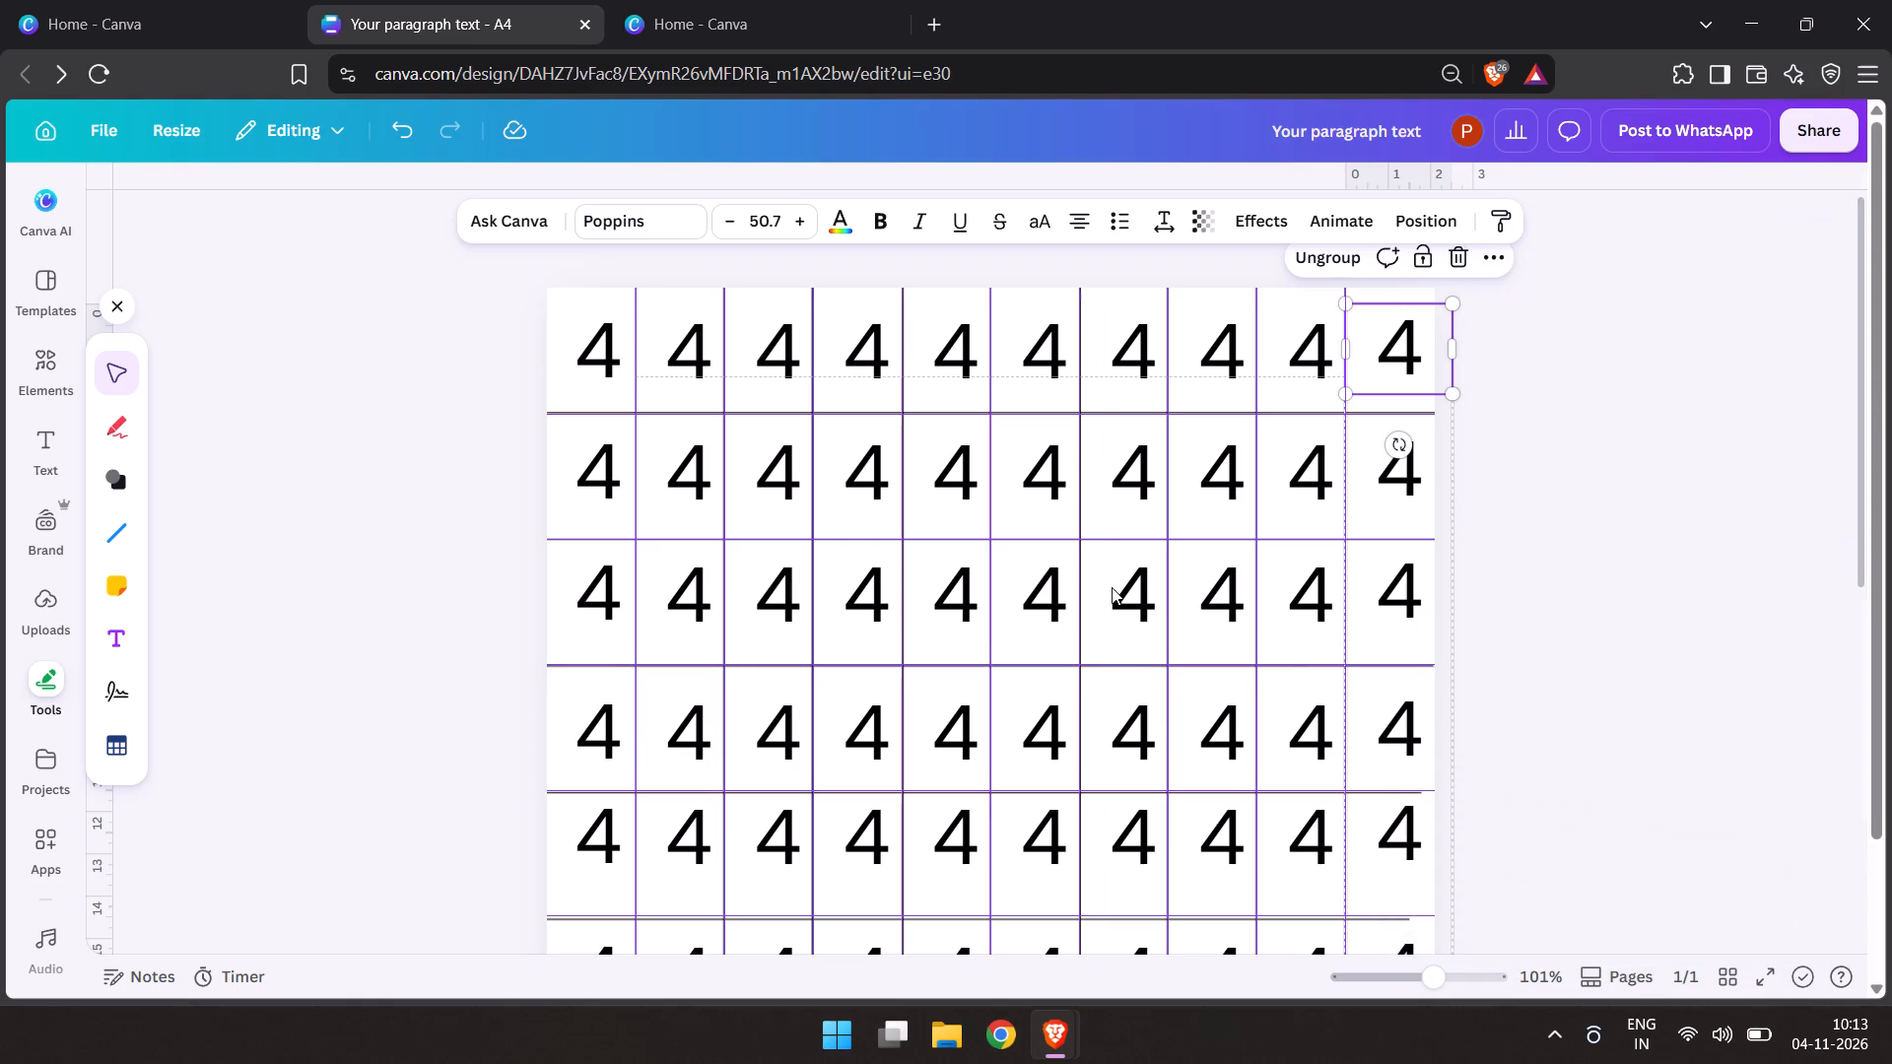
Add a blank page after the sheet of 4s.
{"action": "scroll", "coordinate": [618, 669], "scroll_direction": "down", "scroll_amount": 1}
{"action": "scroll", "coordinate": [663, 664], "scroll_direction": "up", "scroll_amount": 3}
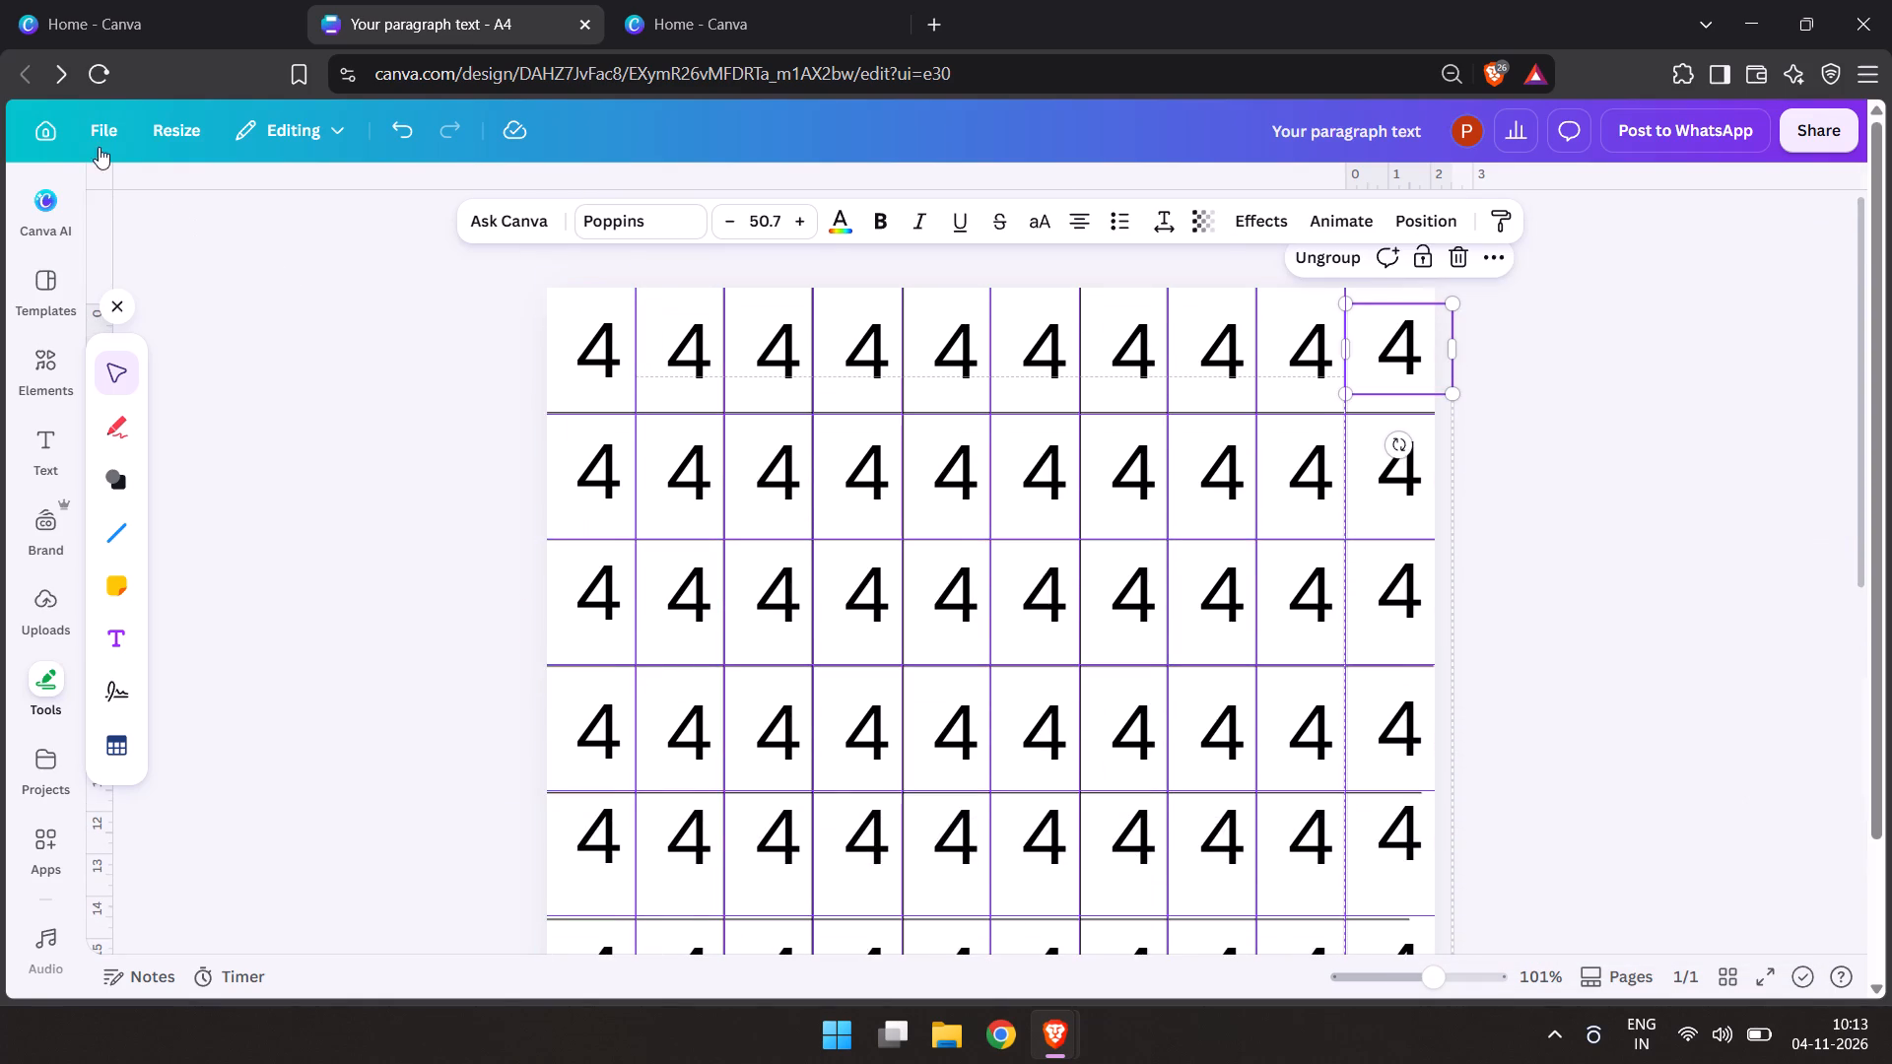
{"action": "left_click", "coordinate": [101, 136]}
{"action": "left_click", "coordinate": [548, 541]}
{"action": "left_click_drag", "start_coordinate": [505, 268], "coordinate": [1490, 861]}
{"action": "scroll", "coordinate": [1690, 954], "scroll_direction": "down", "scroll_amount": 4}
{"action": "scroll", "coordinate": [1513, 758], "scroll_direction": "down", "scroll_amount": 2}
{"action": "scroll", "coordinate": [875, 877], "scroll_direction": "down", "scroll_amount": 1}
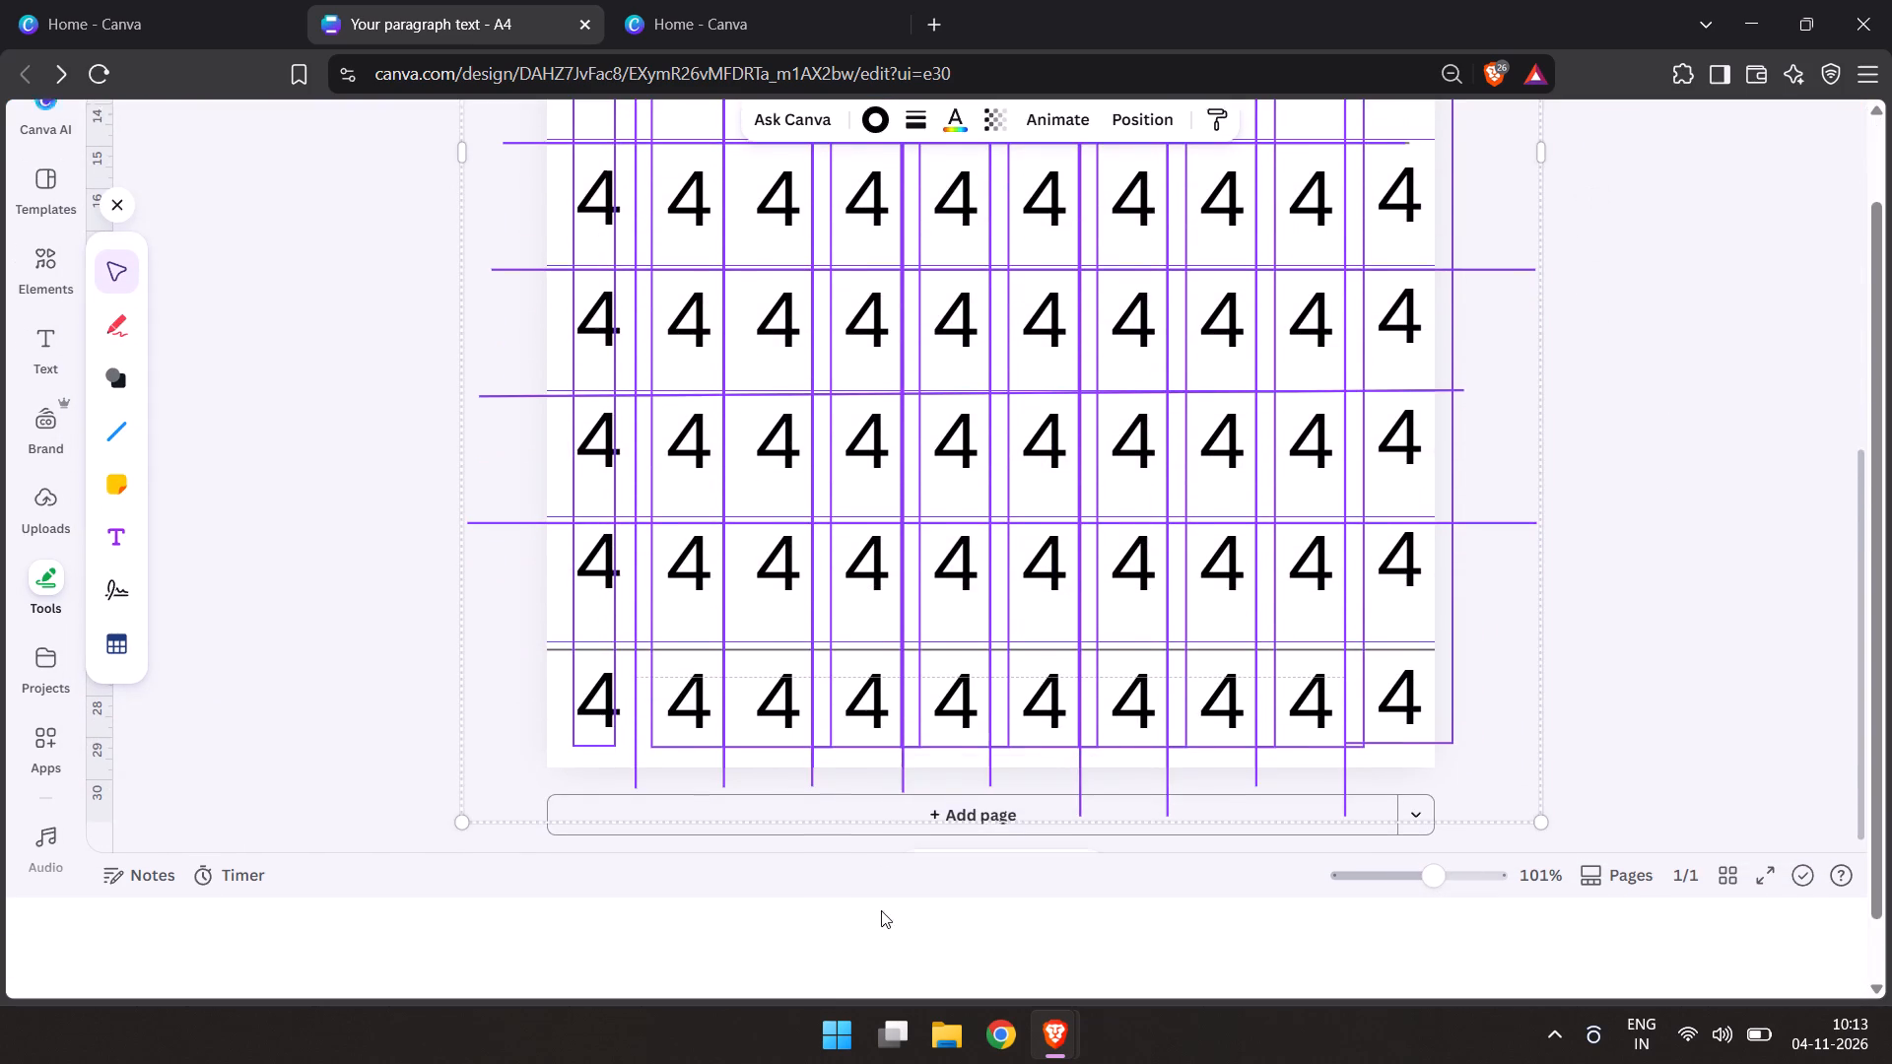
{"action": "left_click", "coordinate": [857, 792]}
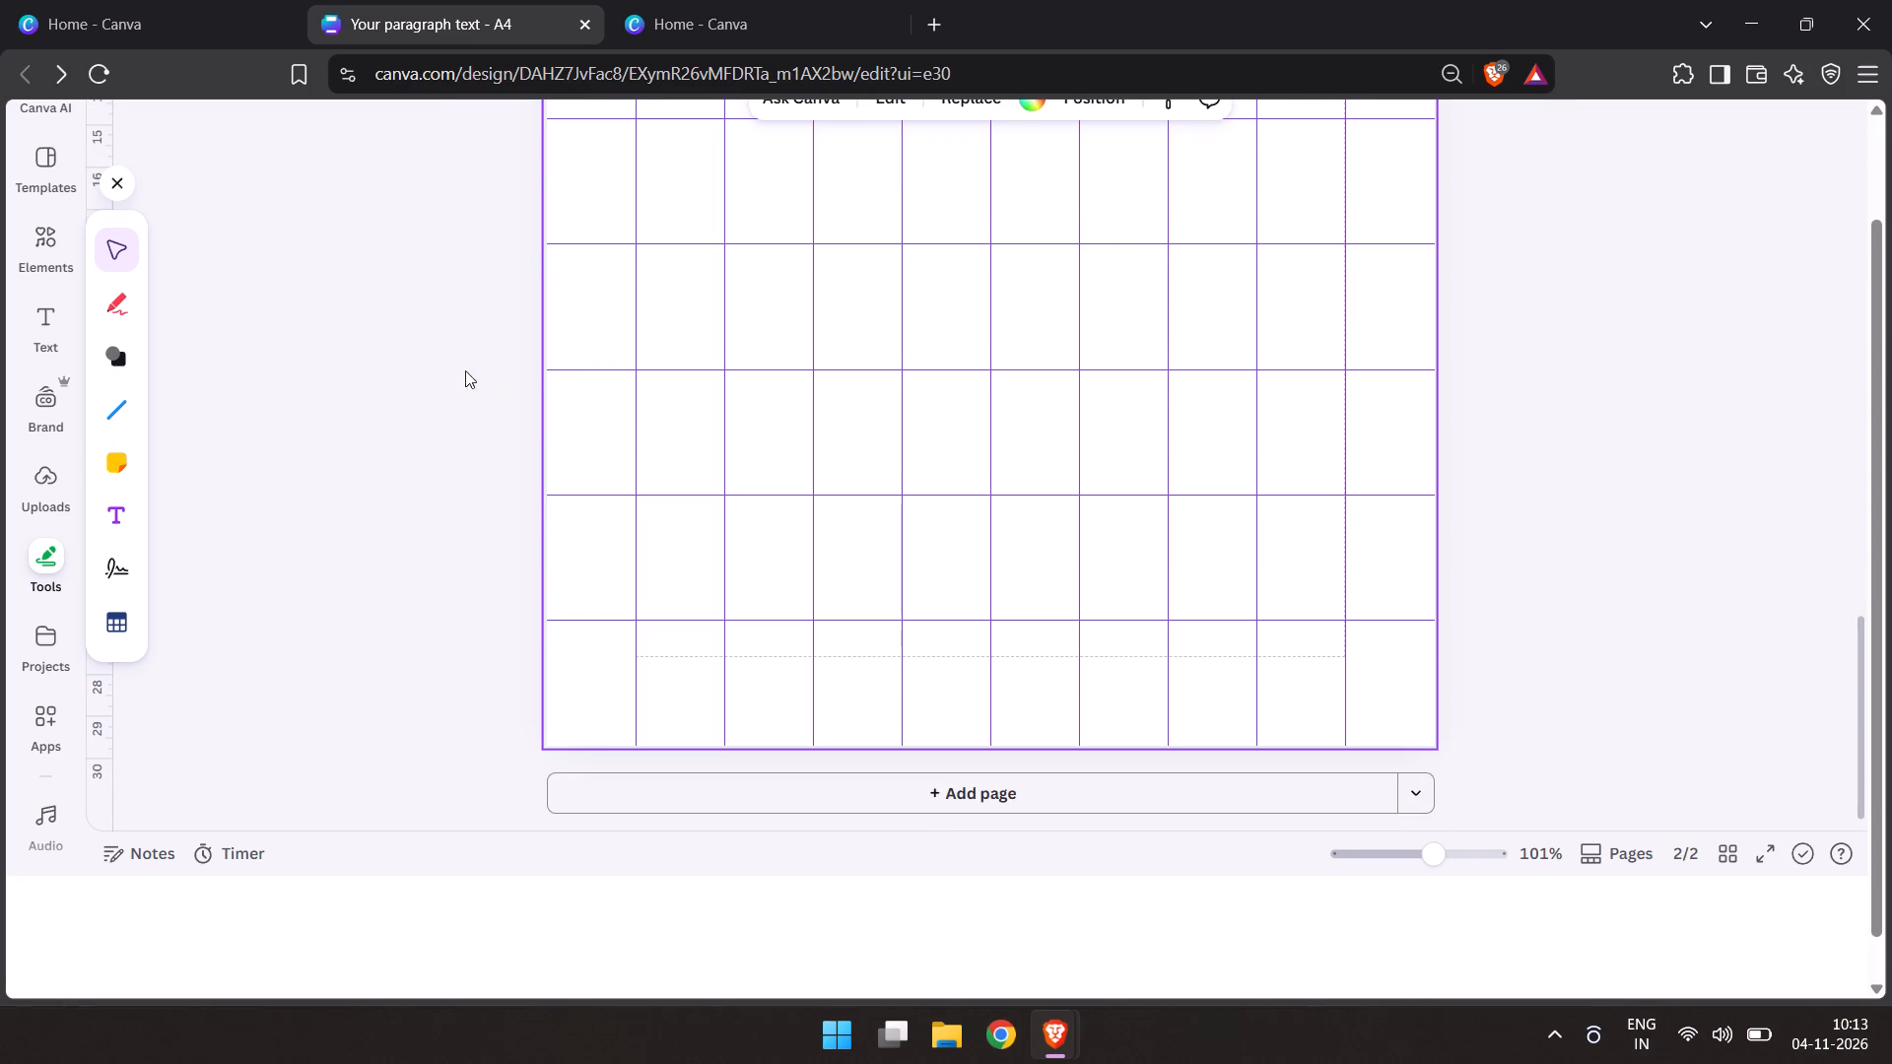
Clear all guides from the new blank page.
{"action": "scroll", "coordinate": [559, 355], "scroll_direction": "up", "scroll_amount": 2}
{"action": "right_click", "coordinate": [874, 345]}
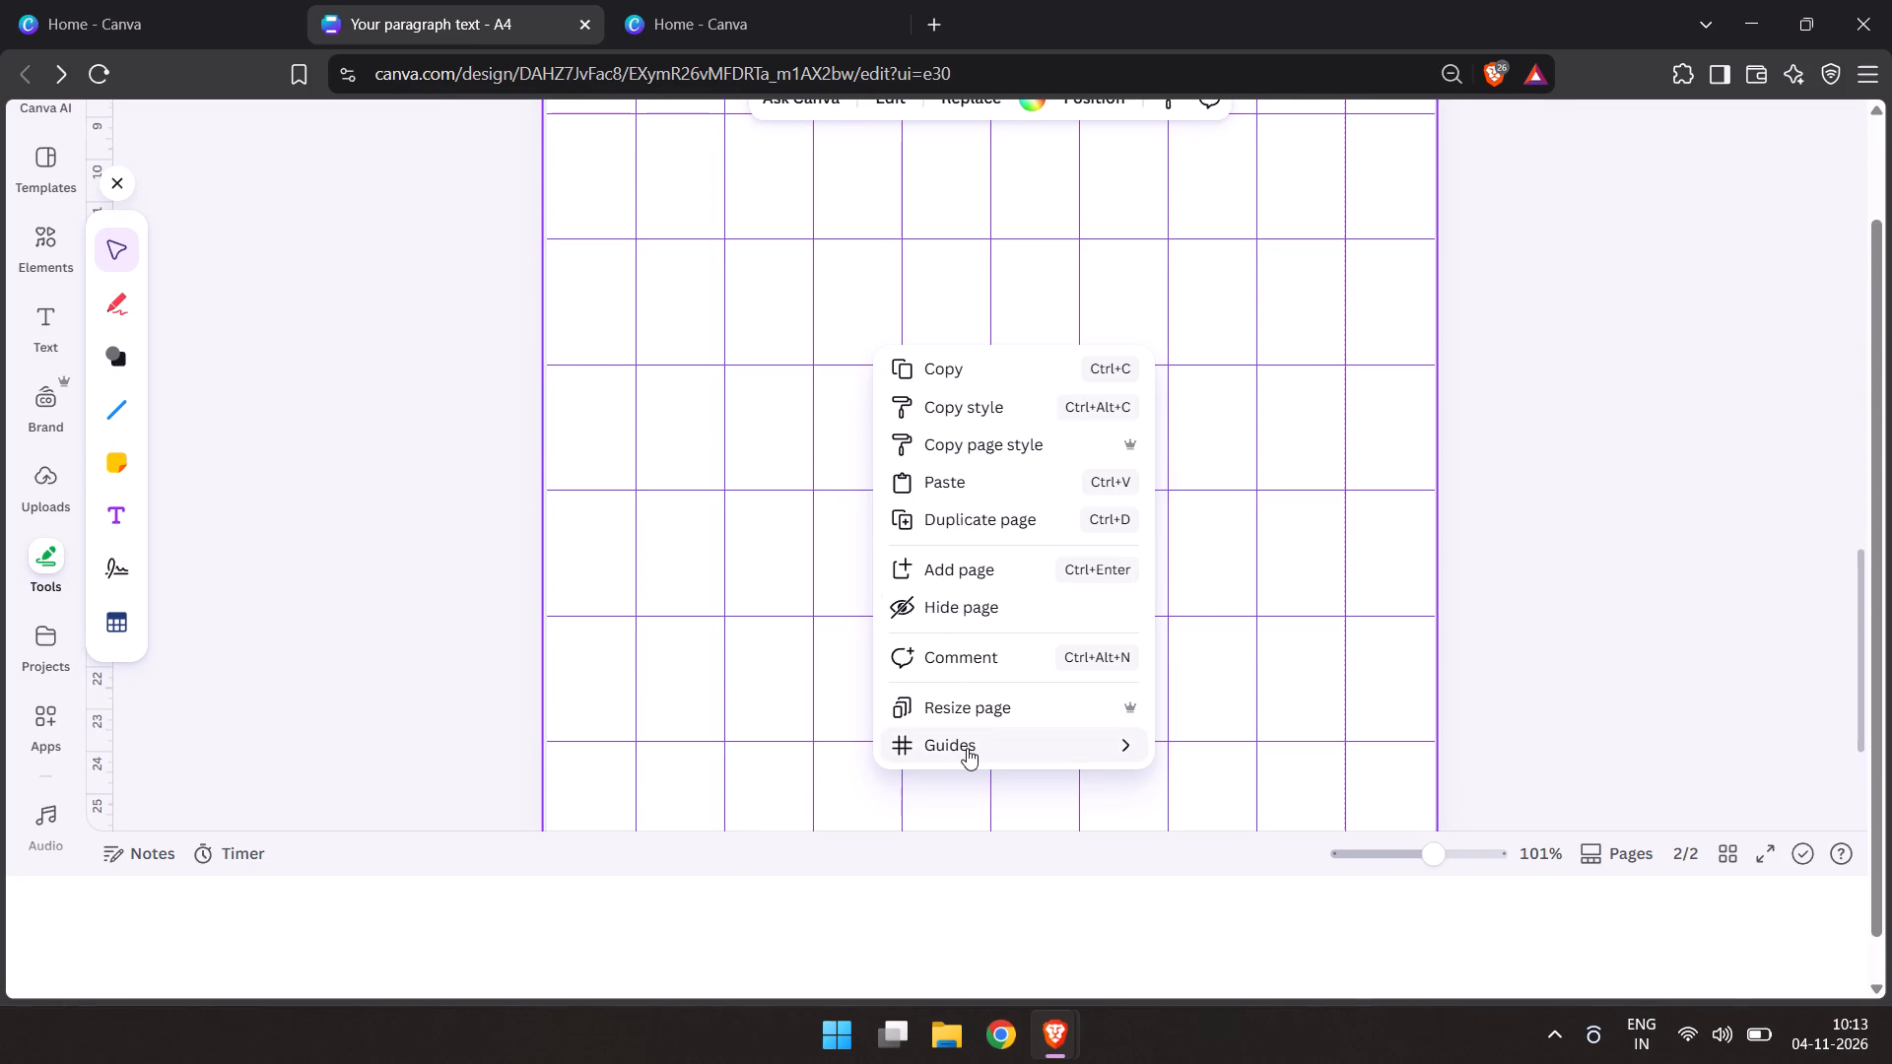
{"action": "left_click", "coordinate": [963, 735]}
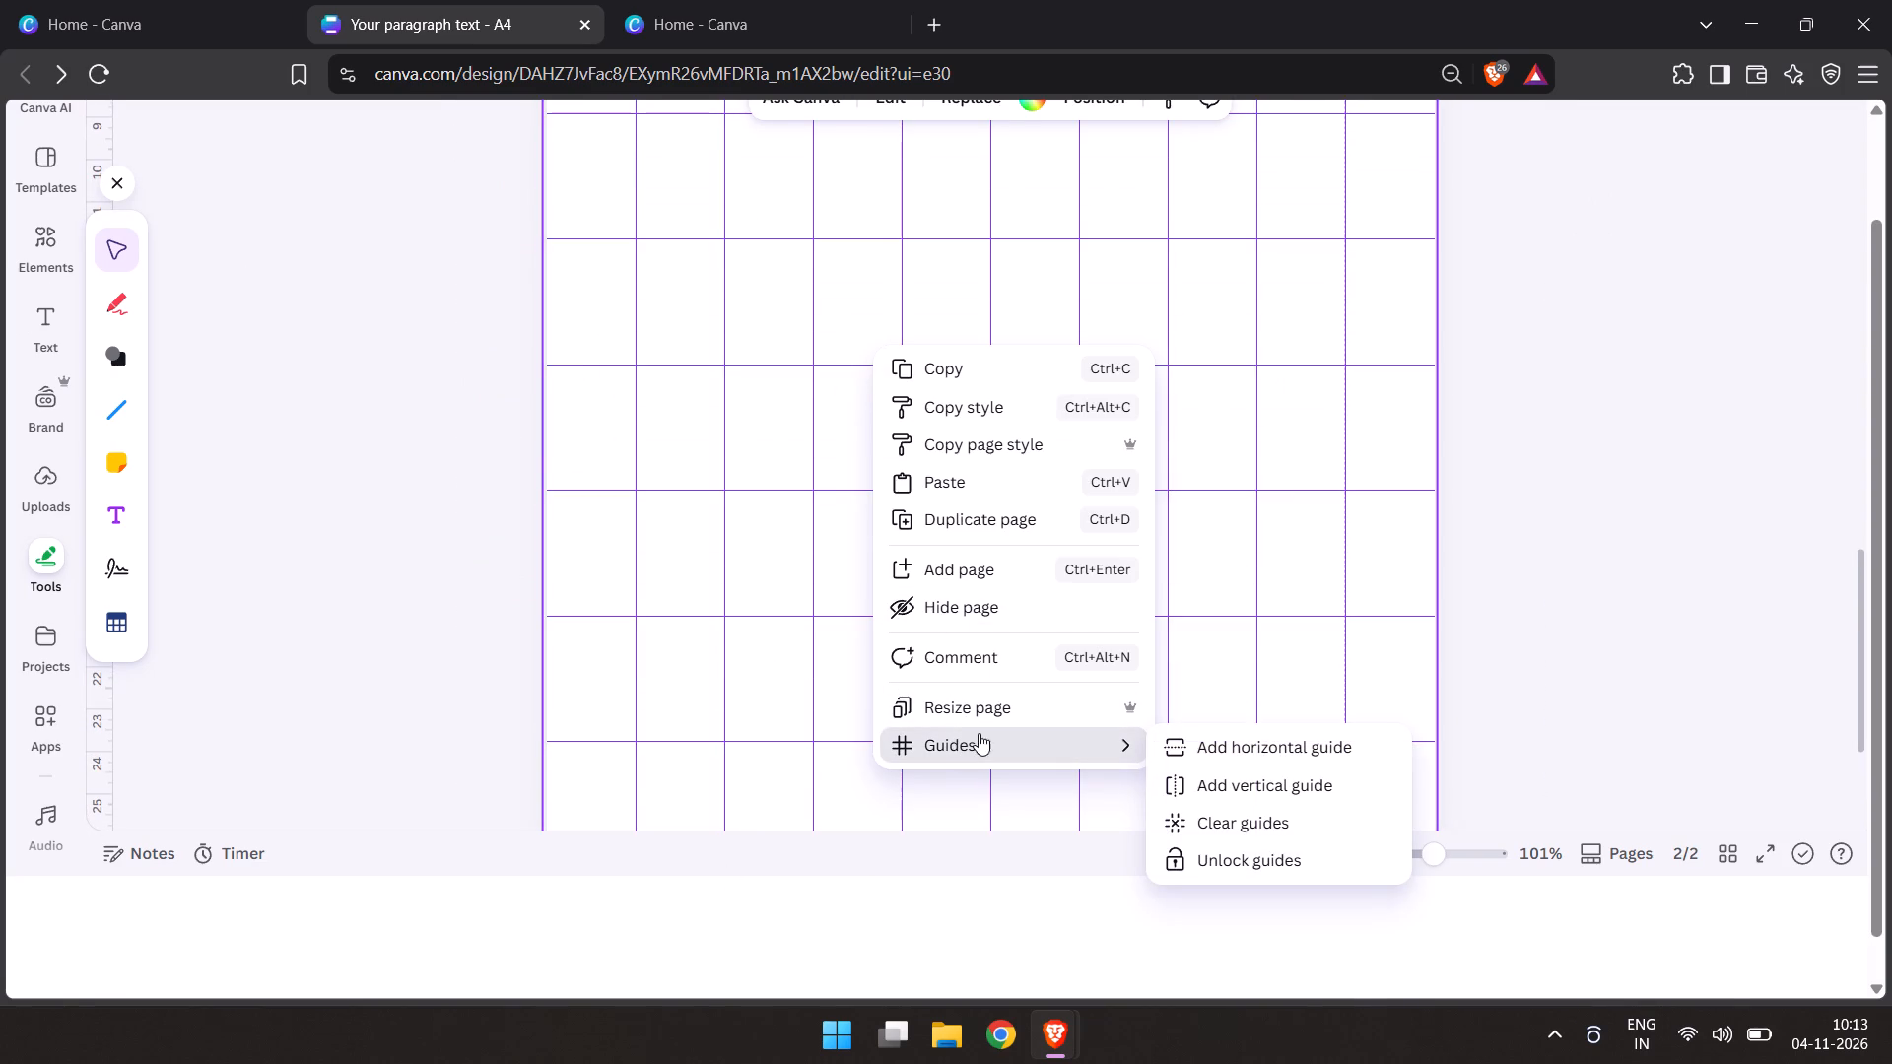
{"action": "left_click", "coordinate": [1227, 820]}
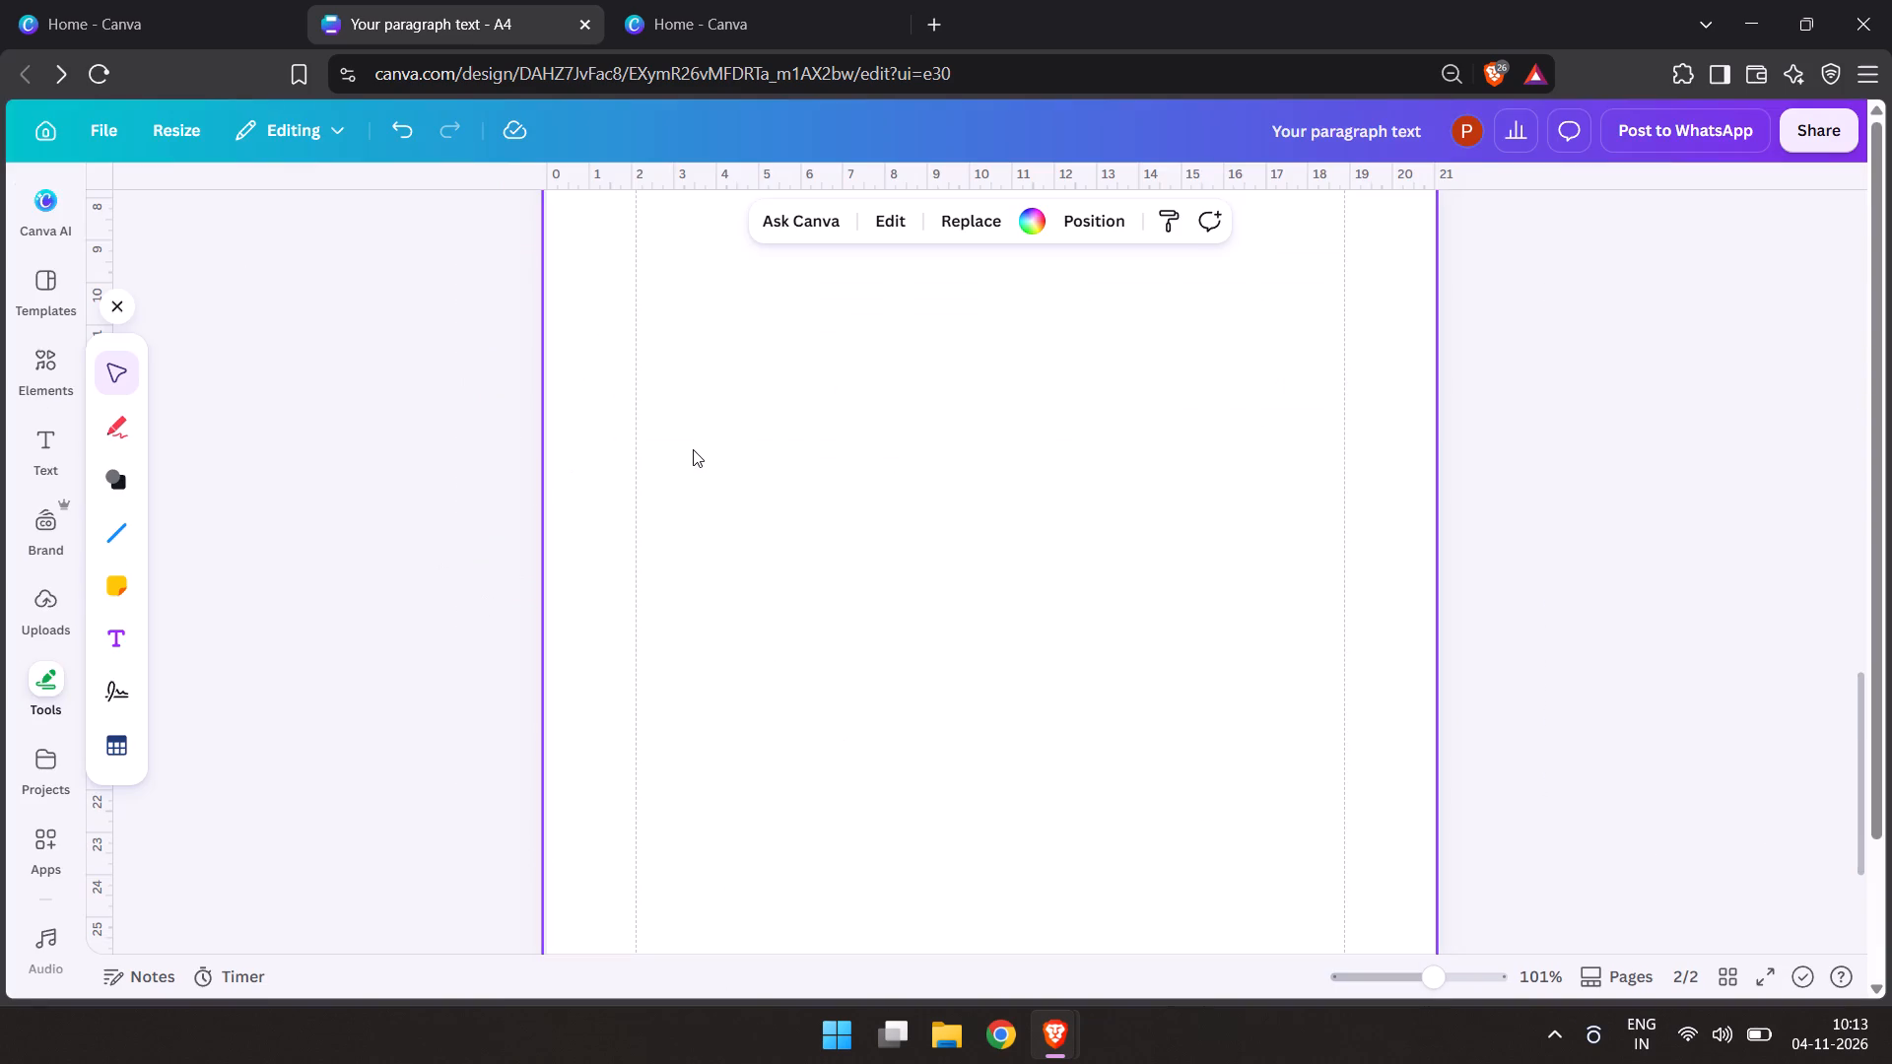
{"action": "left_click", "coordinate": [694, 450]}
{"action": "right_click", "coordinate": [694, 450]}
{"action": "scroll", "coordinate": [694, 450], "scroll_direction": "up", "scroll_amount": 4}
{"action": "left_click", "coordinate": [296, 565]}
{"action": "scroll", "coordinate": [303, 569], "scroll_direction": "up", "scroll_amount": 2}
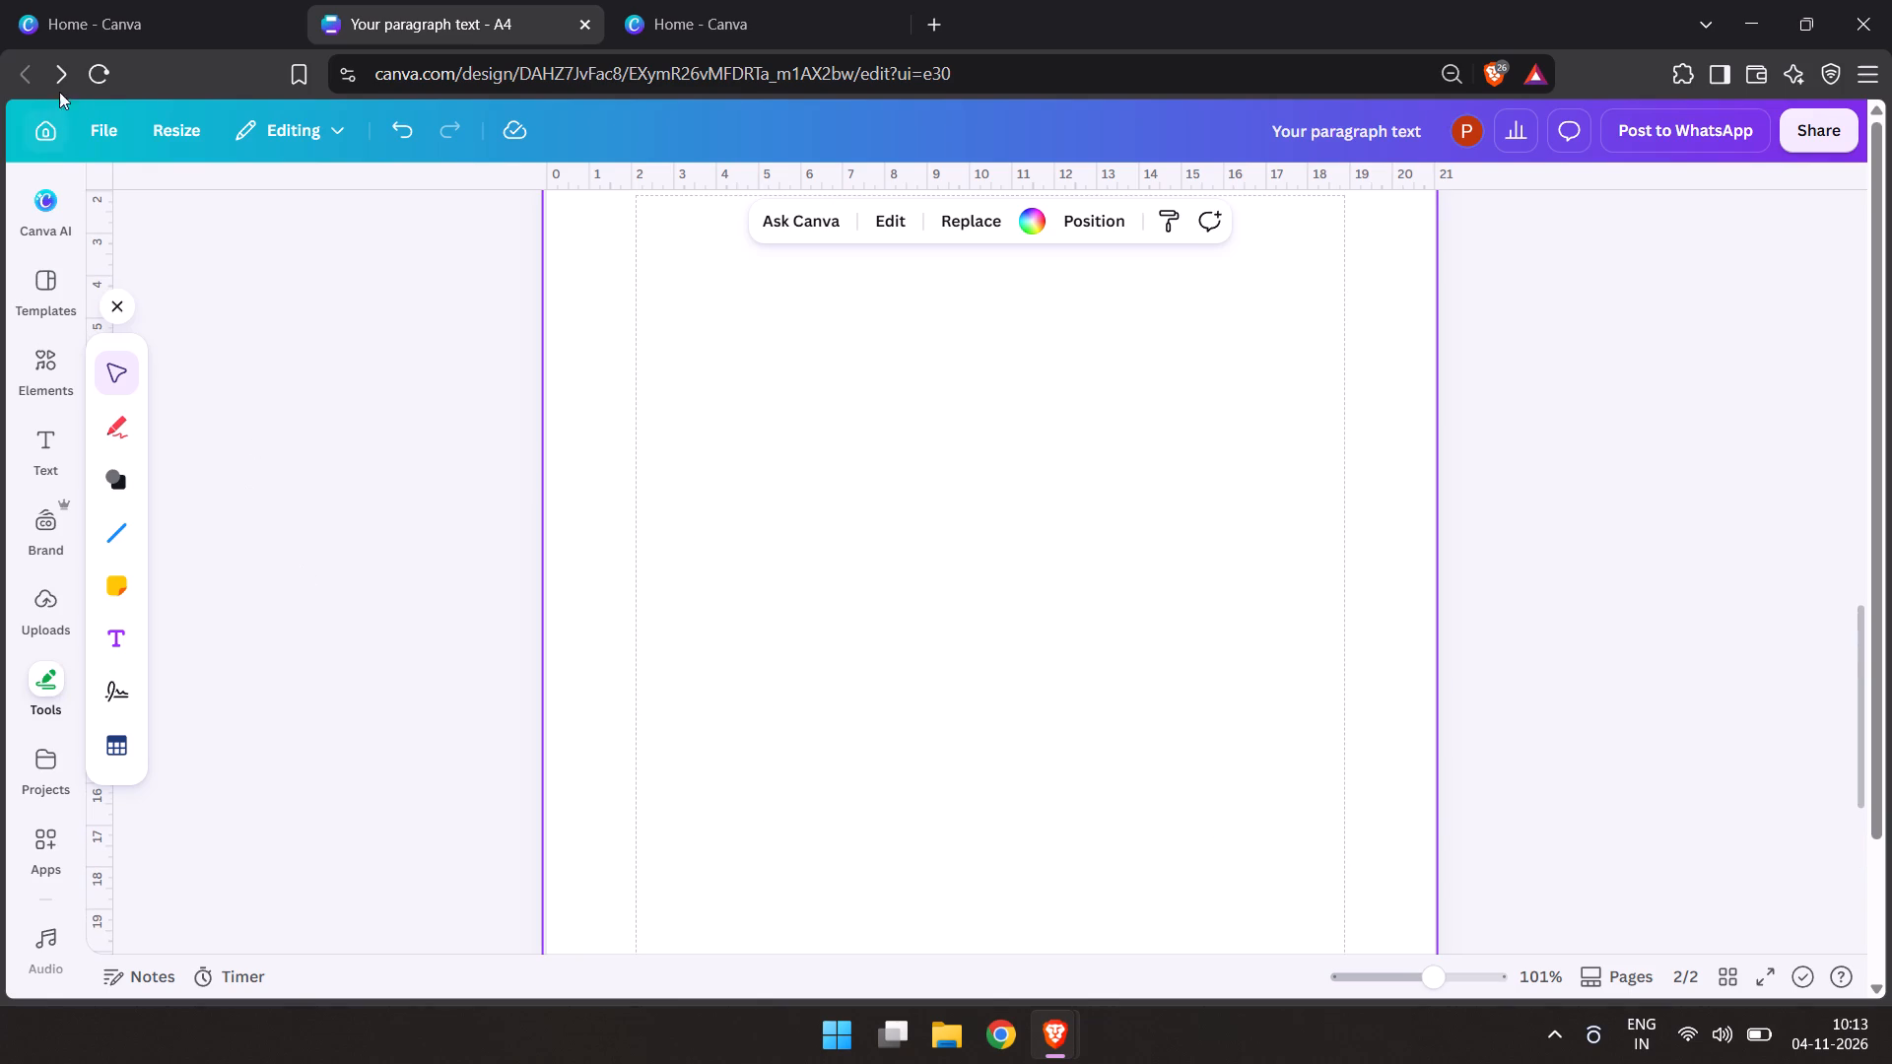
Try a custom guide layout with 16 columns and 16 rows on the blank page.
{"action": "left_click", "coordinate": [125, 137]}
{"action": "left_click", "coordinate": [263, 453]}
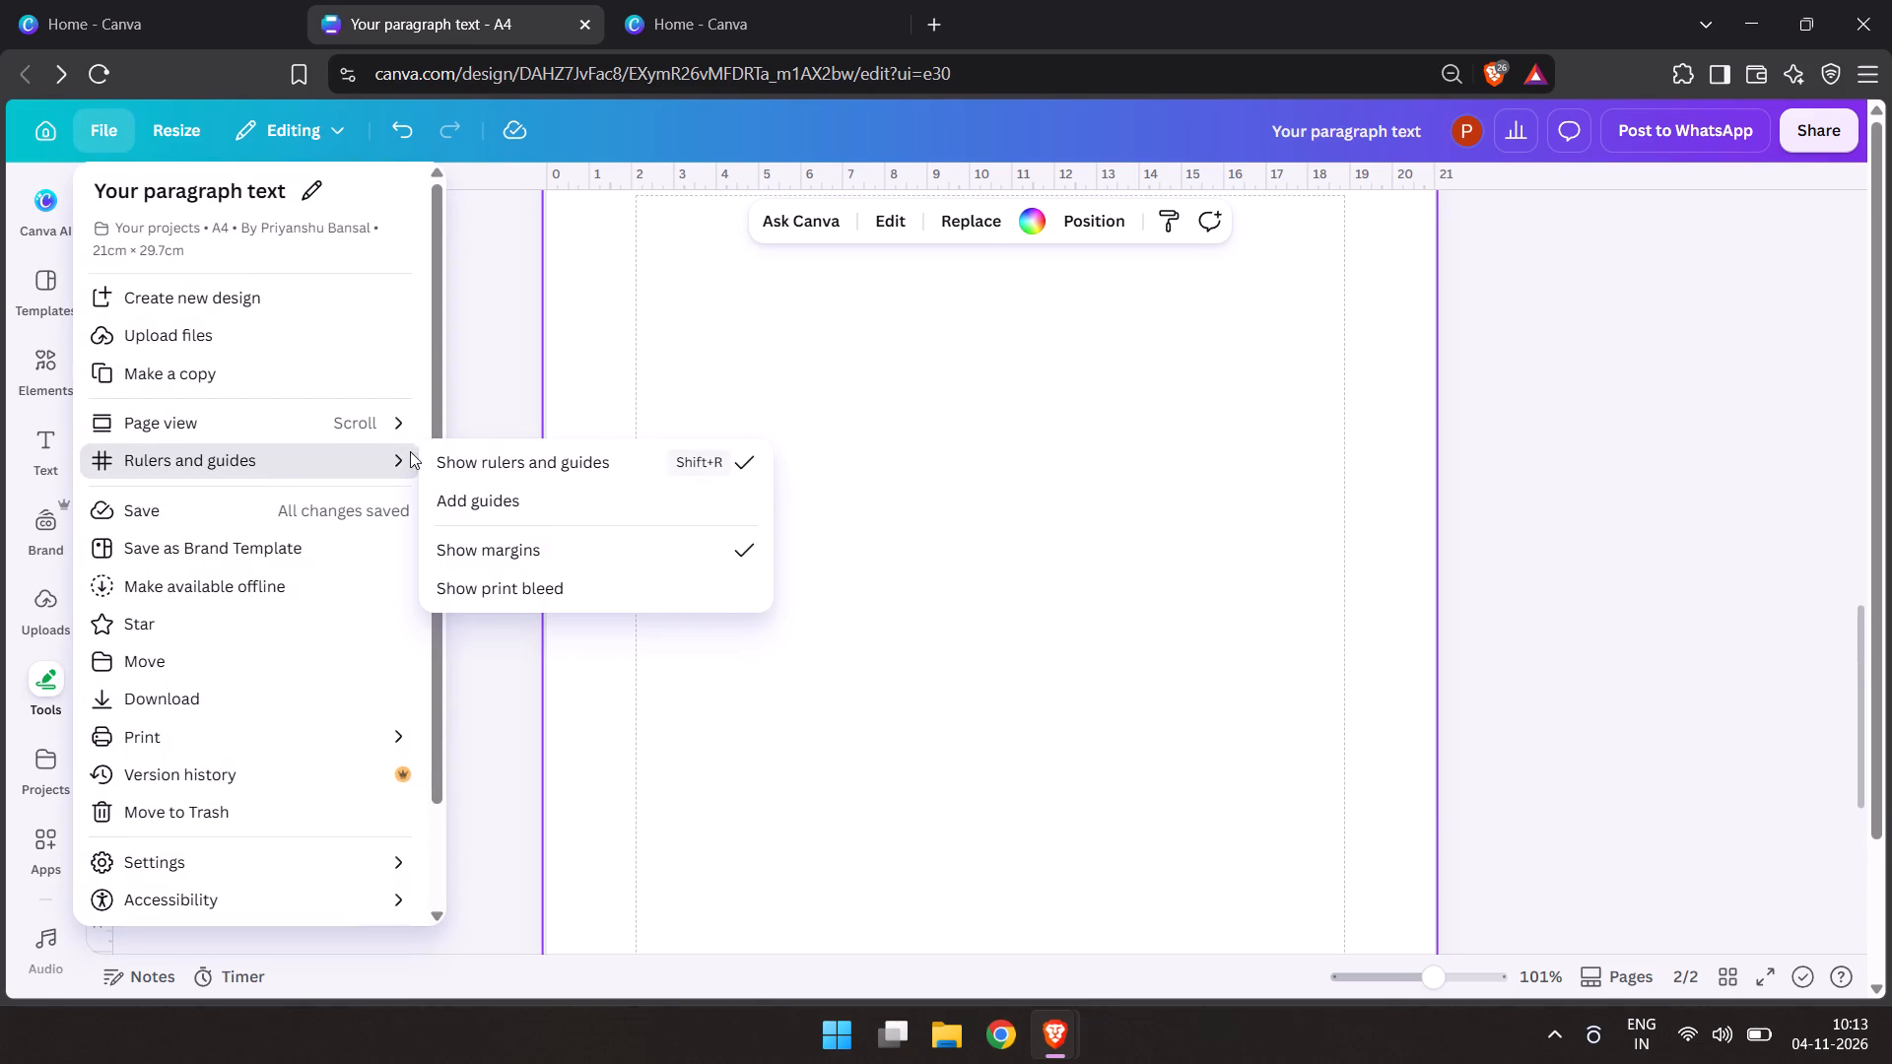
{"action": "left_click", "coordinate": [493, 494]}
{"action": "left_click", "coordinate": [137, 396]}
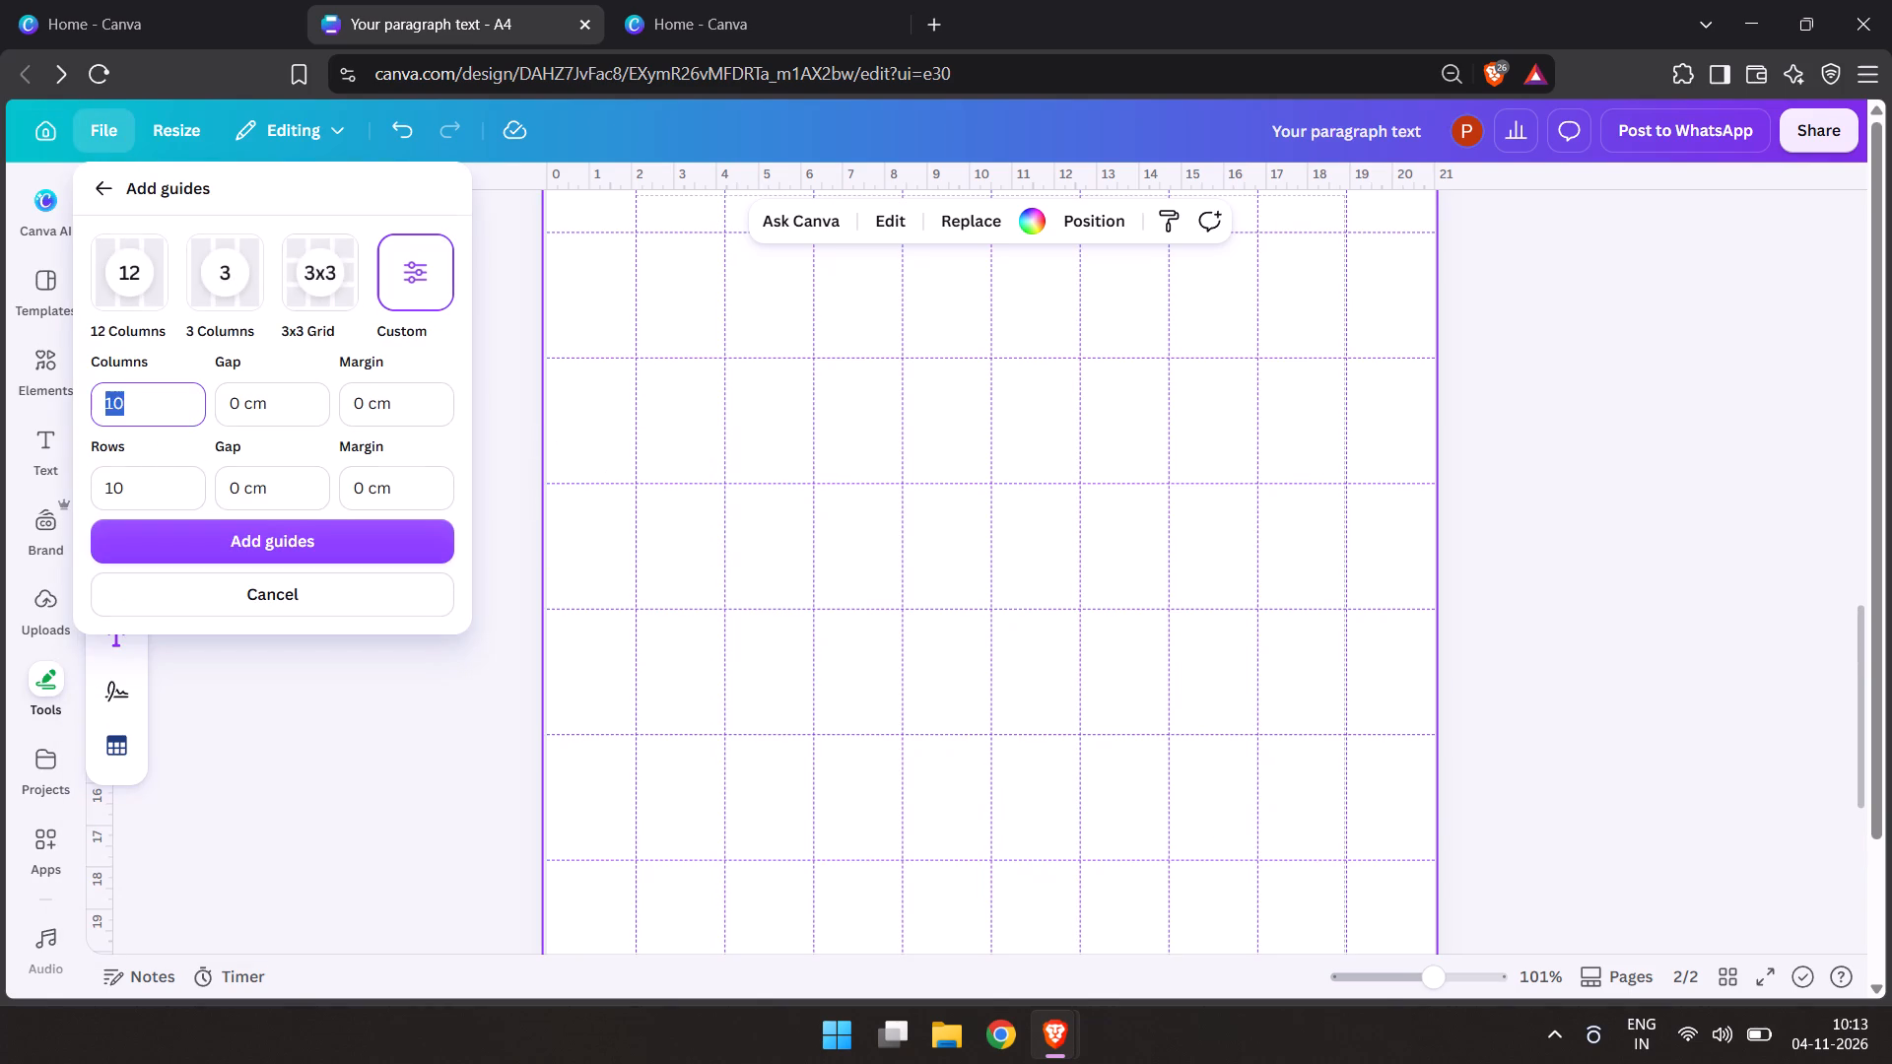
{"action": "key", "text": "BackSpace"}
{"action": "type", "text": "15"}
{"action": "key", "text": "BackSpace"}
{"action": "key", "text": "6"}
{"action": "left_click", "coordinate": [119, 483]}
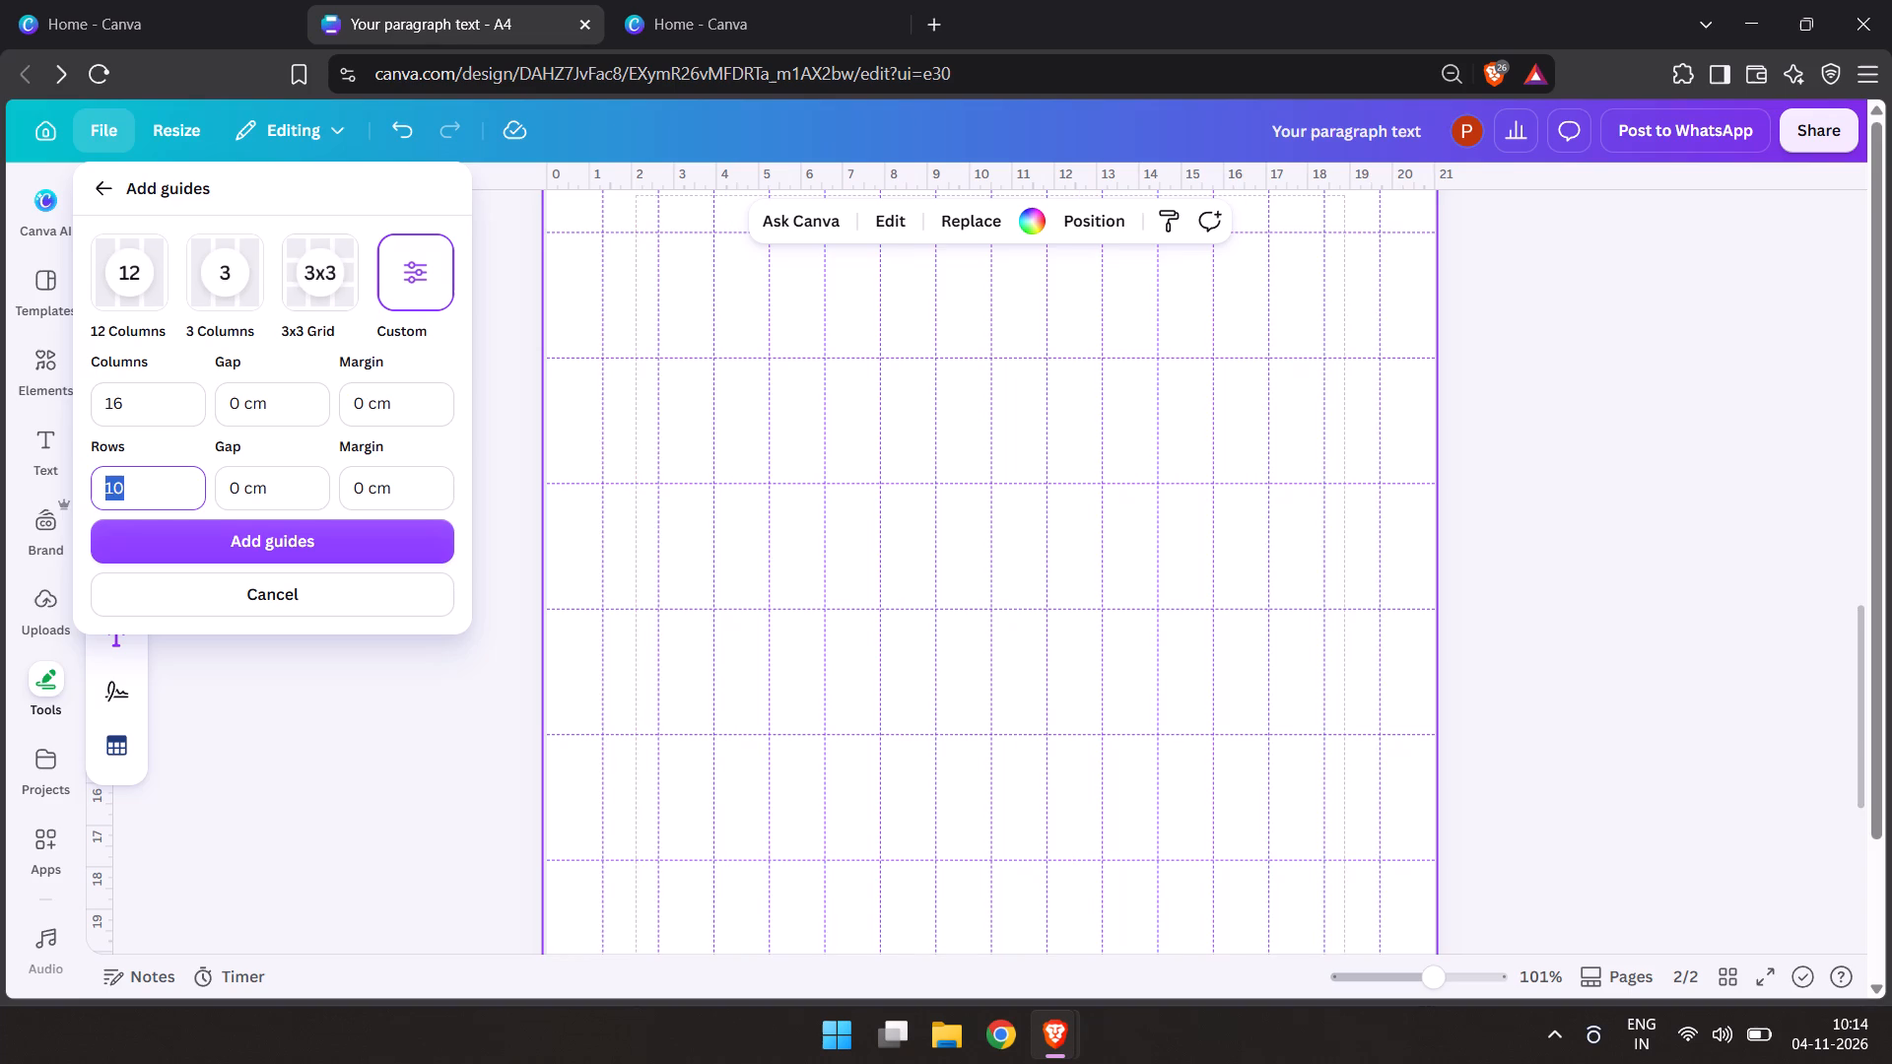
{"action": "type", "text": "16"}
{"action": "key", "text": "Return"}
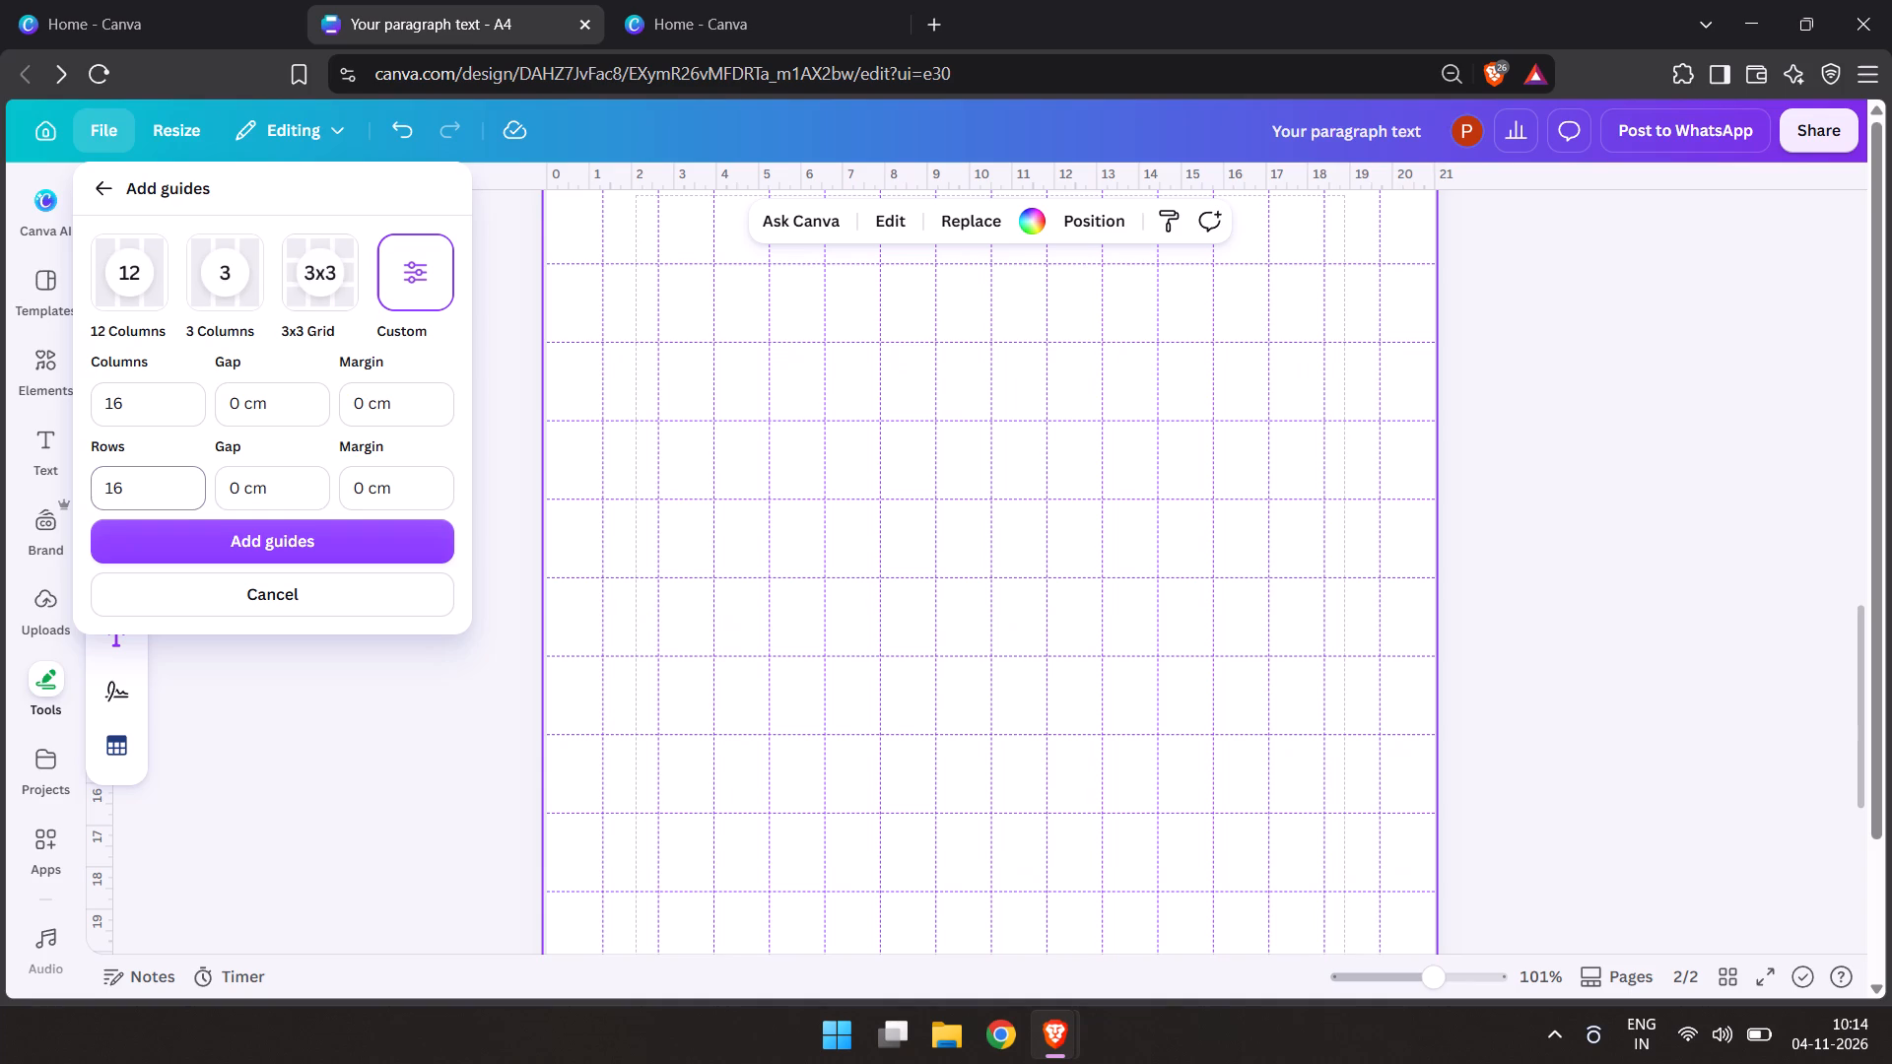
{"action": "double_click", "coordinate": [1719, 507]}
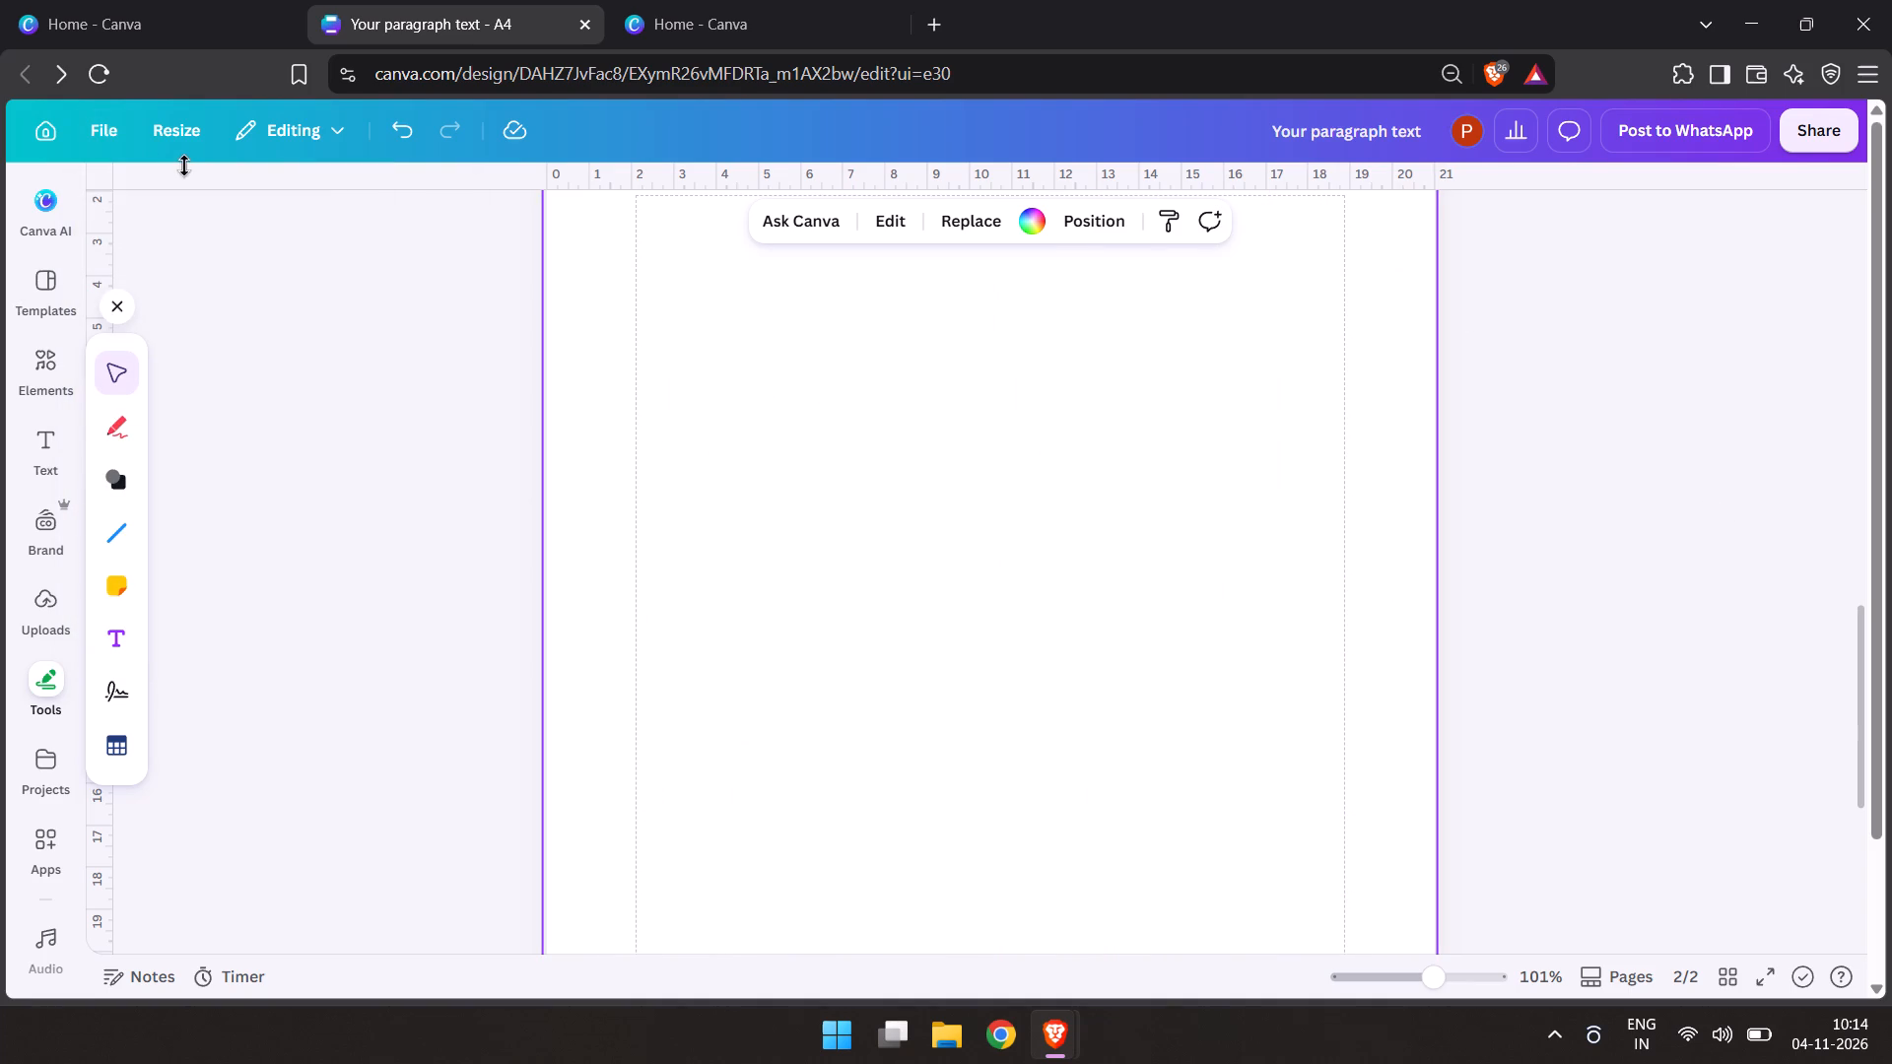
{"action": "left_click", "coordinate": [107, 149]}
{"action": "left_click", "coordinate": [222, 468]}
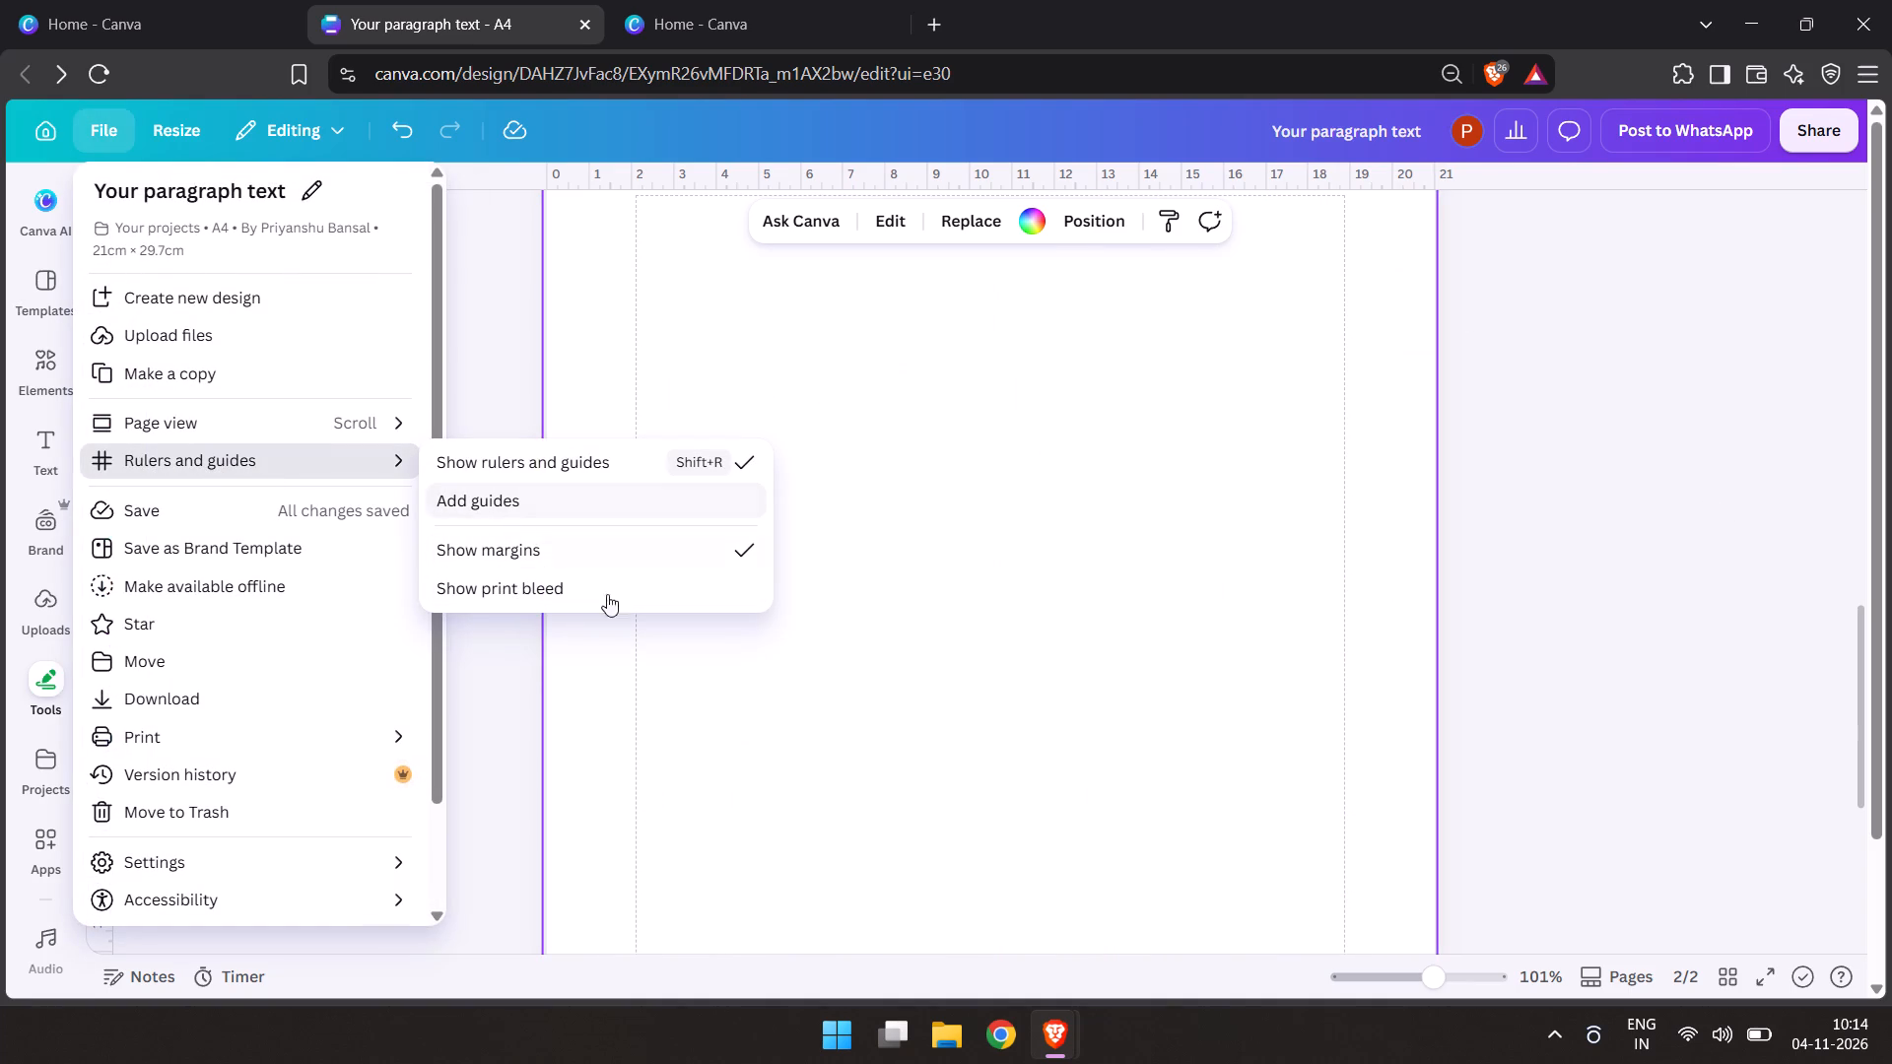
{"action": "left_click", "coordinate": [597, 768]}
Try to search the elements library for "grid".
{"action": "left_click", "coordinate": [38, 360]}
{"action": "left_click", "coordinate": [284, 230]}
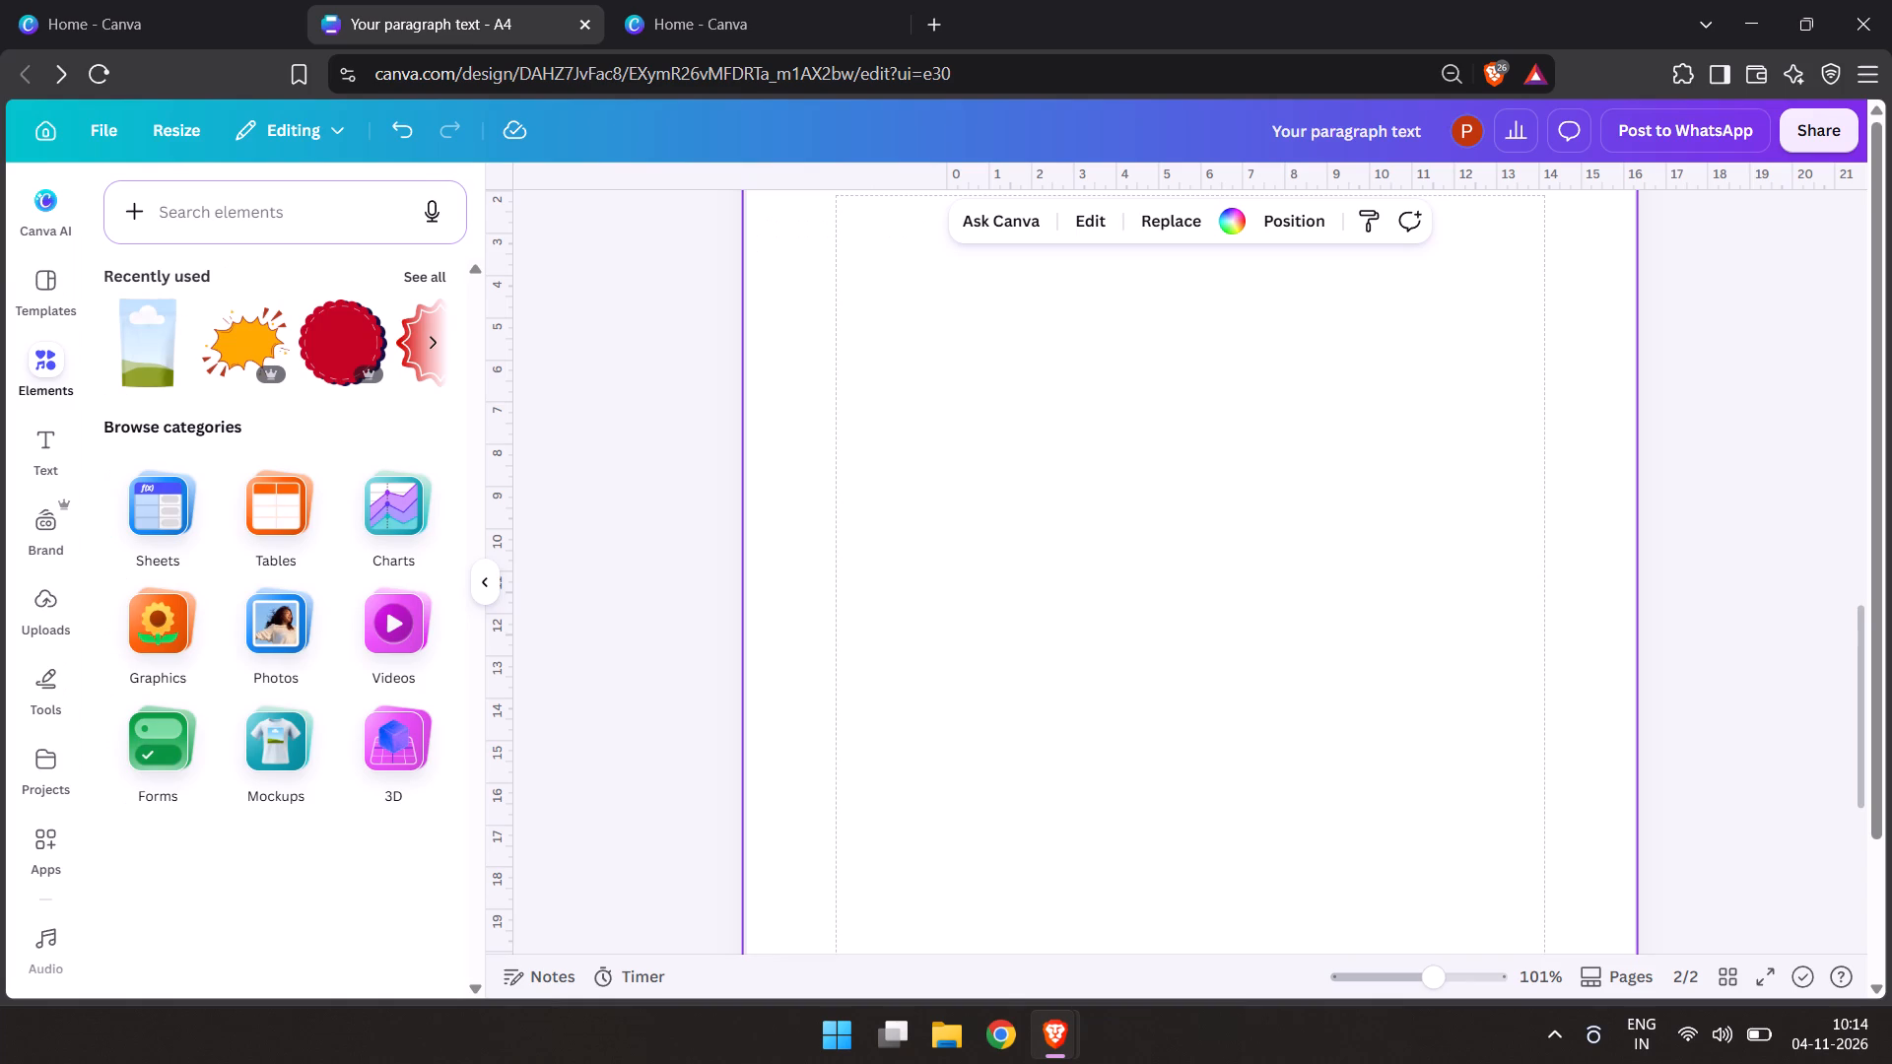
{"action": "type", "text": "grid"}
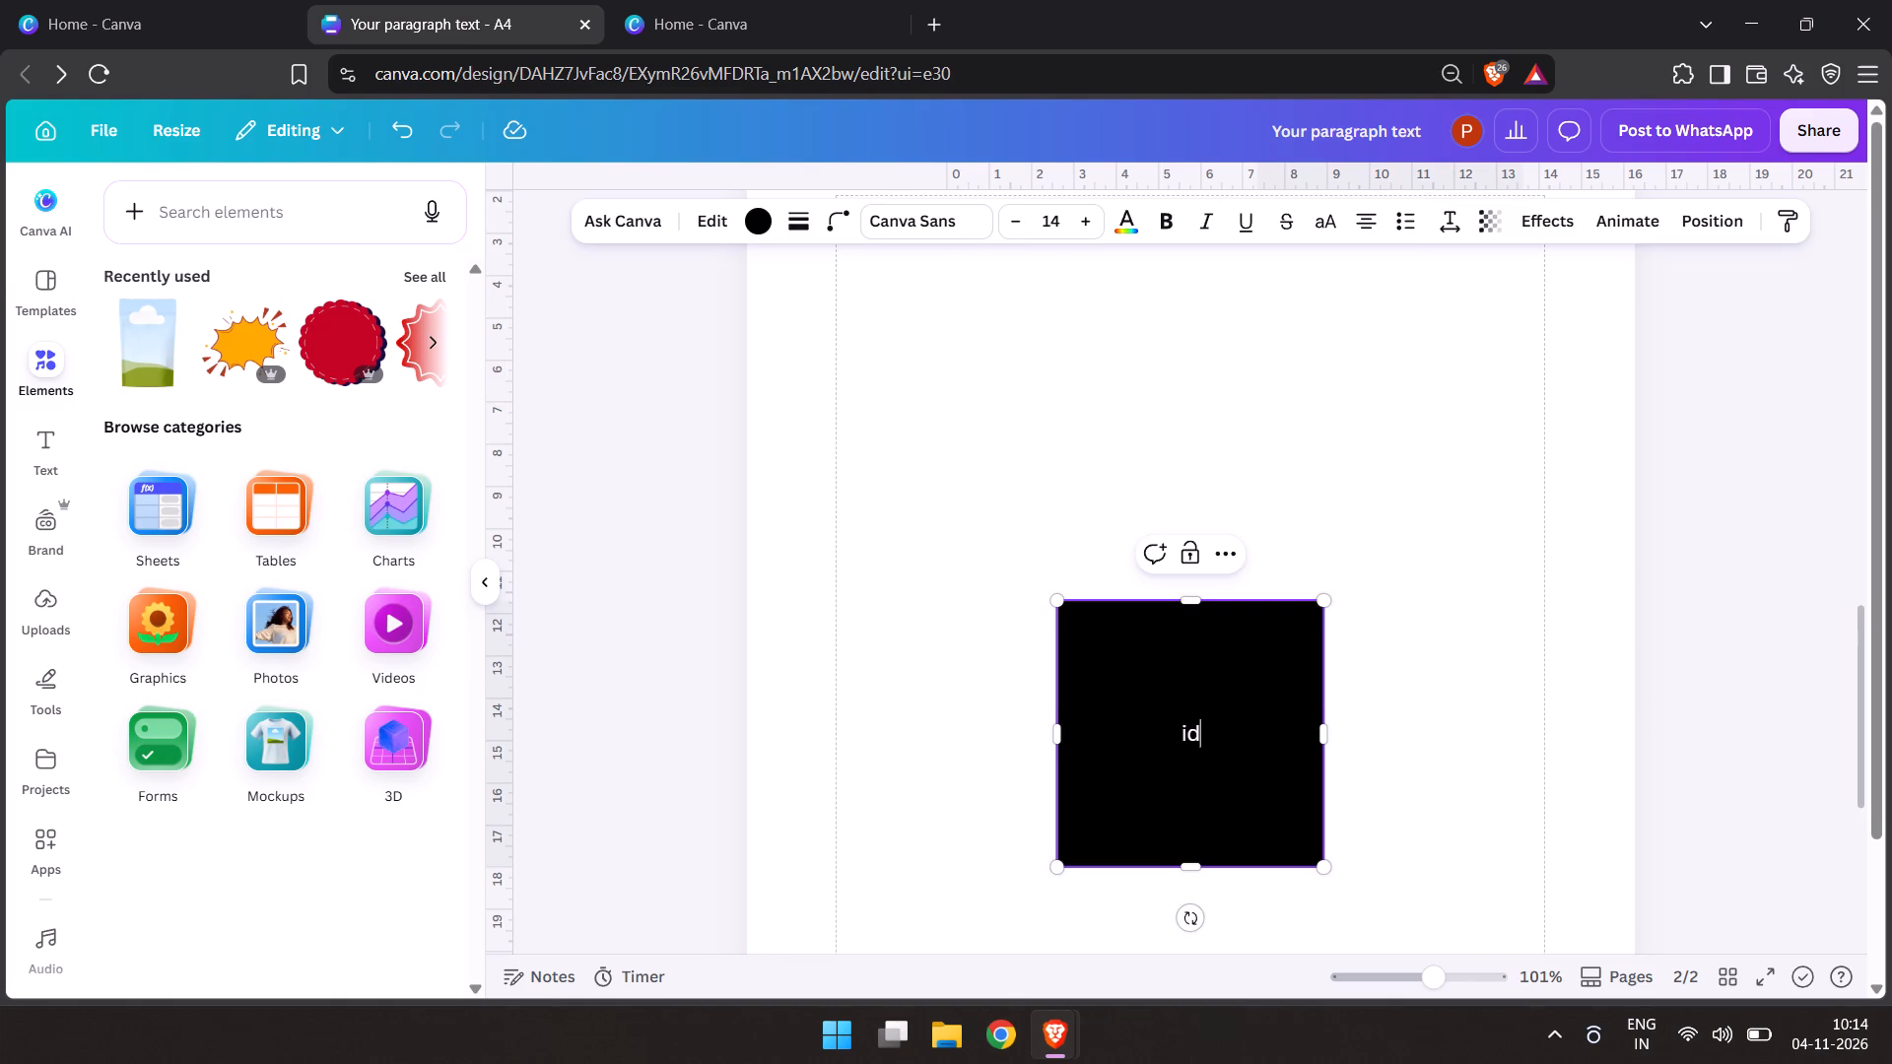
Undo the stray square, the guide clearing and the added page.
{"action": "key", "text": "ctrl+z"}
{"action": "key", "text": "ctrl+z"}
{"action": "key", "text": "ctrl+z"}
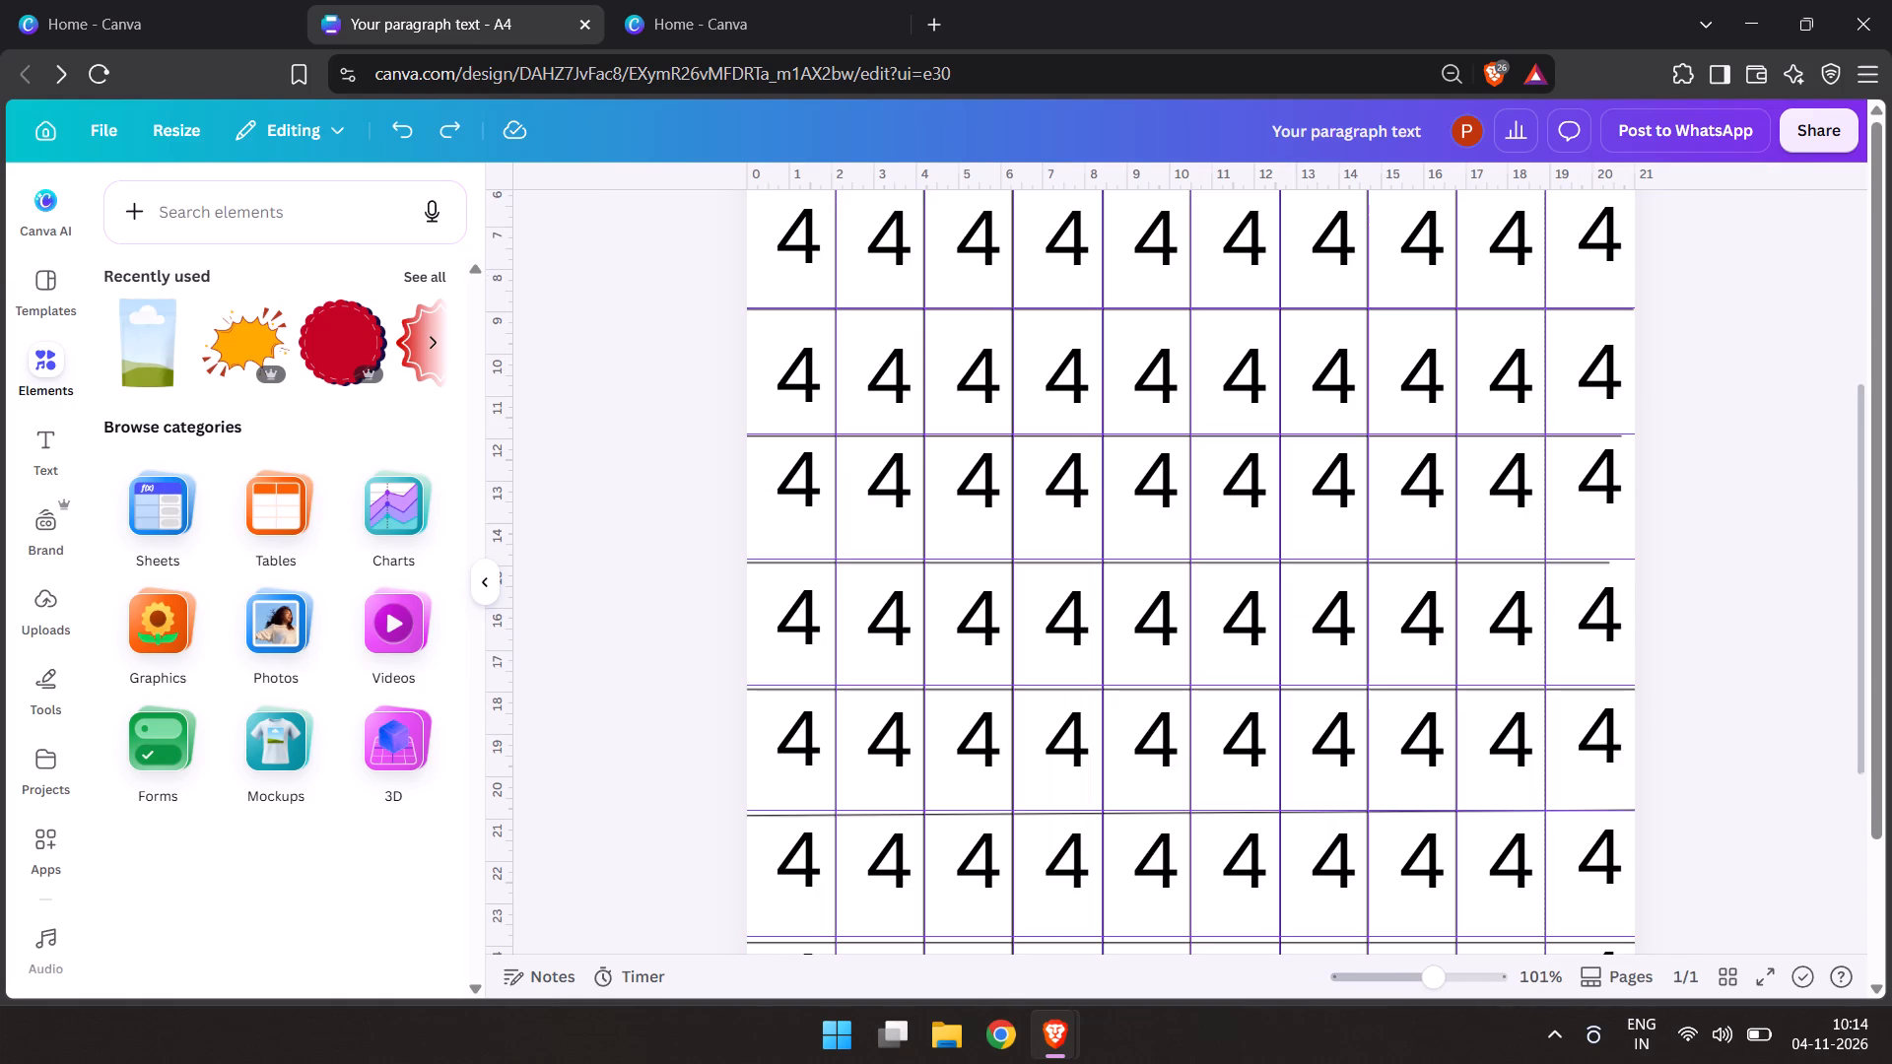
Add a blank second page after the sheet of 4s.
{"action": "right_click_drag", "start_coordinate": [534, 198], "coordinate": [557, 208]}
{"action": "scroll", "coordinate": [550, 203], "scroll_direction": "up", "scroll_amount": 1}
{"action": "scroll", "coordinate": [569, 209], "scroll_direction": "down", "scroll_amount": 2}
{"action": "scroll", "coordinate": [631, 360], "scroll_direction": "down", "scroll_amount": 3}
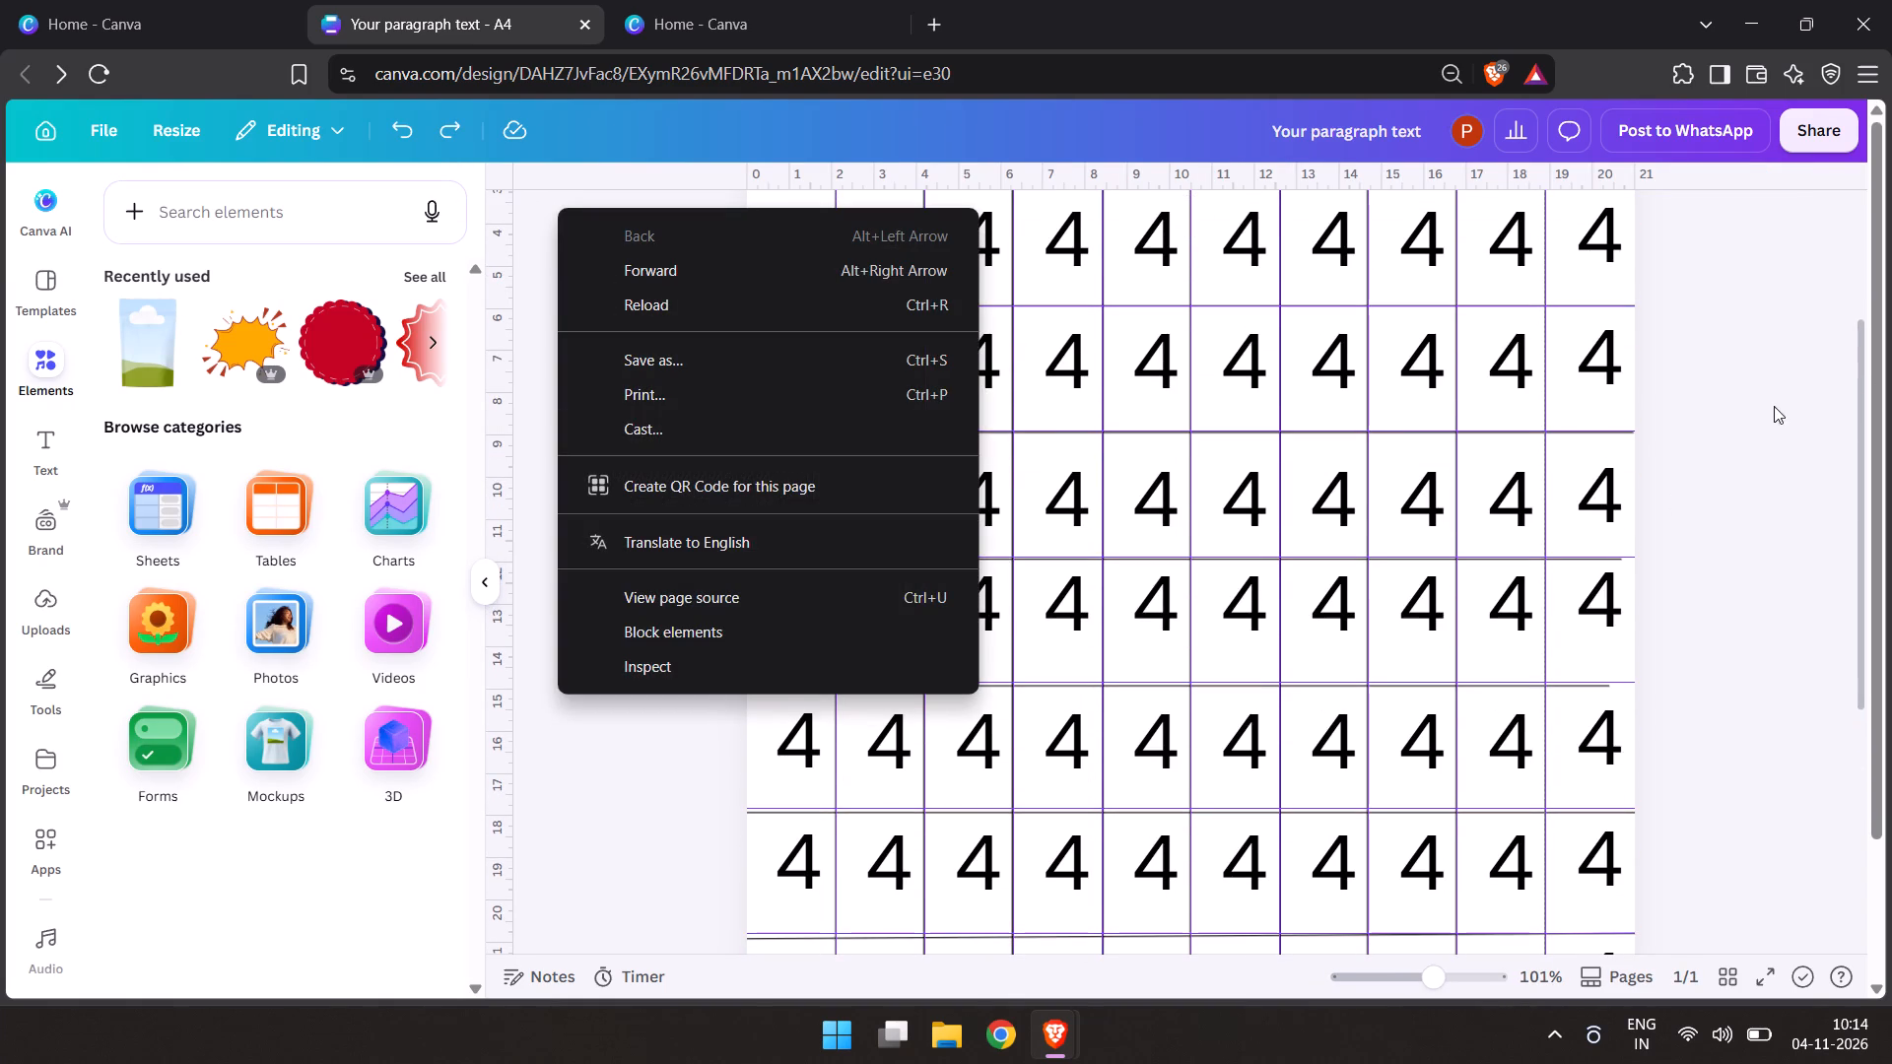
{"action": "left_click", "coordinate": [1724, 427]}
{"action": "scroll", "coordinate": [1724, 427], "scroll_direction": "down", "scroll_amount": 10}
{"action": "left_click", "coordinate": [1292, 729]}
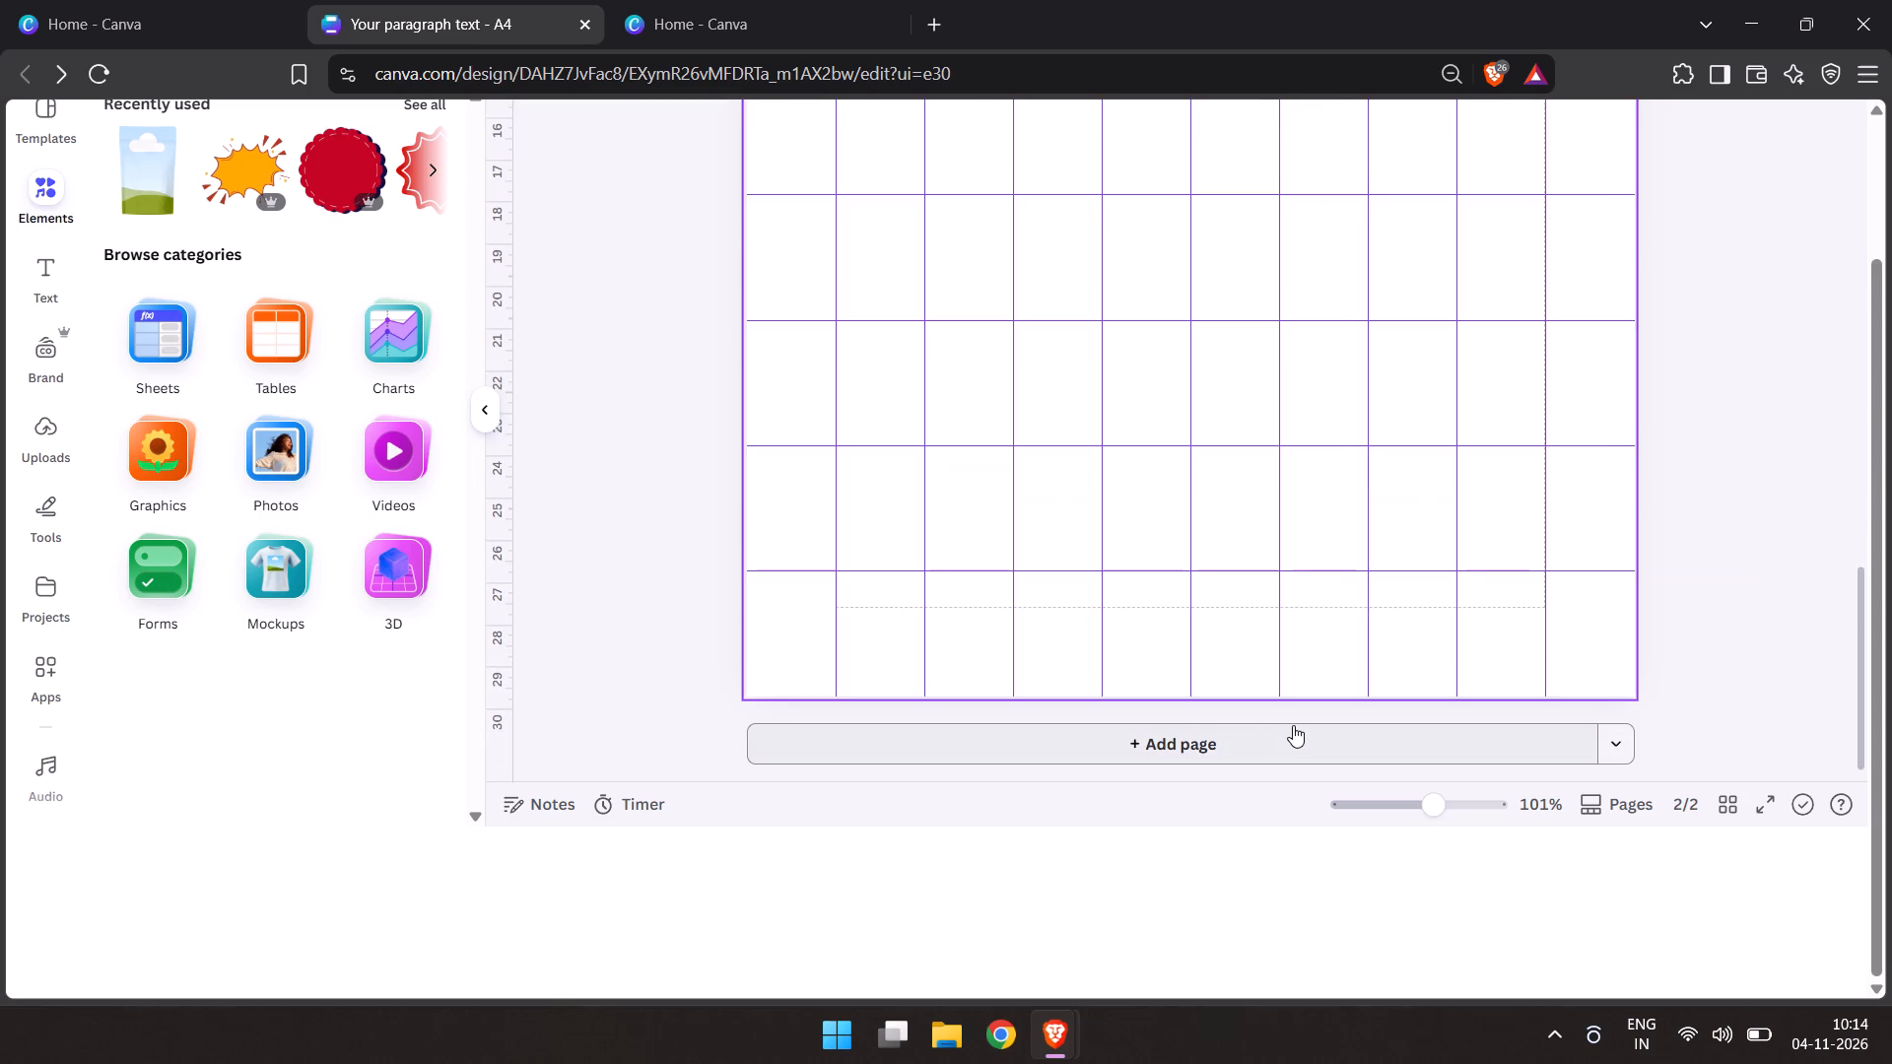
Search the elements library for "grids" and browse the result categories up to Shapes.
{"action": "scroll", "coordinate": [377, 757], "scroll_direction": "up", "scroll_amount": 7}
{"action": "left_click", "coordinate": [257, 211]}
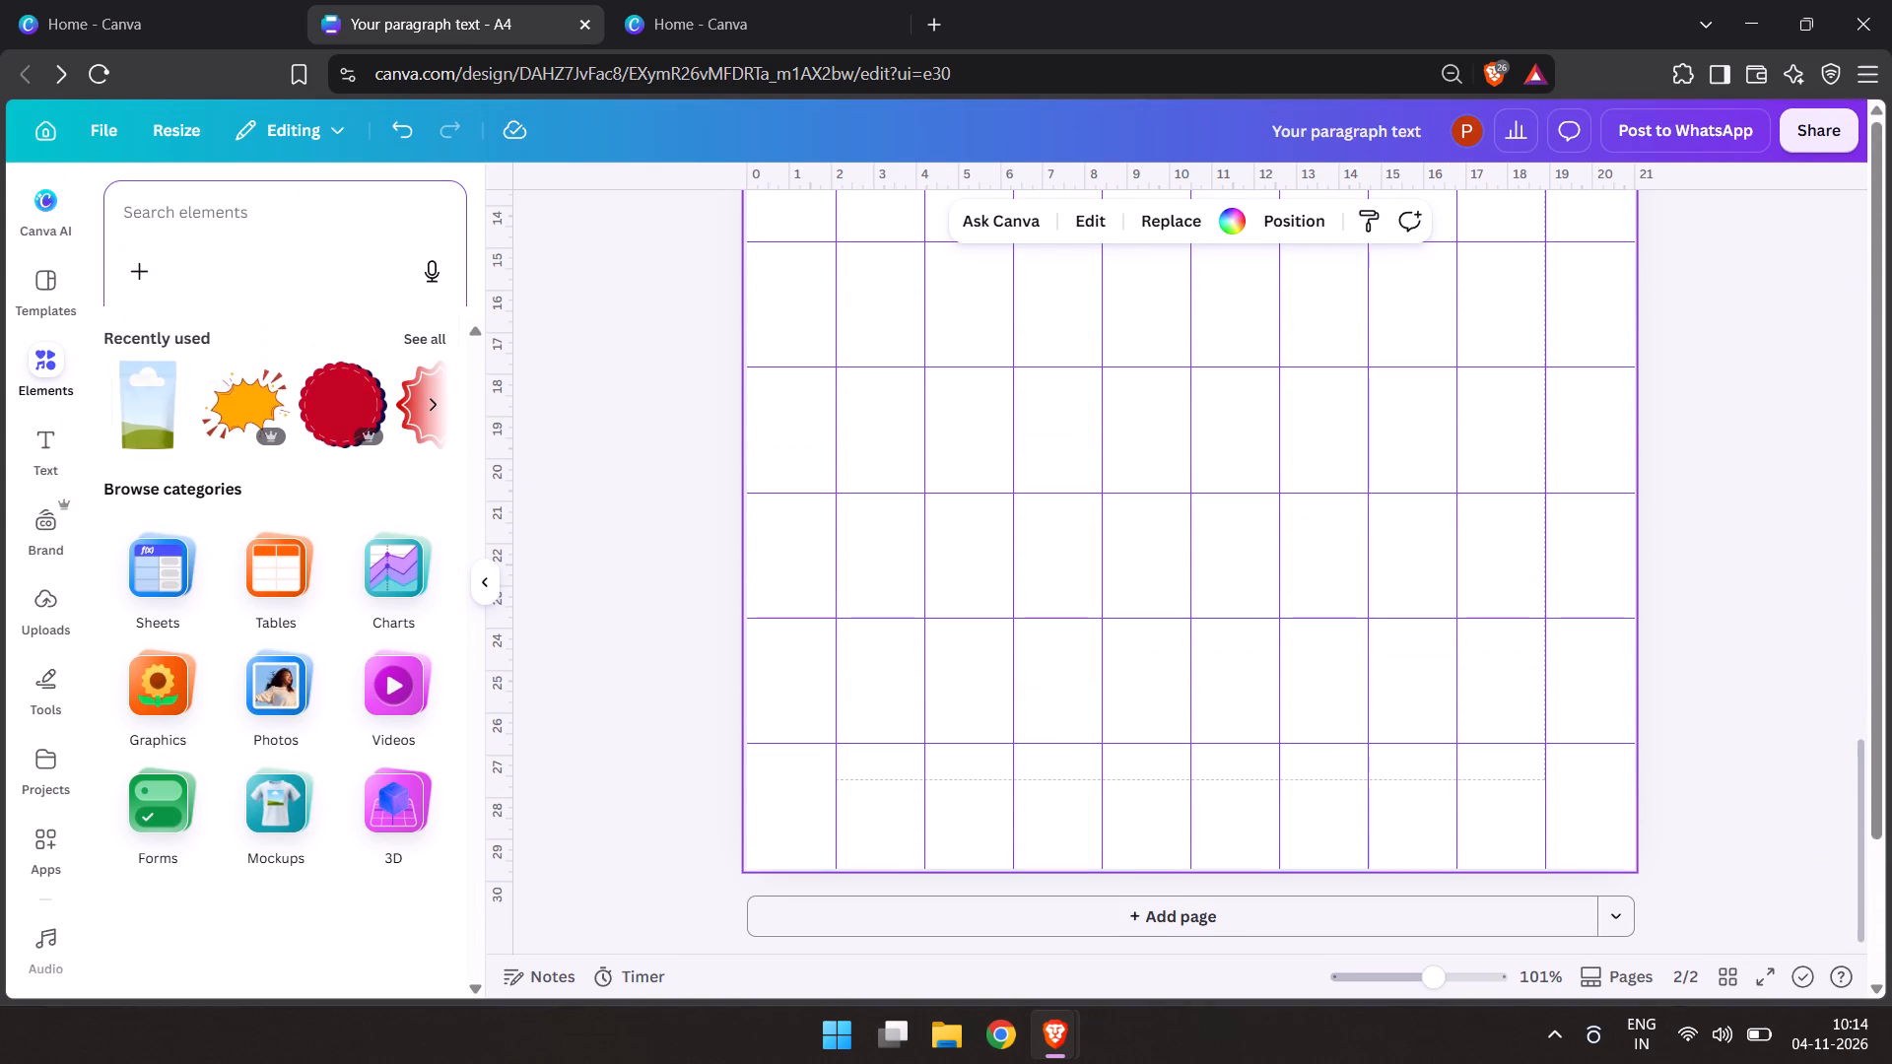
{"action": "type", "text": "gro"}
{"action": "key", "text": "BackSpace"}
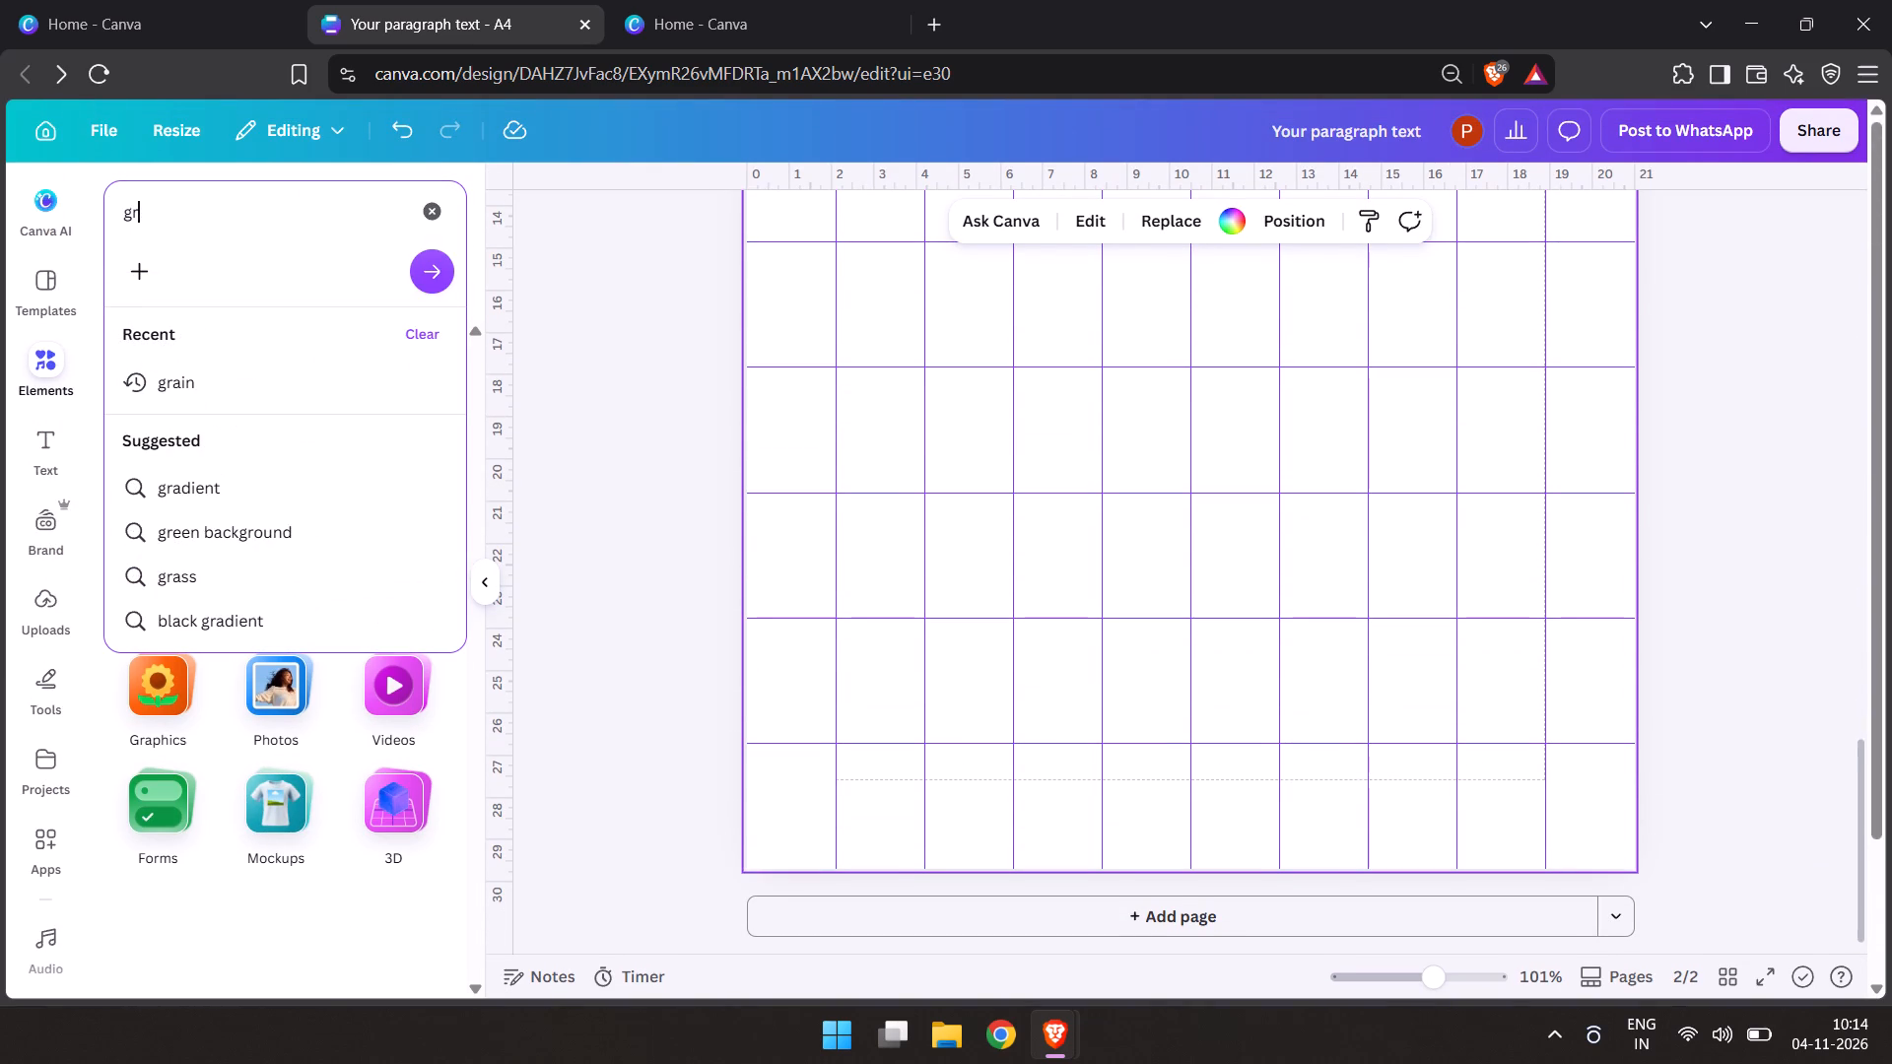
{"action": "type", "text": "ids"}
{"action": "key", "text": "space"}
{"action": "key", "text": "Return"}
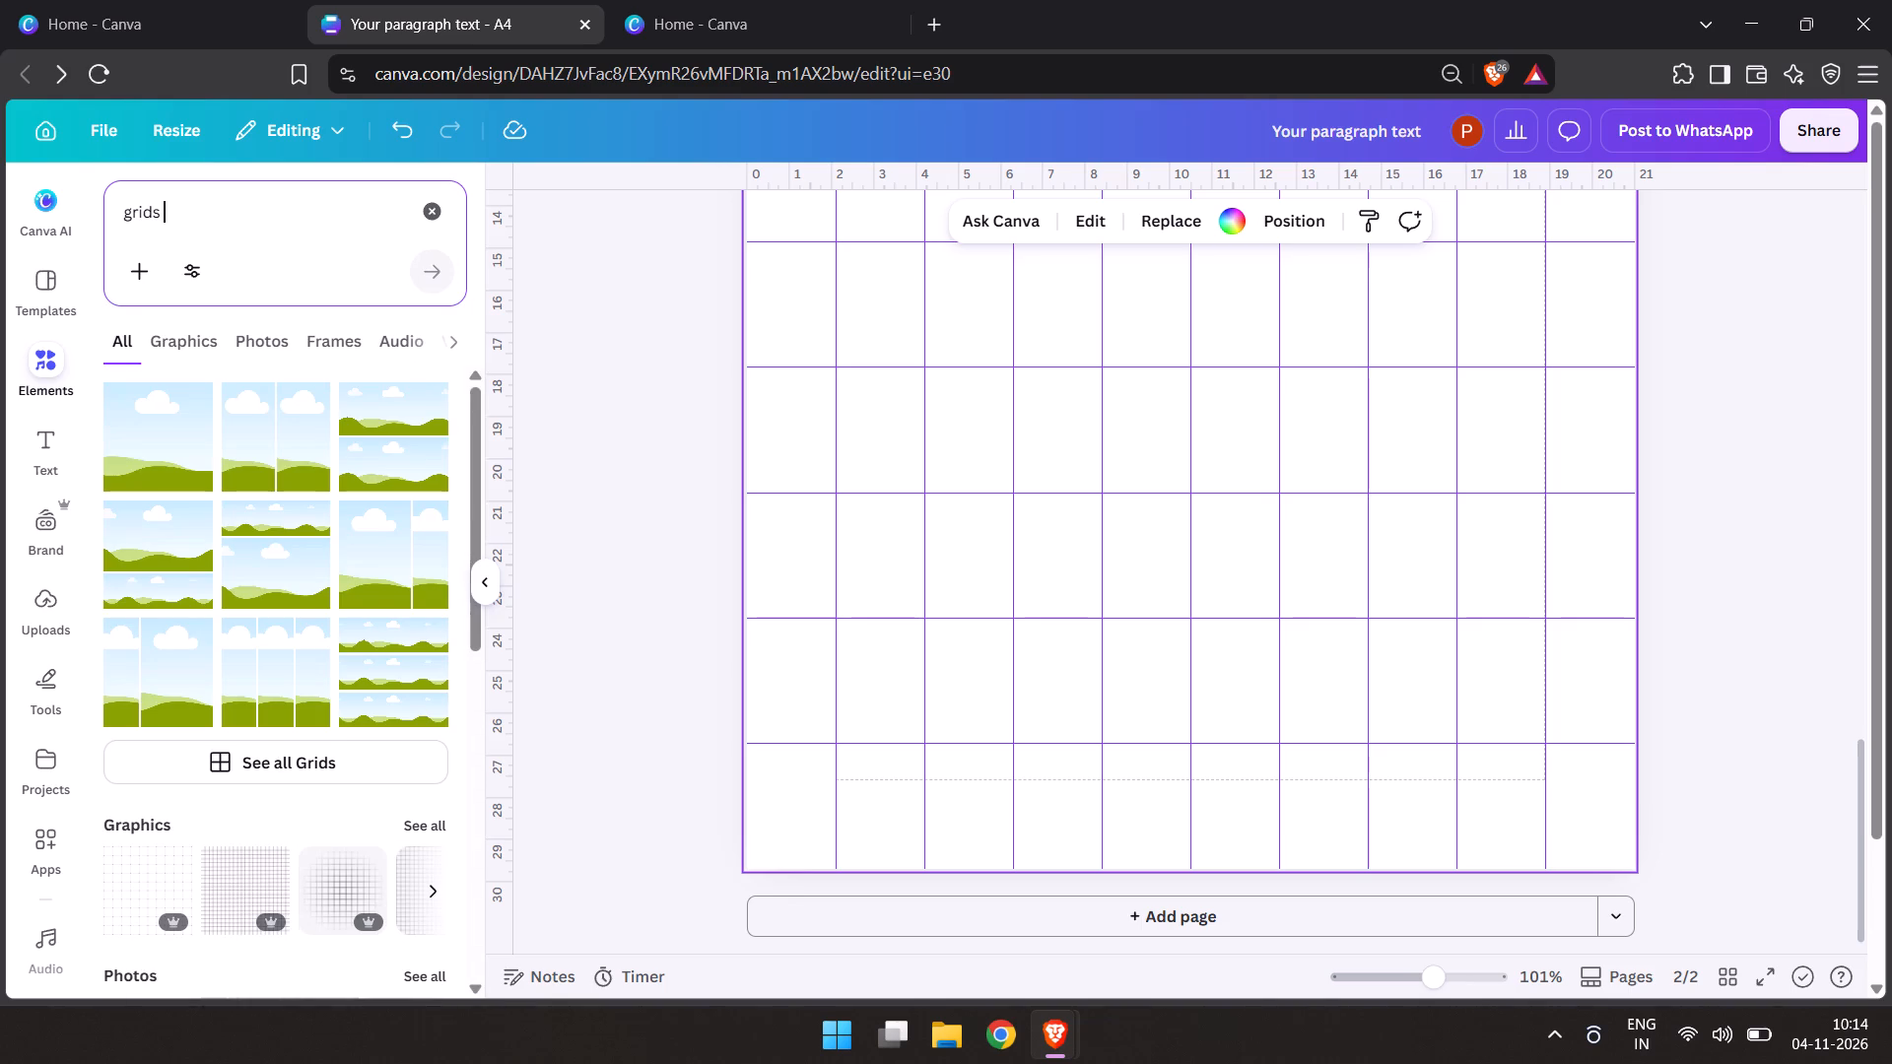
{"action": "scroll", "coordinate": [278, 628], "scroll_direction": "down", "scroll_amount": 2}
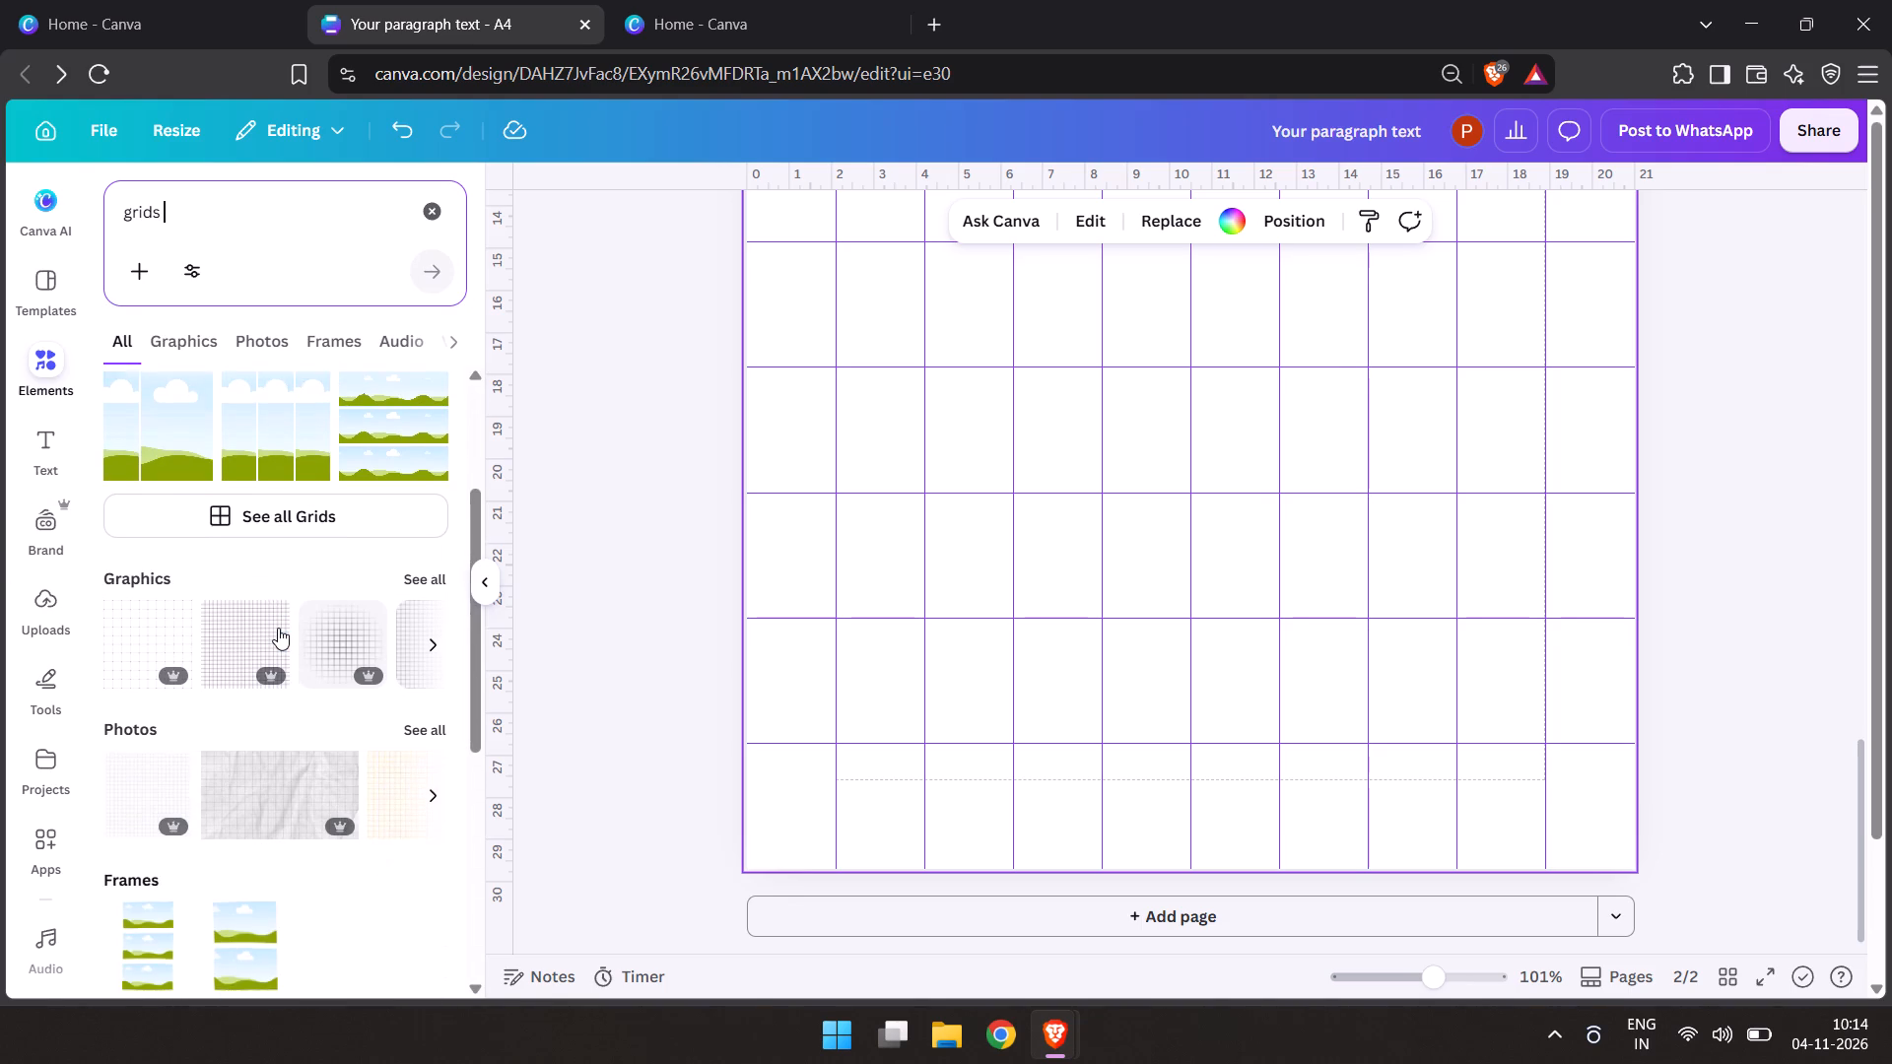
{"action": "scroll", "coordinate": [278, 628], "scroll_direction": "up", "scroll_amount": 2}
{"action": "left_click", "coordinate": [339, 344]}
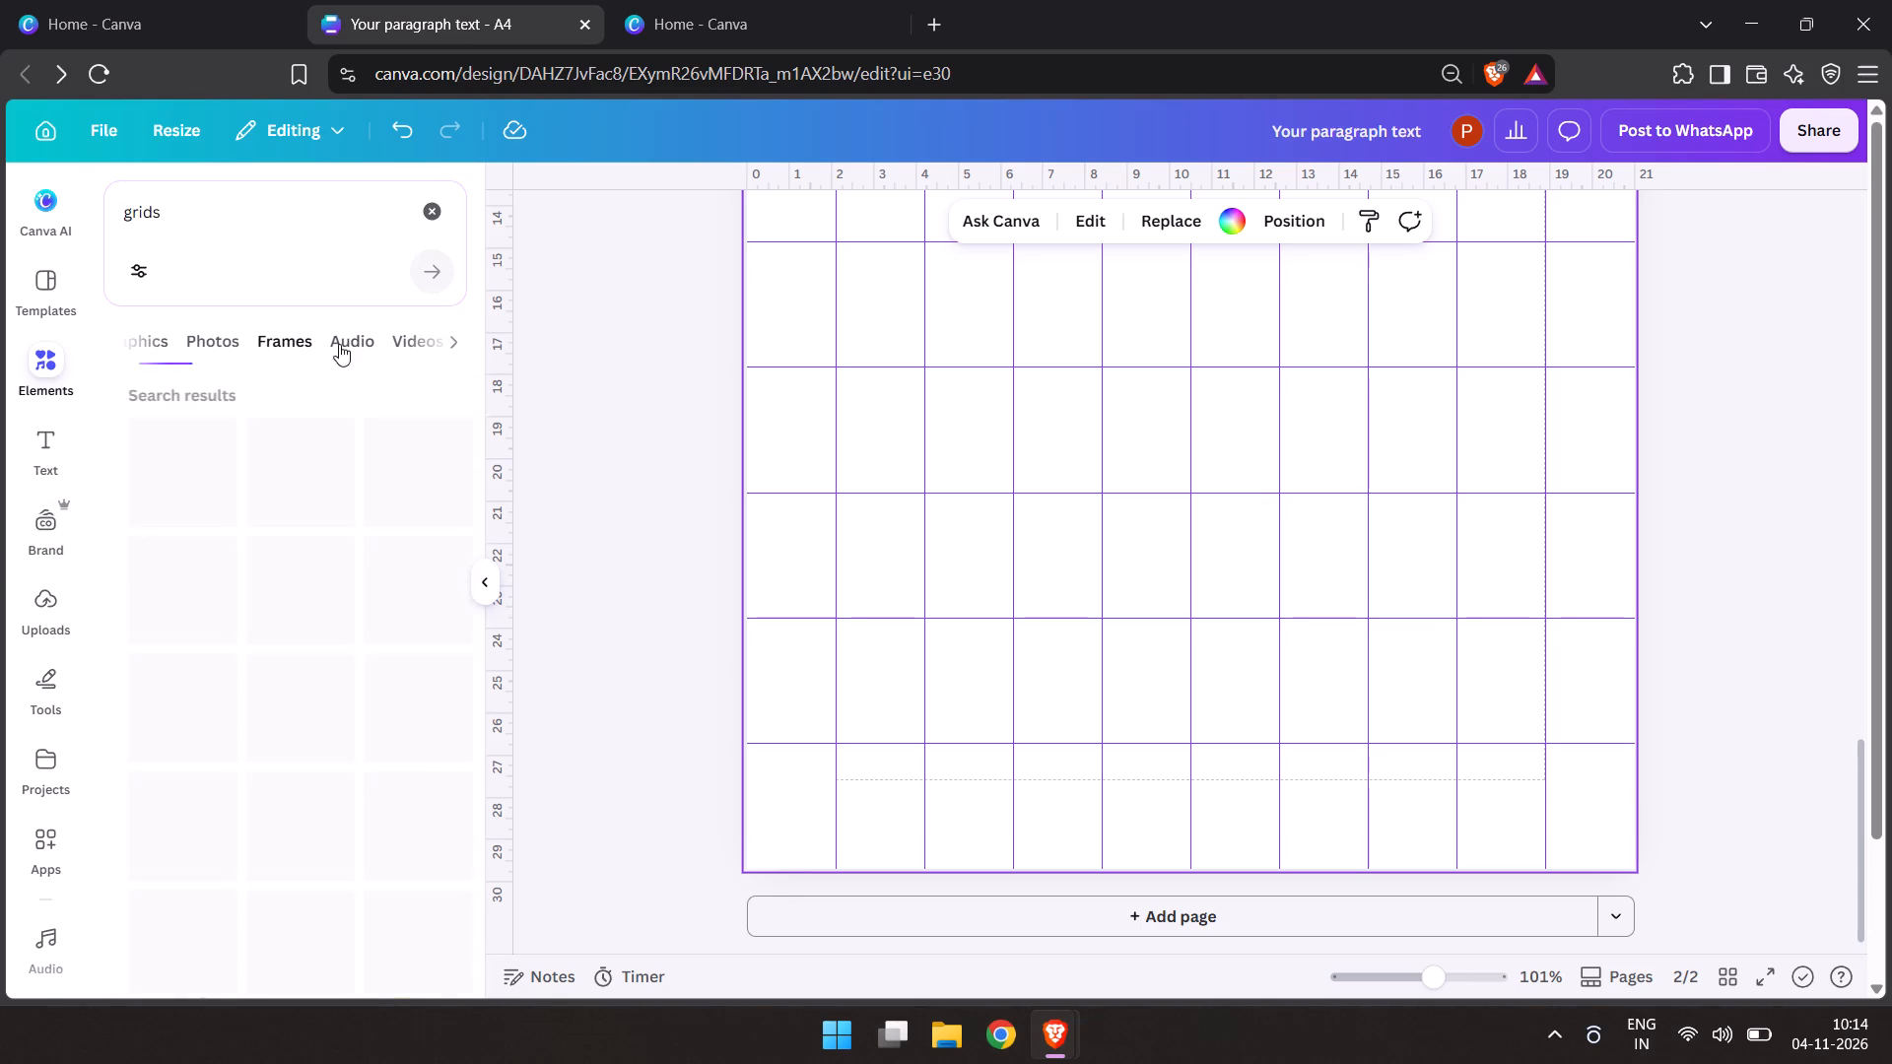
{"action": "left_click", "coordinate": [364, 344]}
{"action": "left_click", "coordinate": [369, 344]}
{"action": "left_click", "coordinate": [378, 344]}
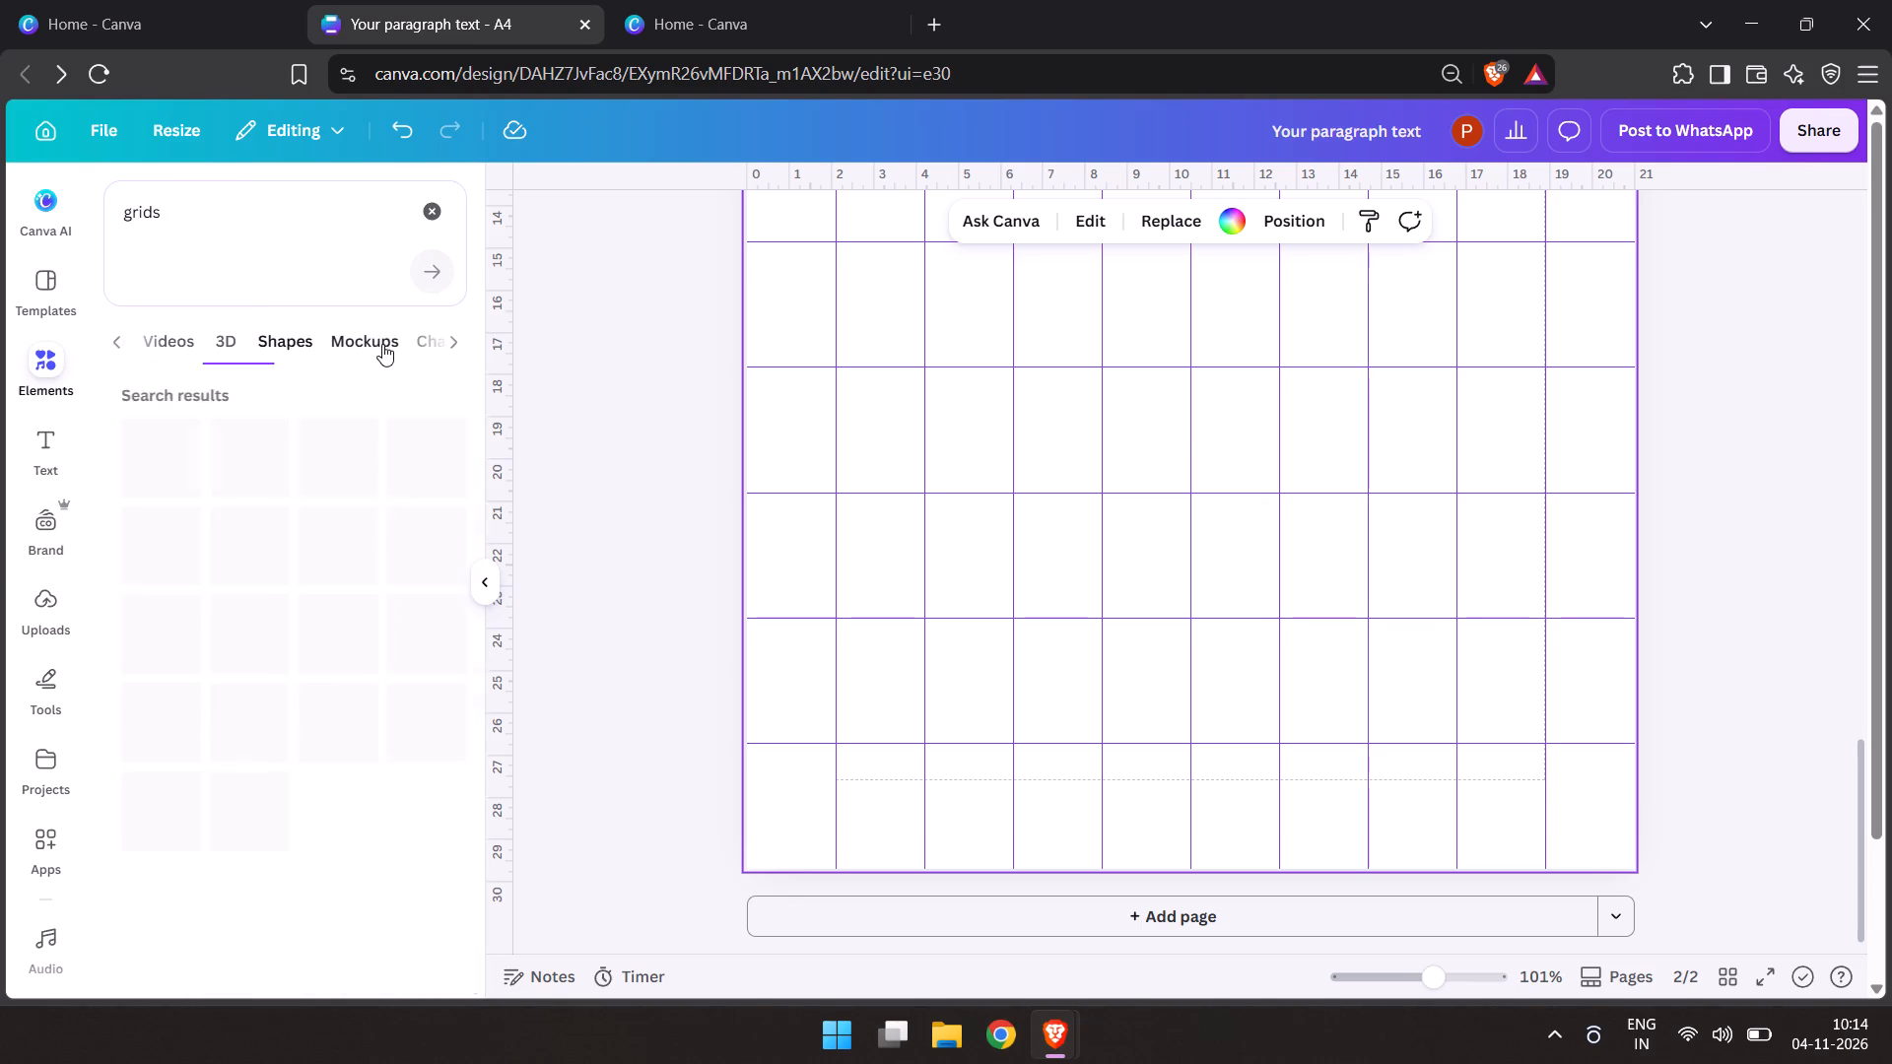
{"action": "left_click", "coordinate": [383, 344]}
{"action": "left_click", "coordinate": [289, 342]}
Add a third blank page to the design.
{"action": "left_click", "coordinate": [1005, 916]}
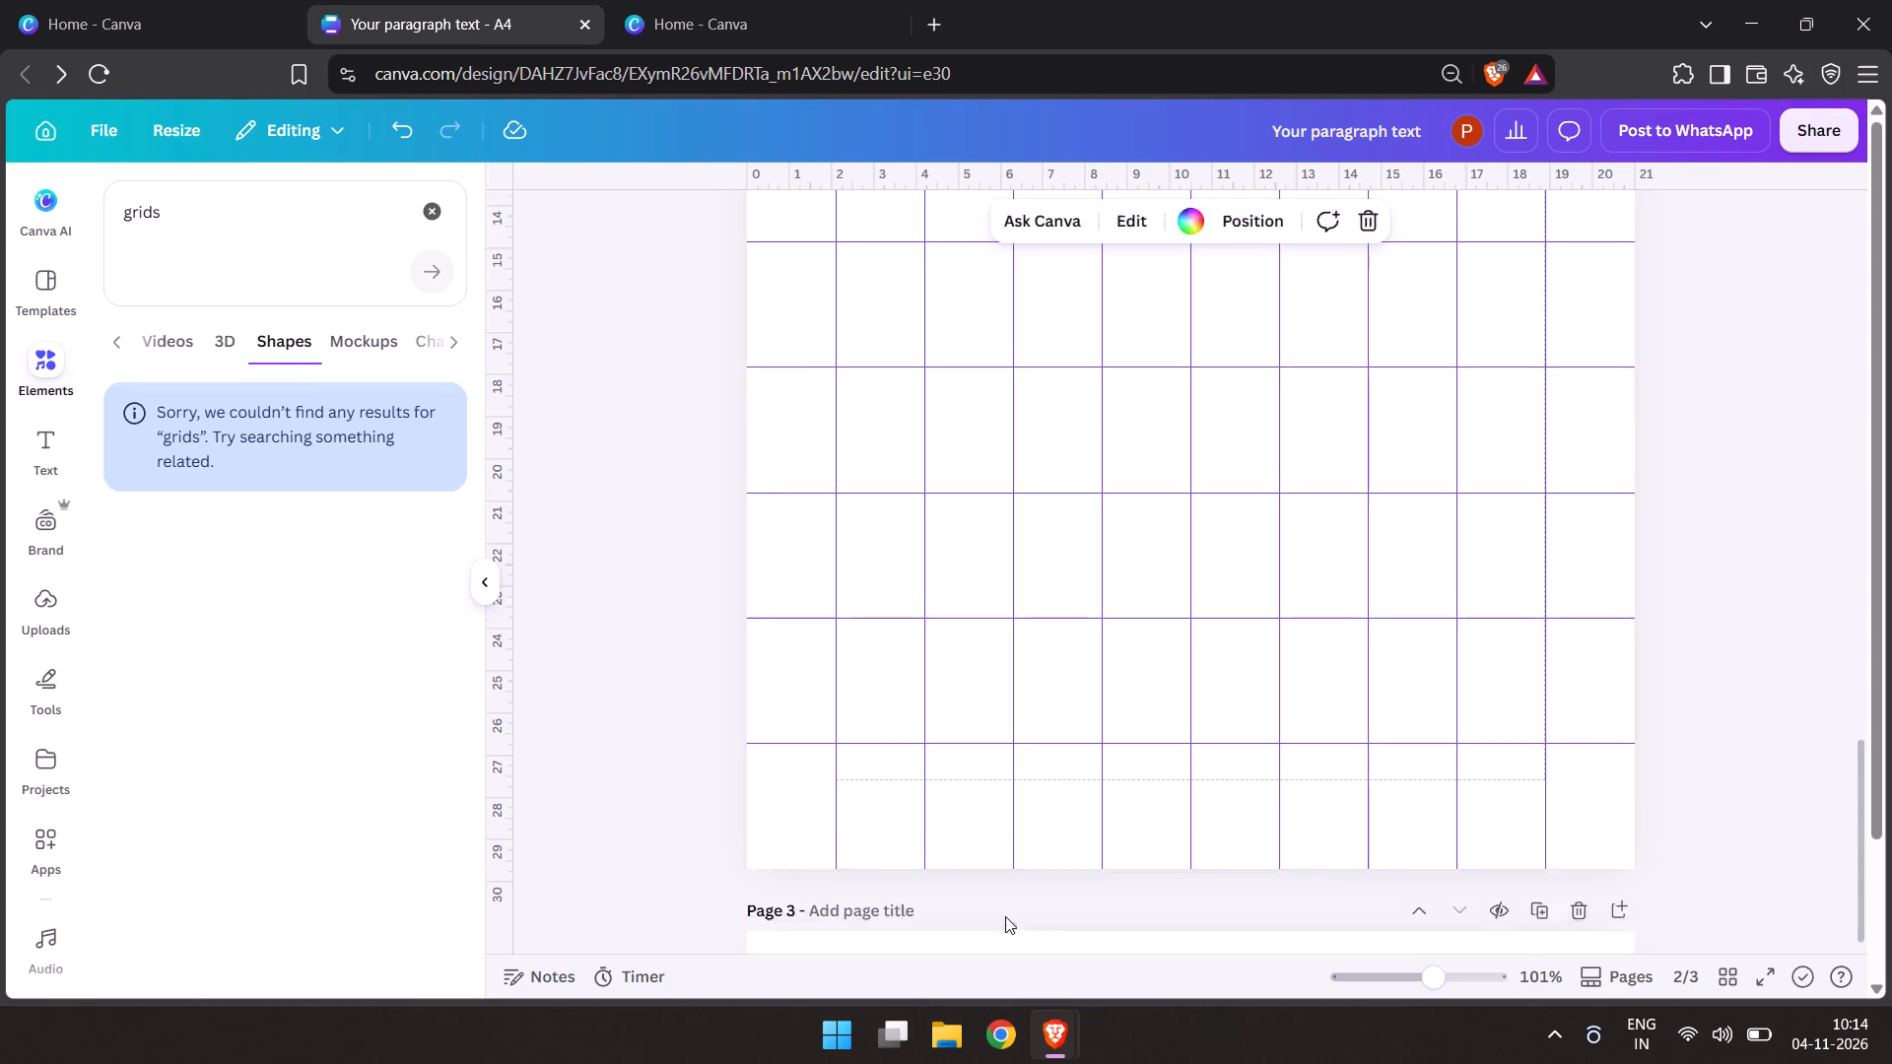
Check the Mockups and Charts results for "grids" in the elements library.
{"action": "left_click", "coordinate": [342, 322]}
{"action": "left_click", "coordinate": [397, 334]}
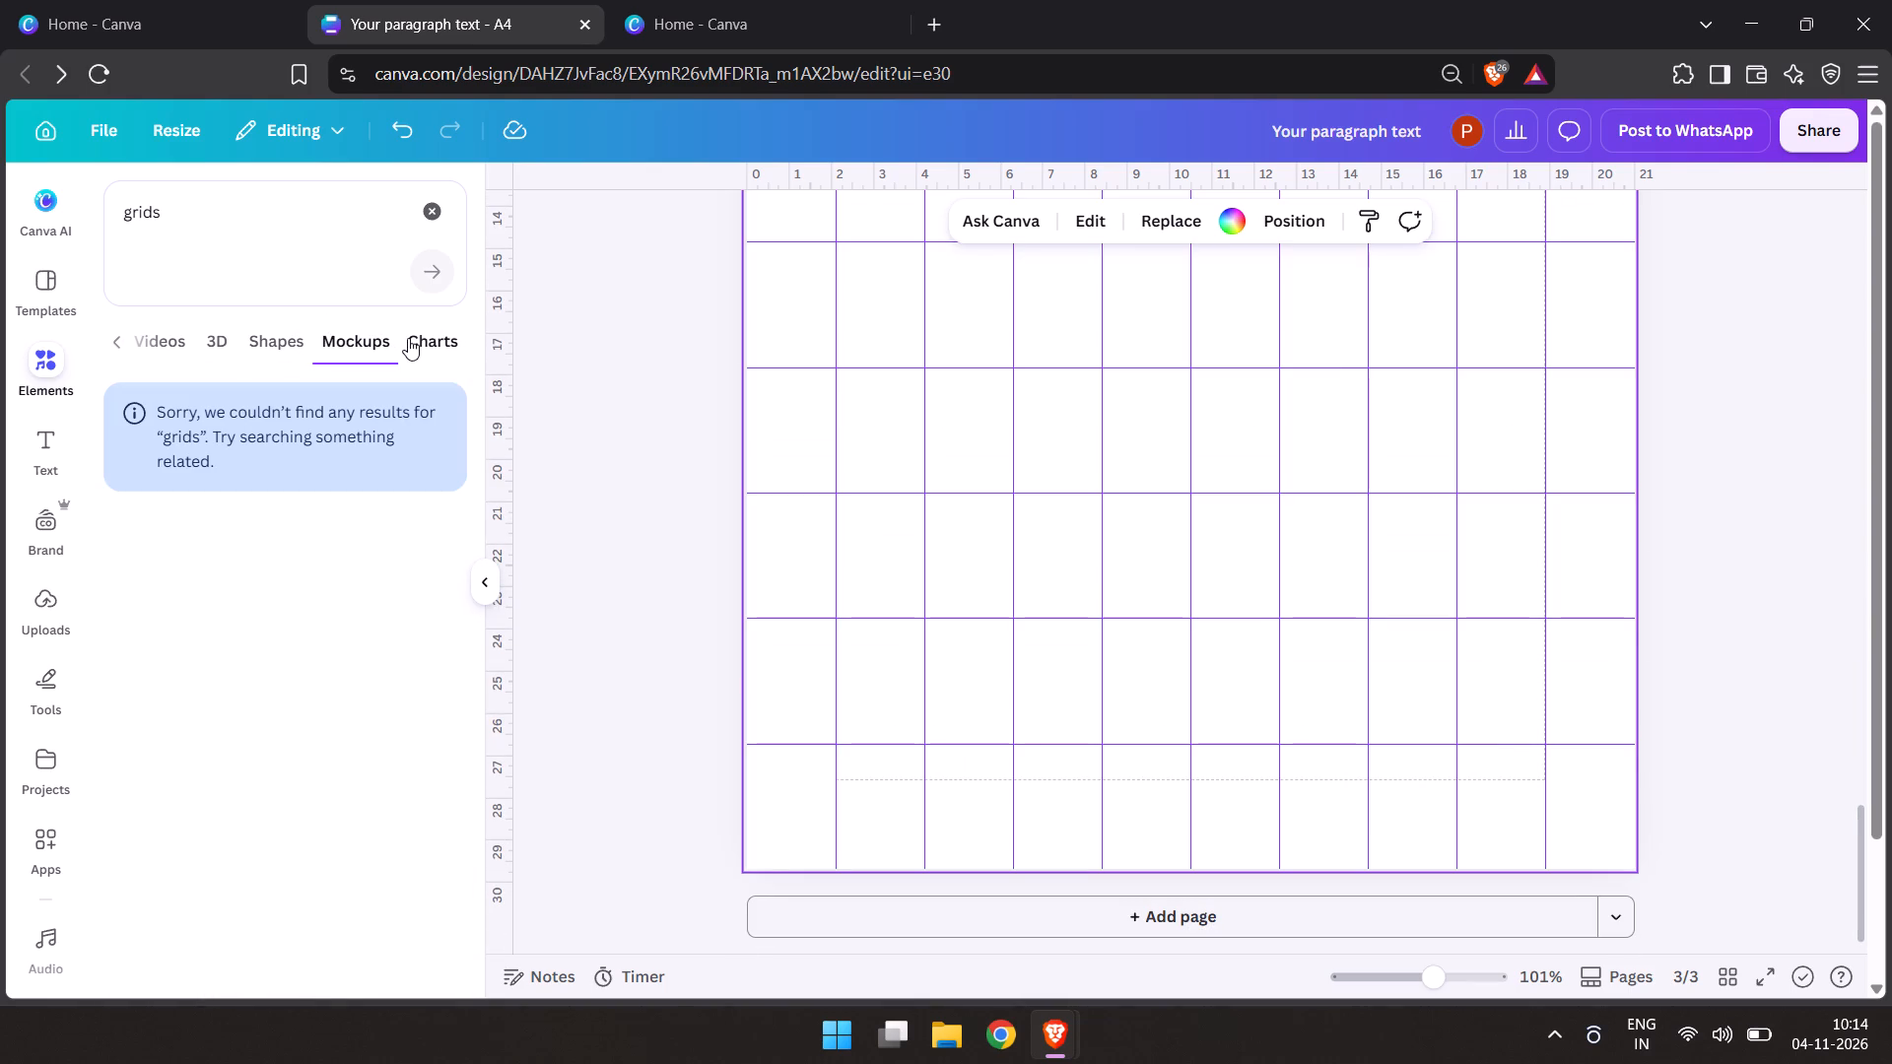
{"action": "left_click", "coordinate": [410, 338]}
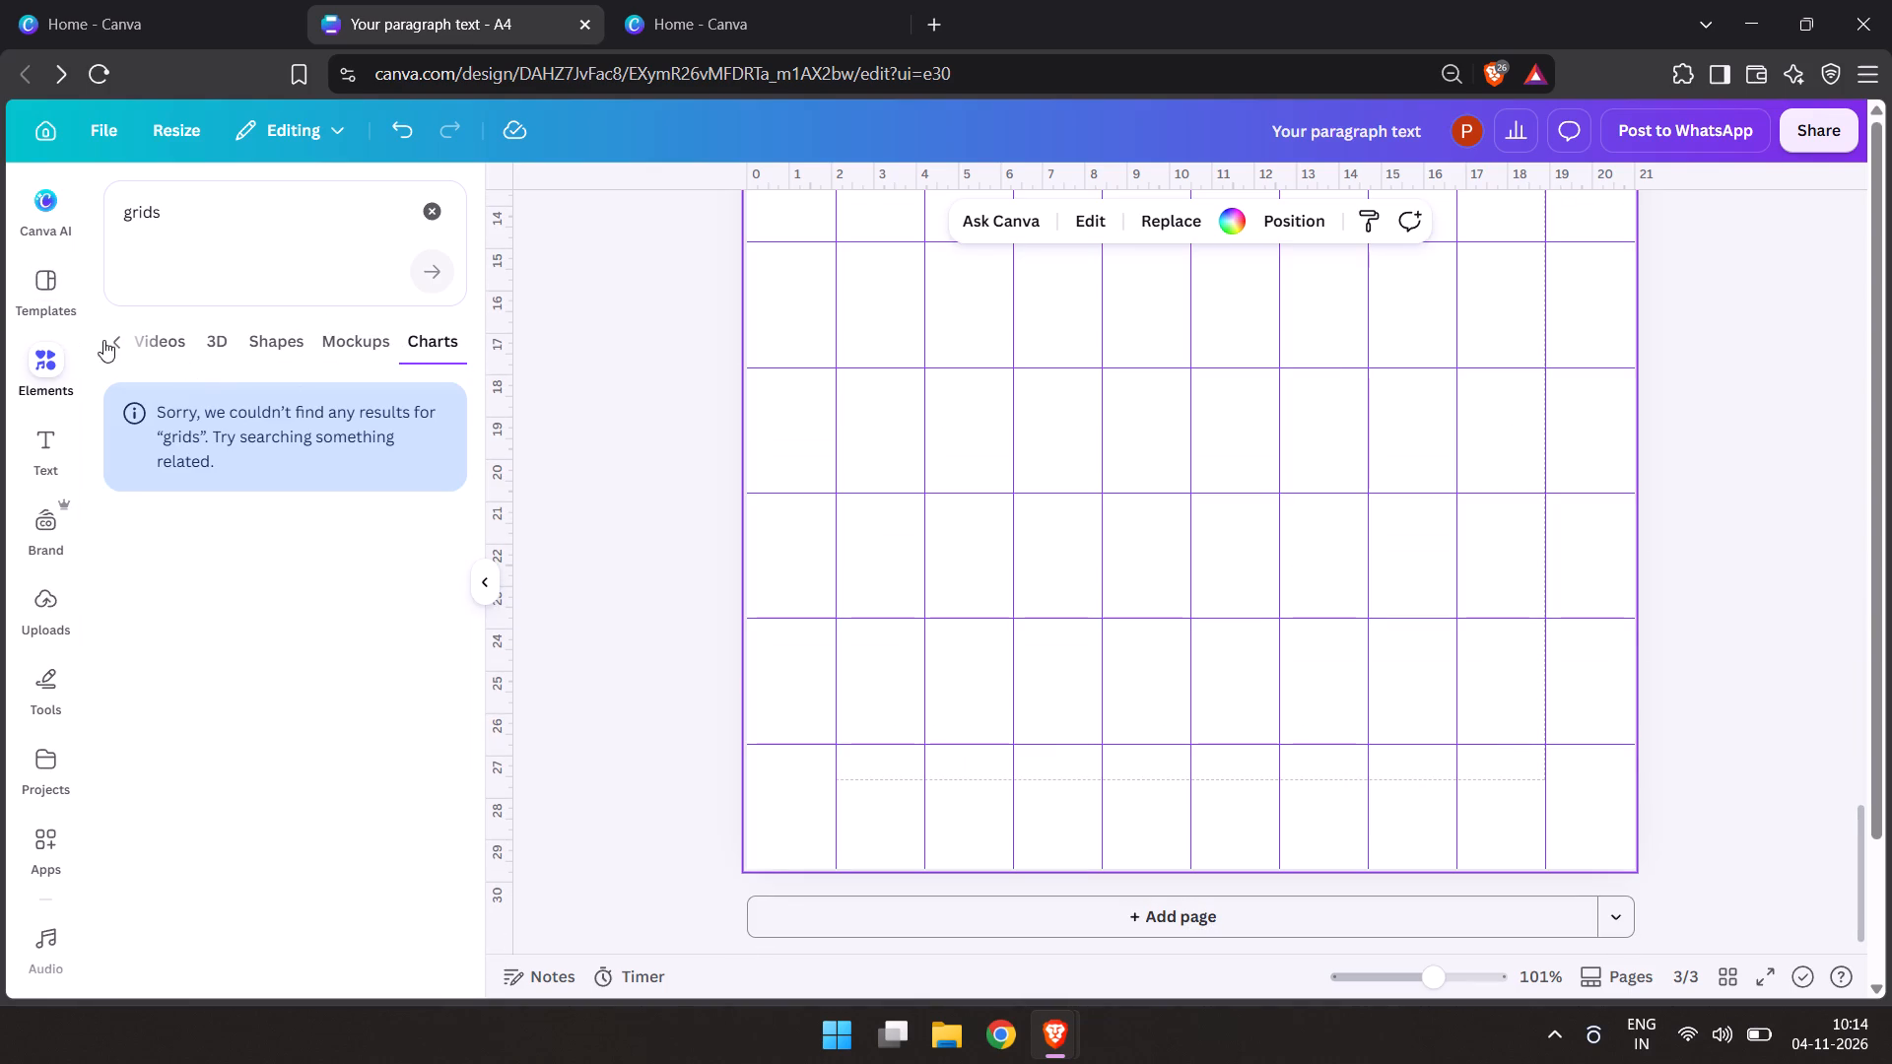
{"action": "left_click", "coordinate": [112, 340]}
{"action": "left_click", "coordinate": [41, 669]}
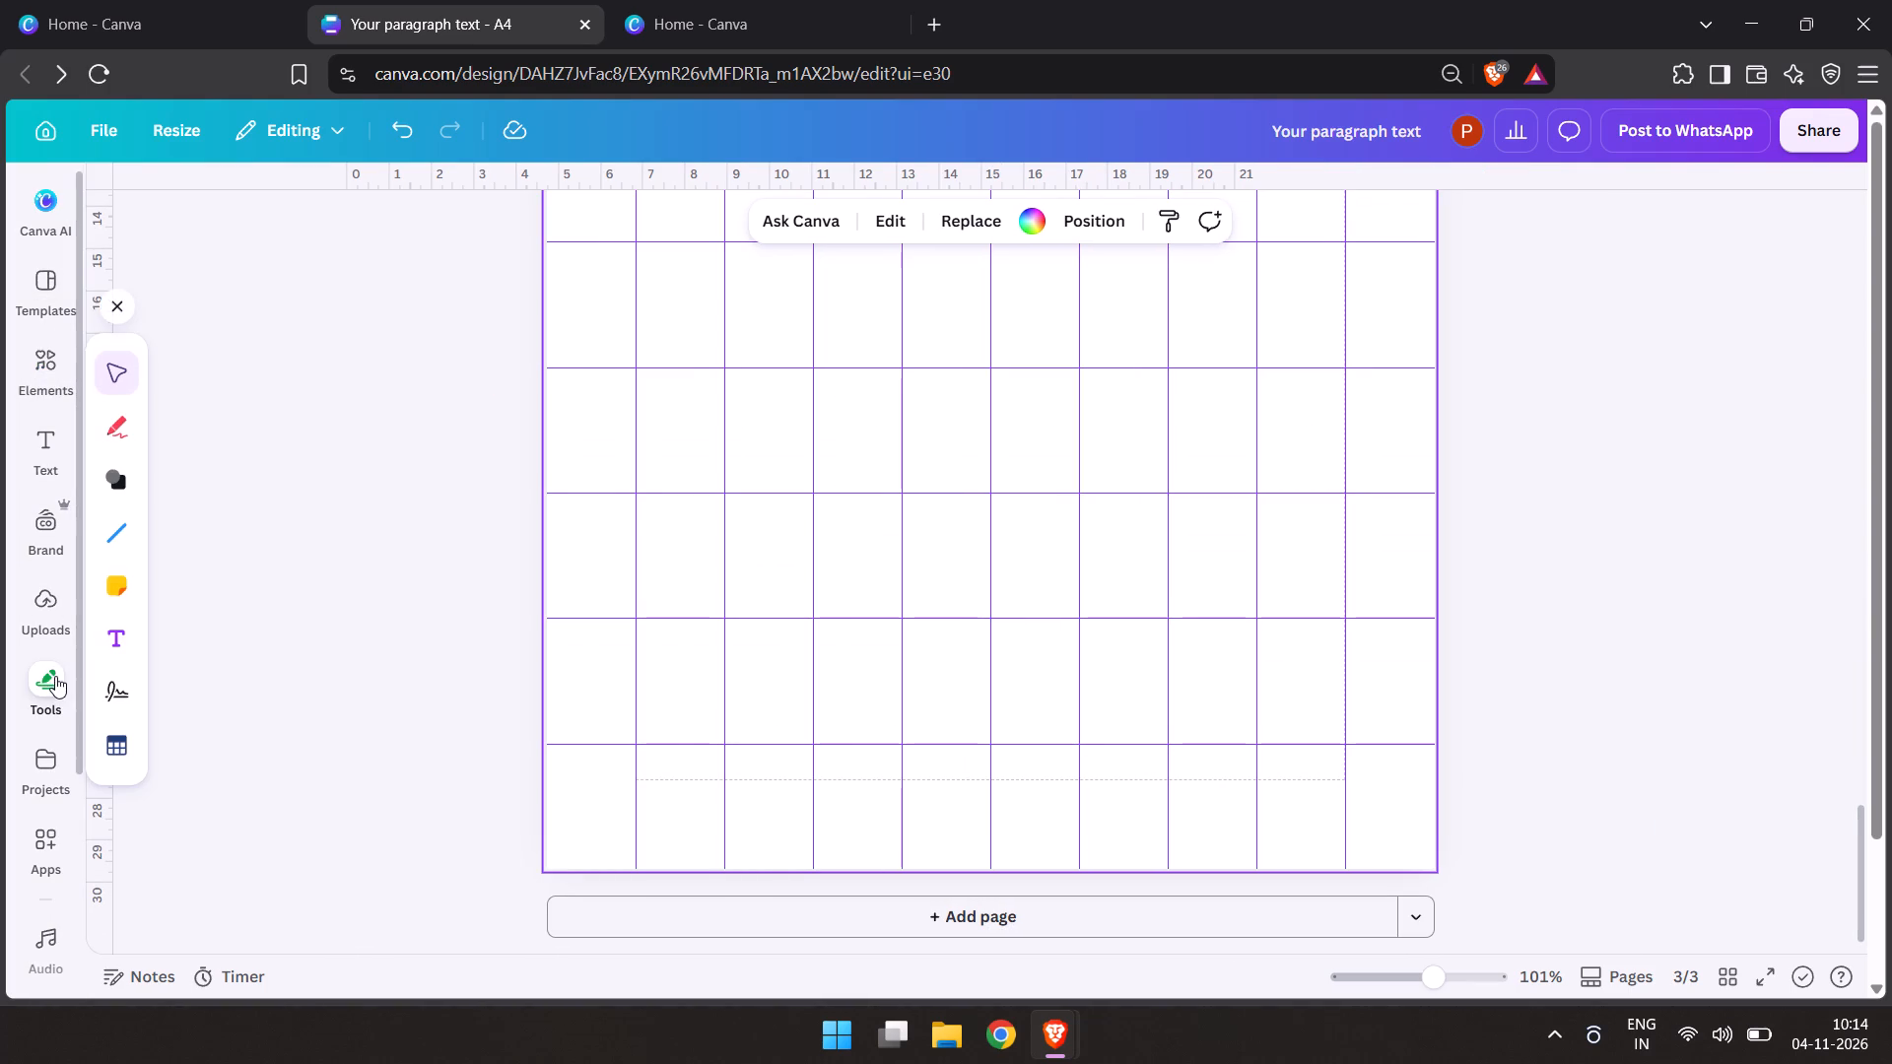
{"action": "left_click", "coordinate": [262, 787]}
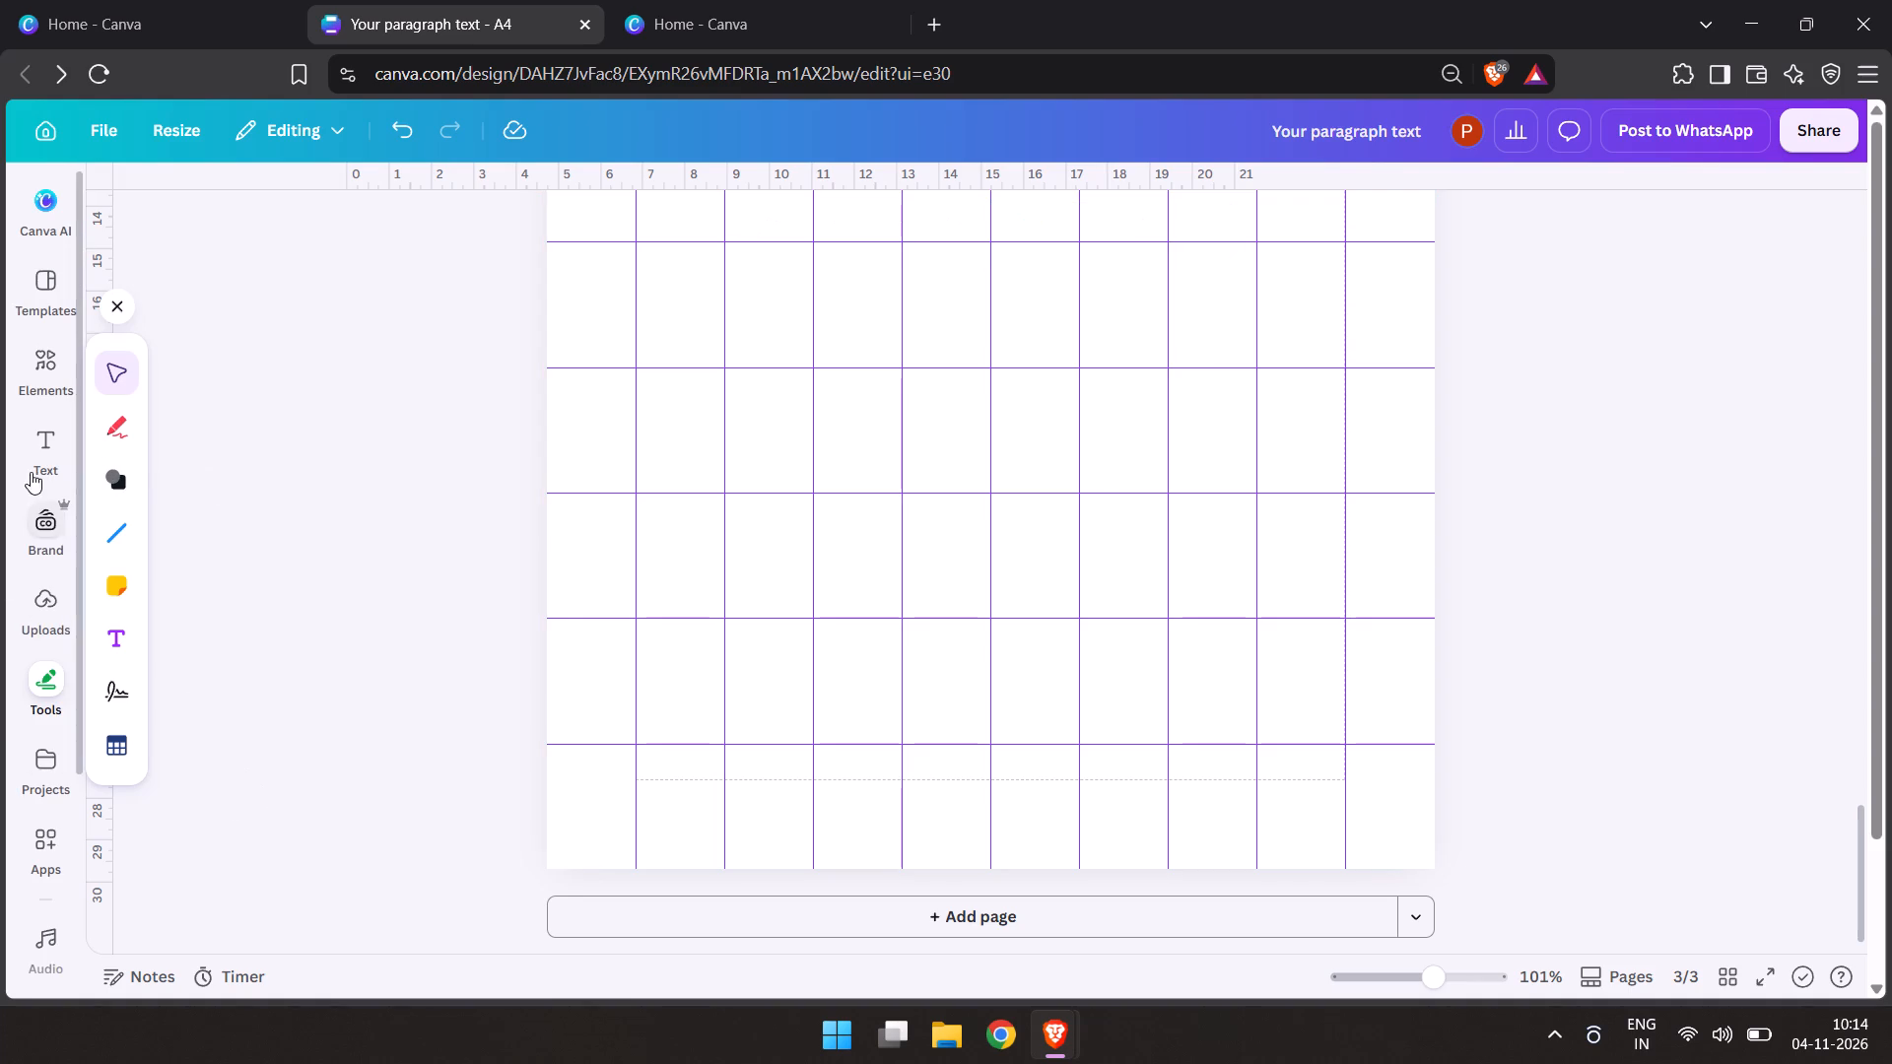
Clear the elements search and open the Tables category.
{"action": "left_click", "coordinate": [21, 345]}
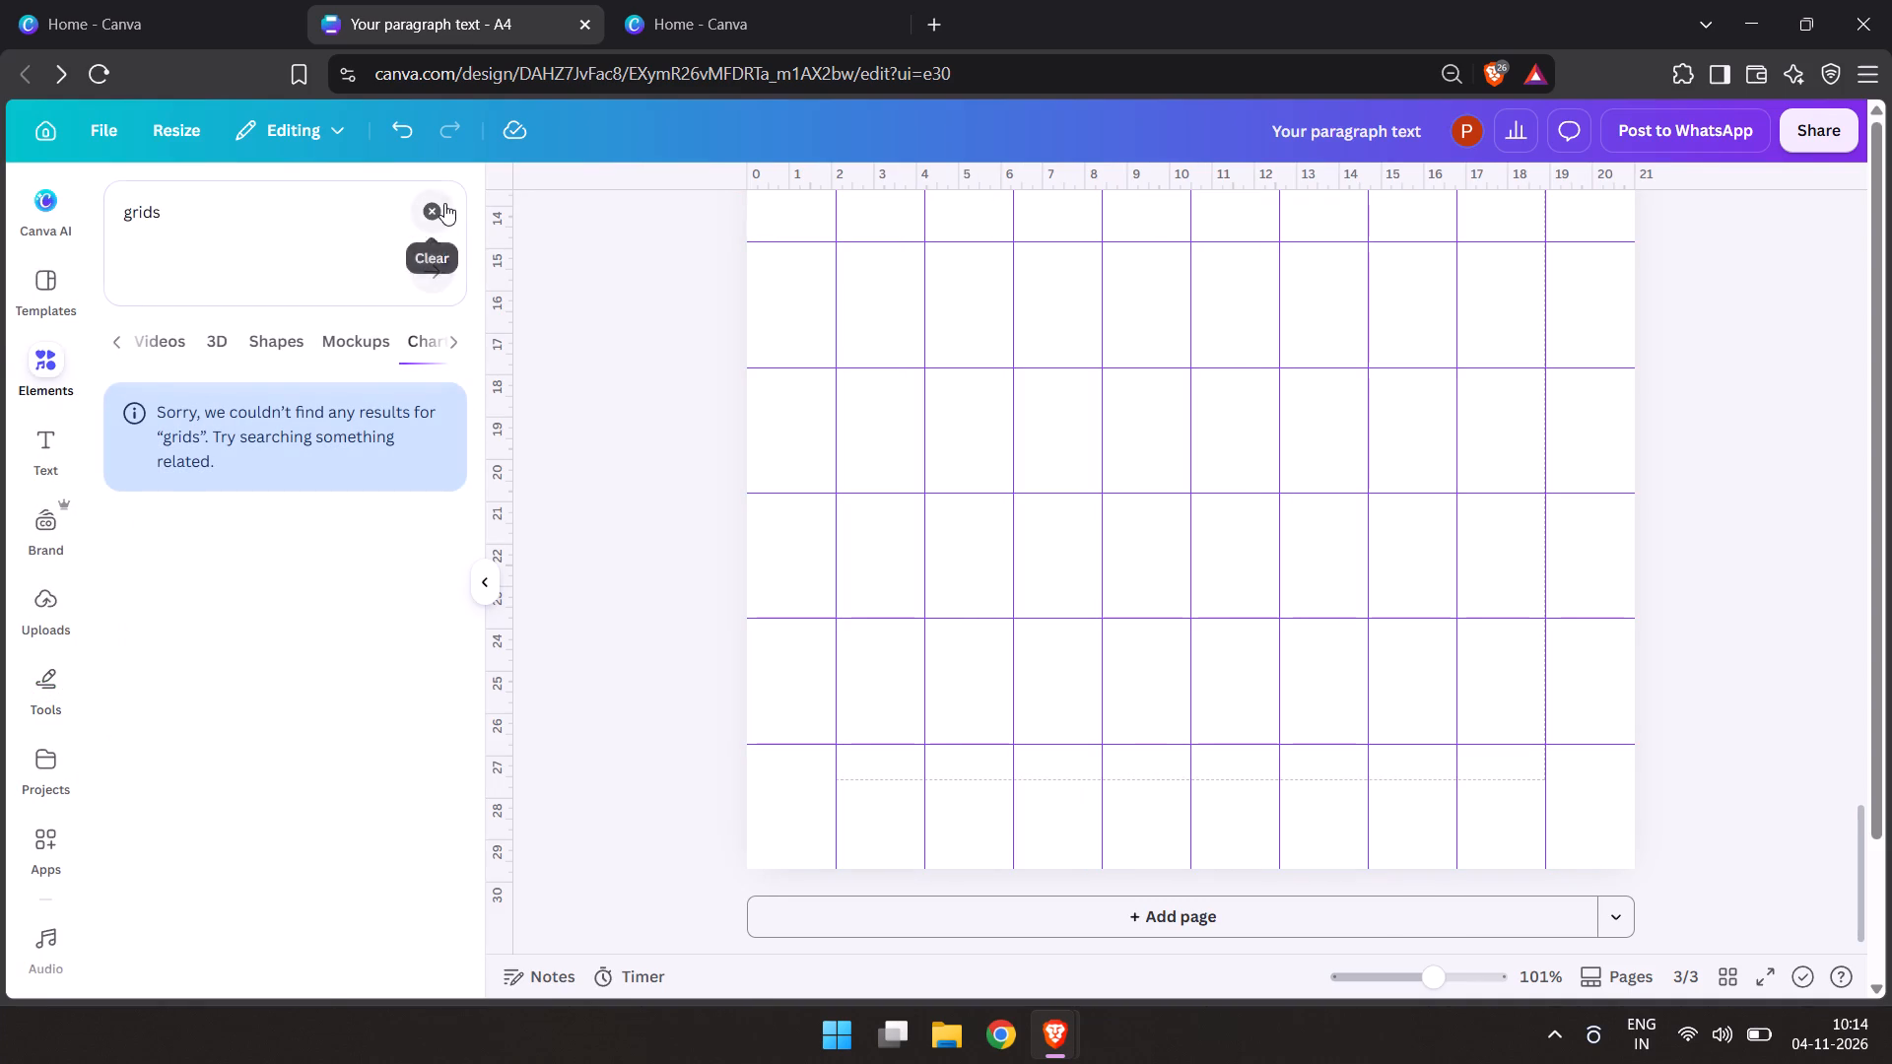
{"action": "left_click", "coordinate": [444, 203]}
{"action": "left_click", "coordinate": [647, 709]}
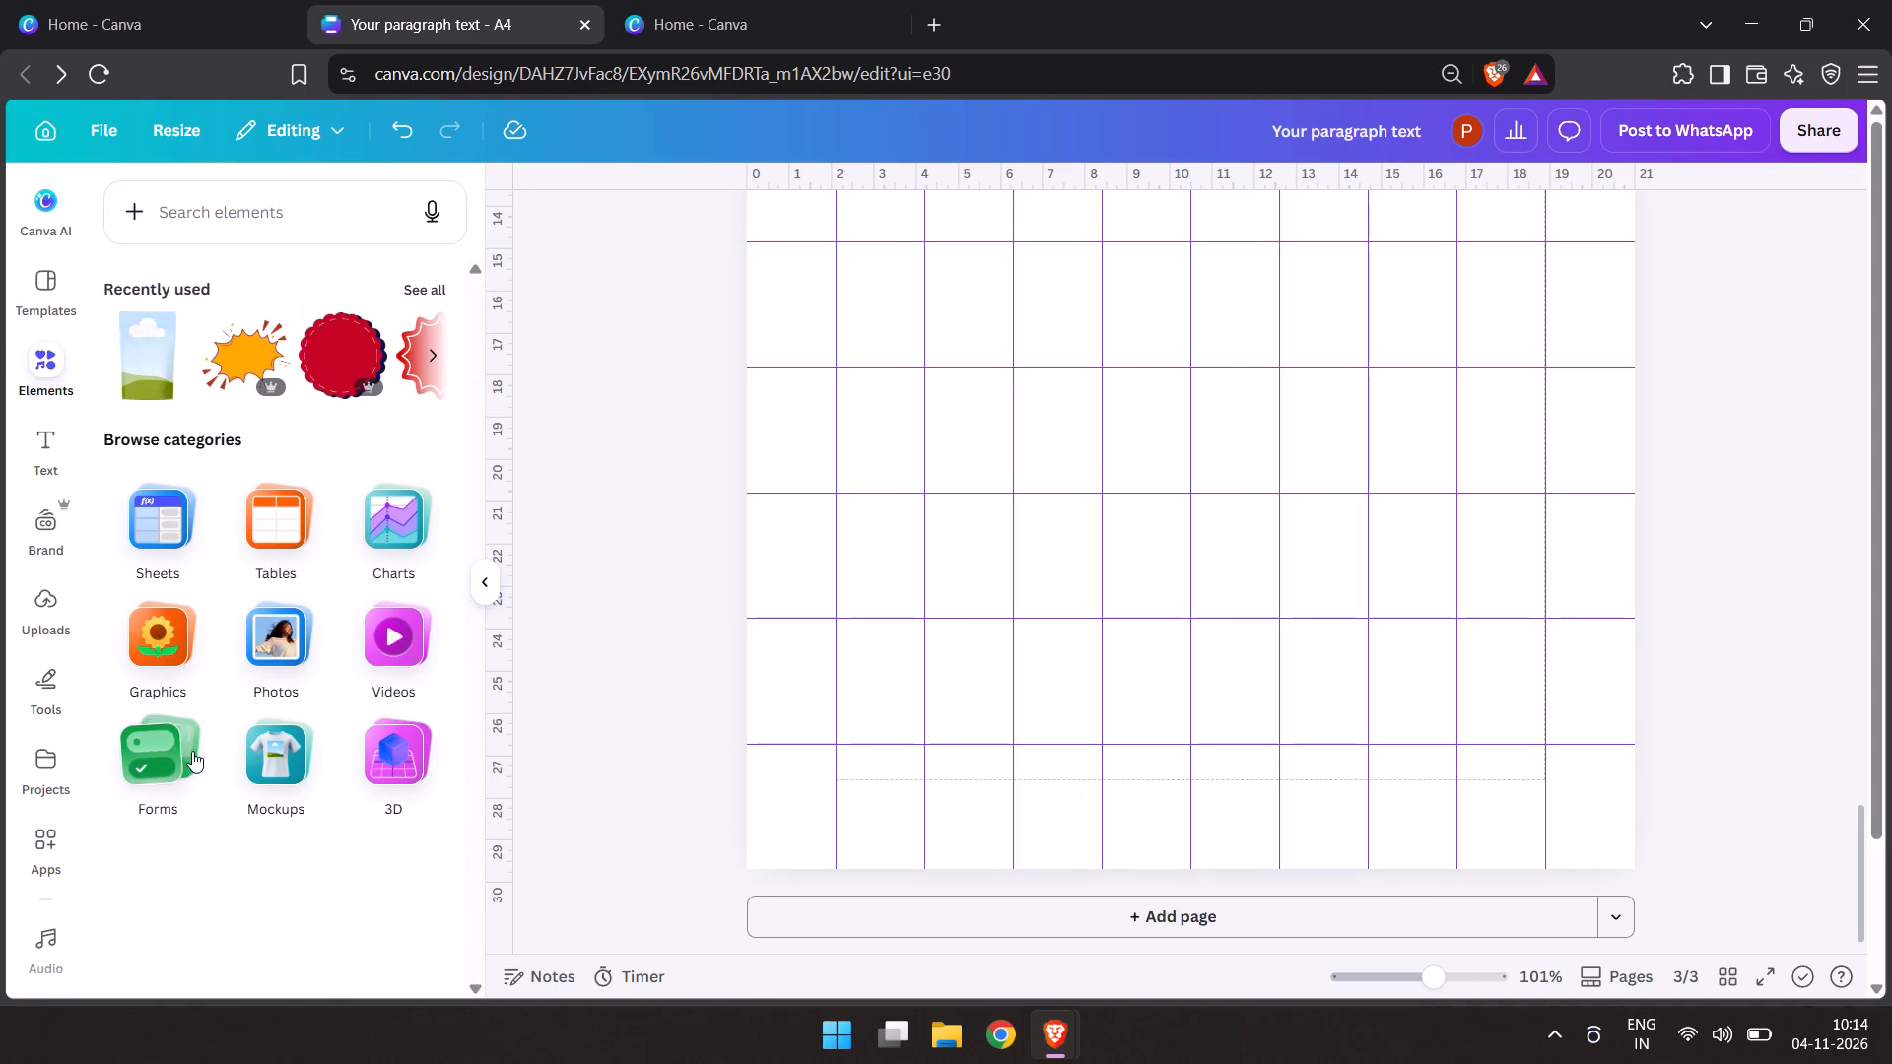
{"action": "left_click", "coordinate": [273, 525]}
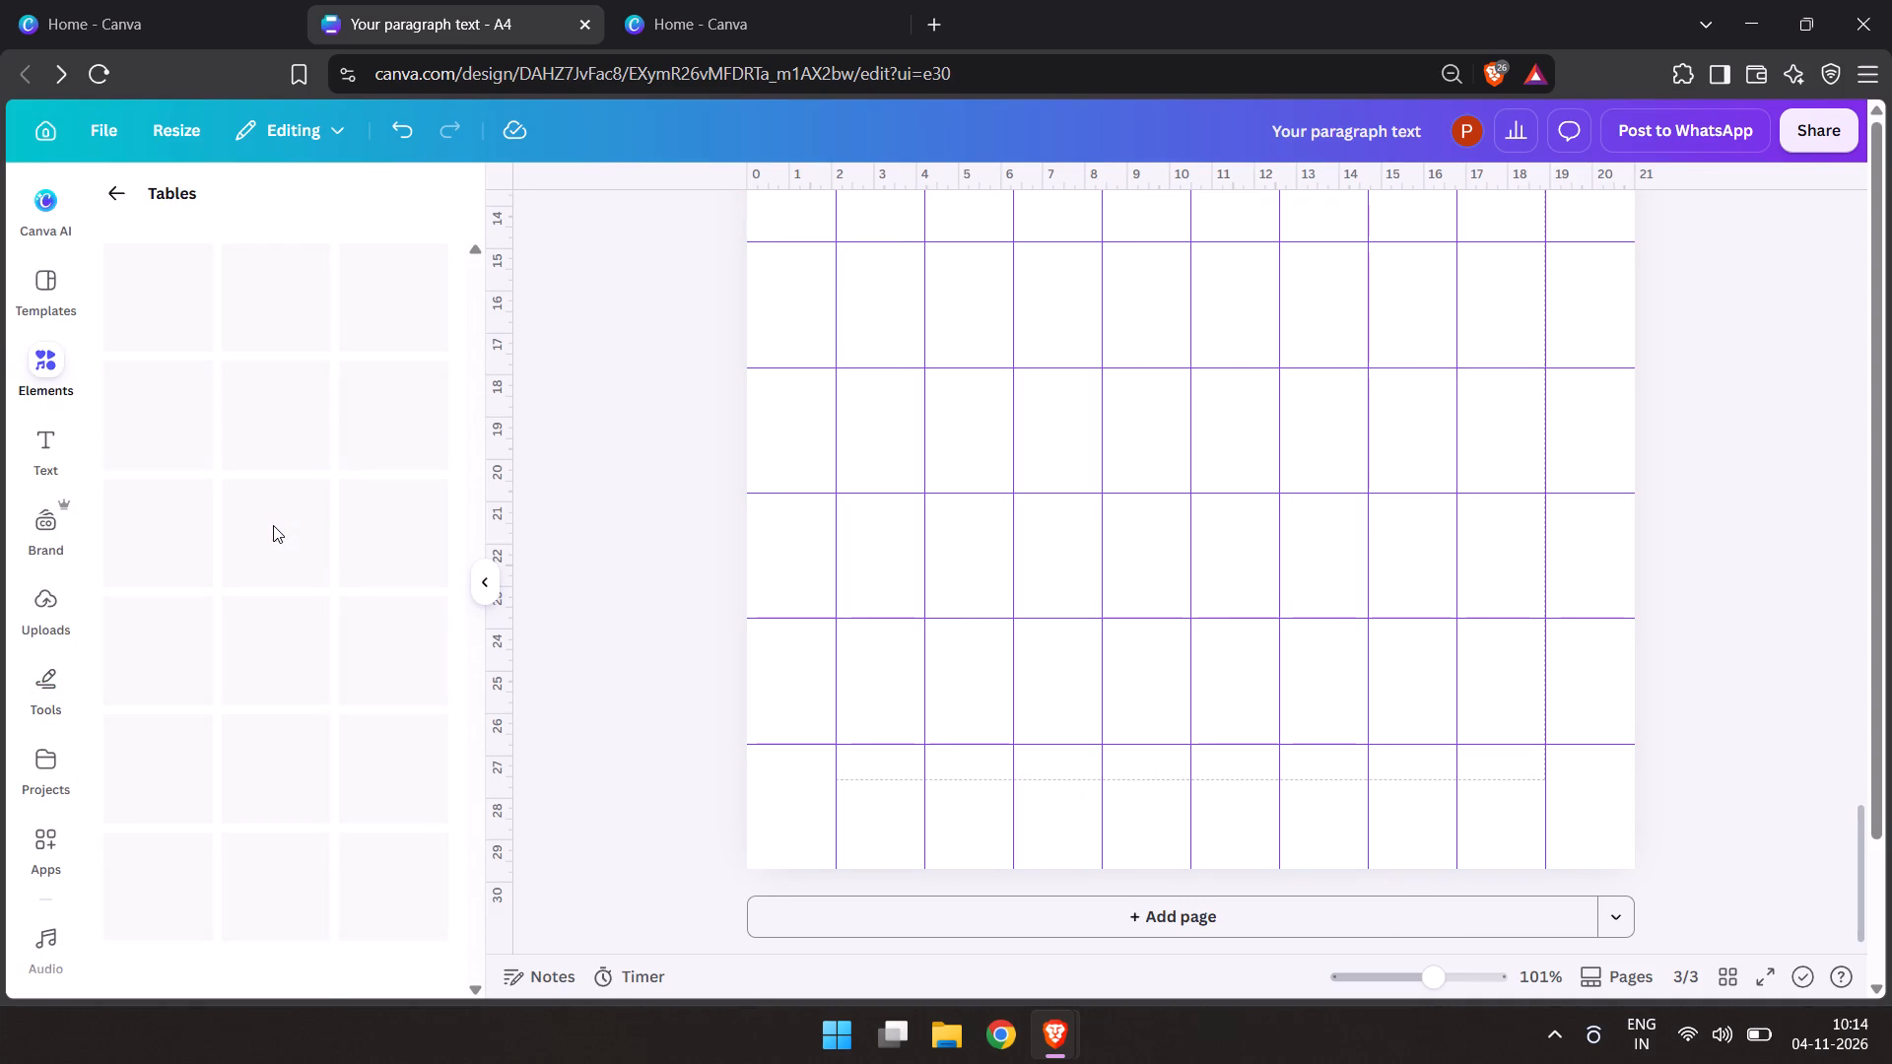
Add a fourth blank page to the design.
{"action": "left_click", "coordinate": [1140, 901]}
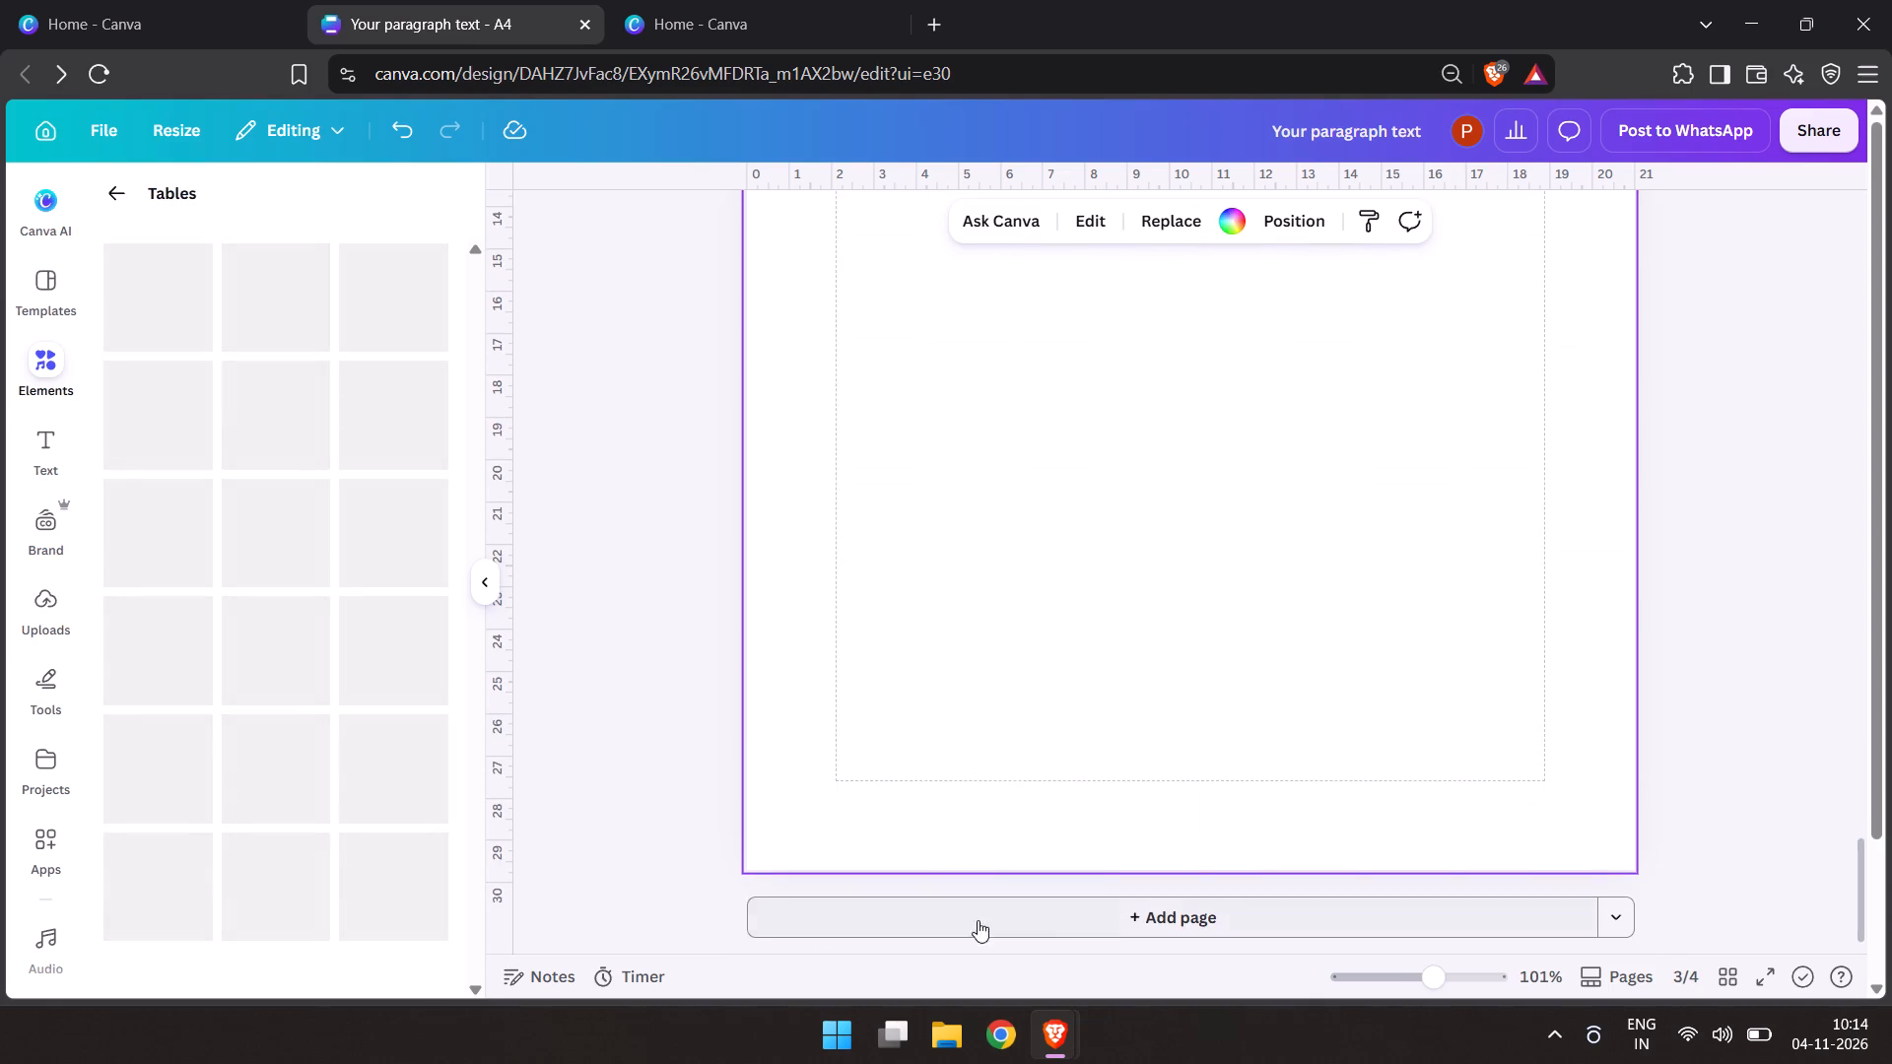
Clear the grid guides from the new fourth page.
{"action": "right_click", "coordinate": [1039, 608]}
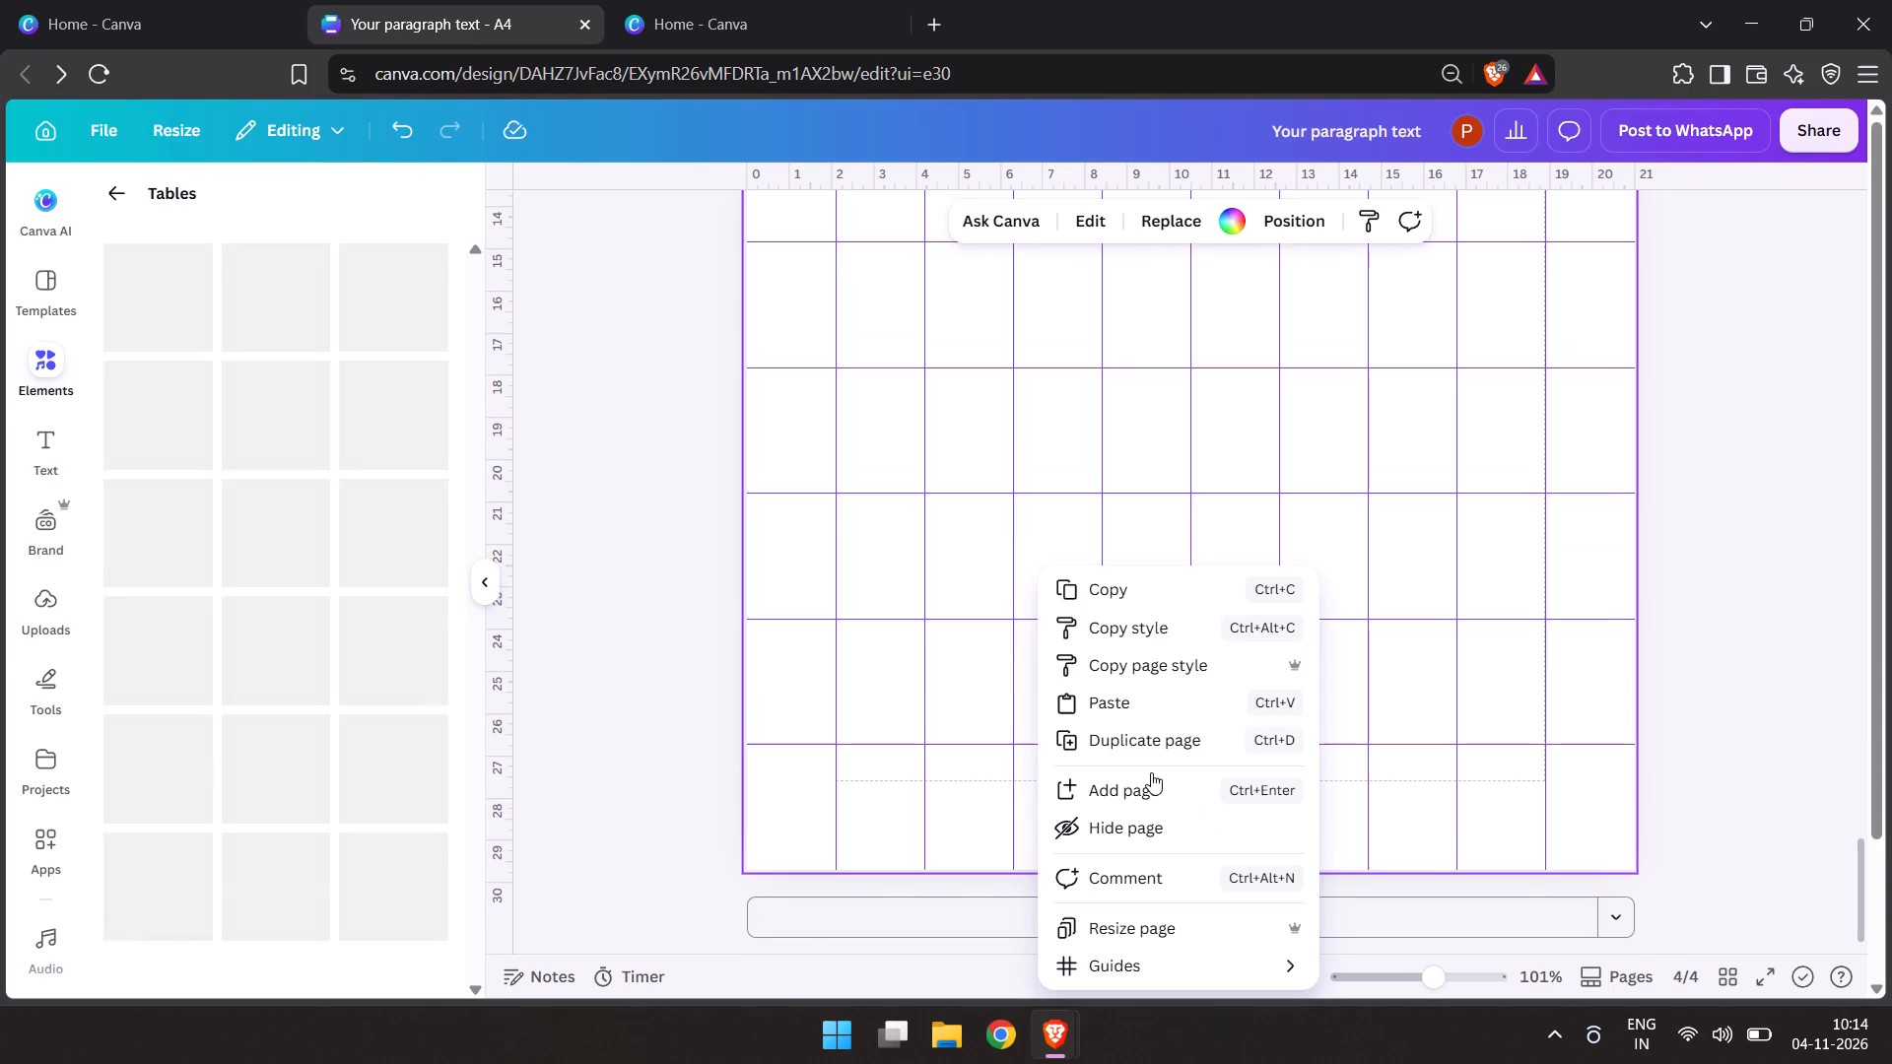
{"action": "left_click", "coordinate": [1150, 961]}
{"action": "left_click", "coordinate": [1369, 921]}
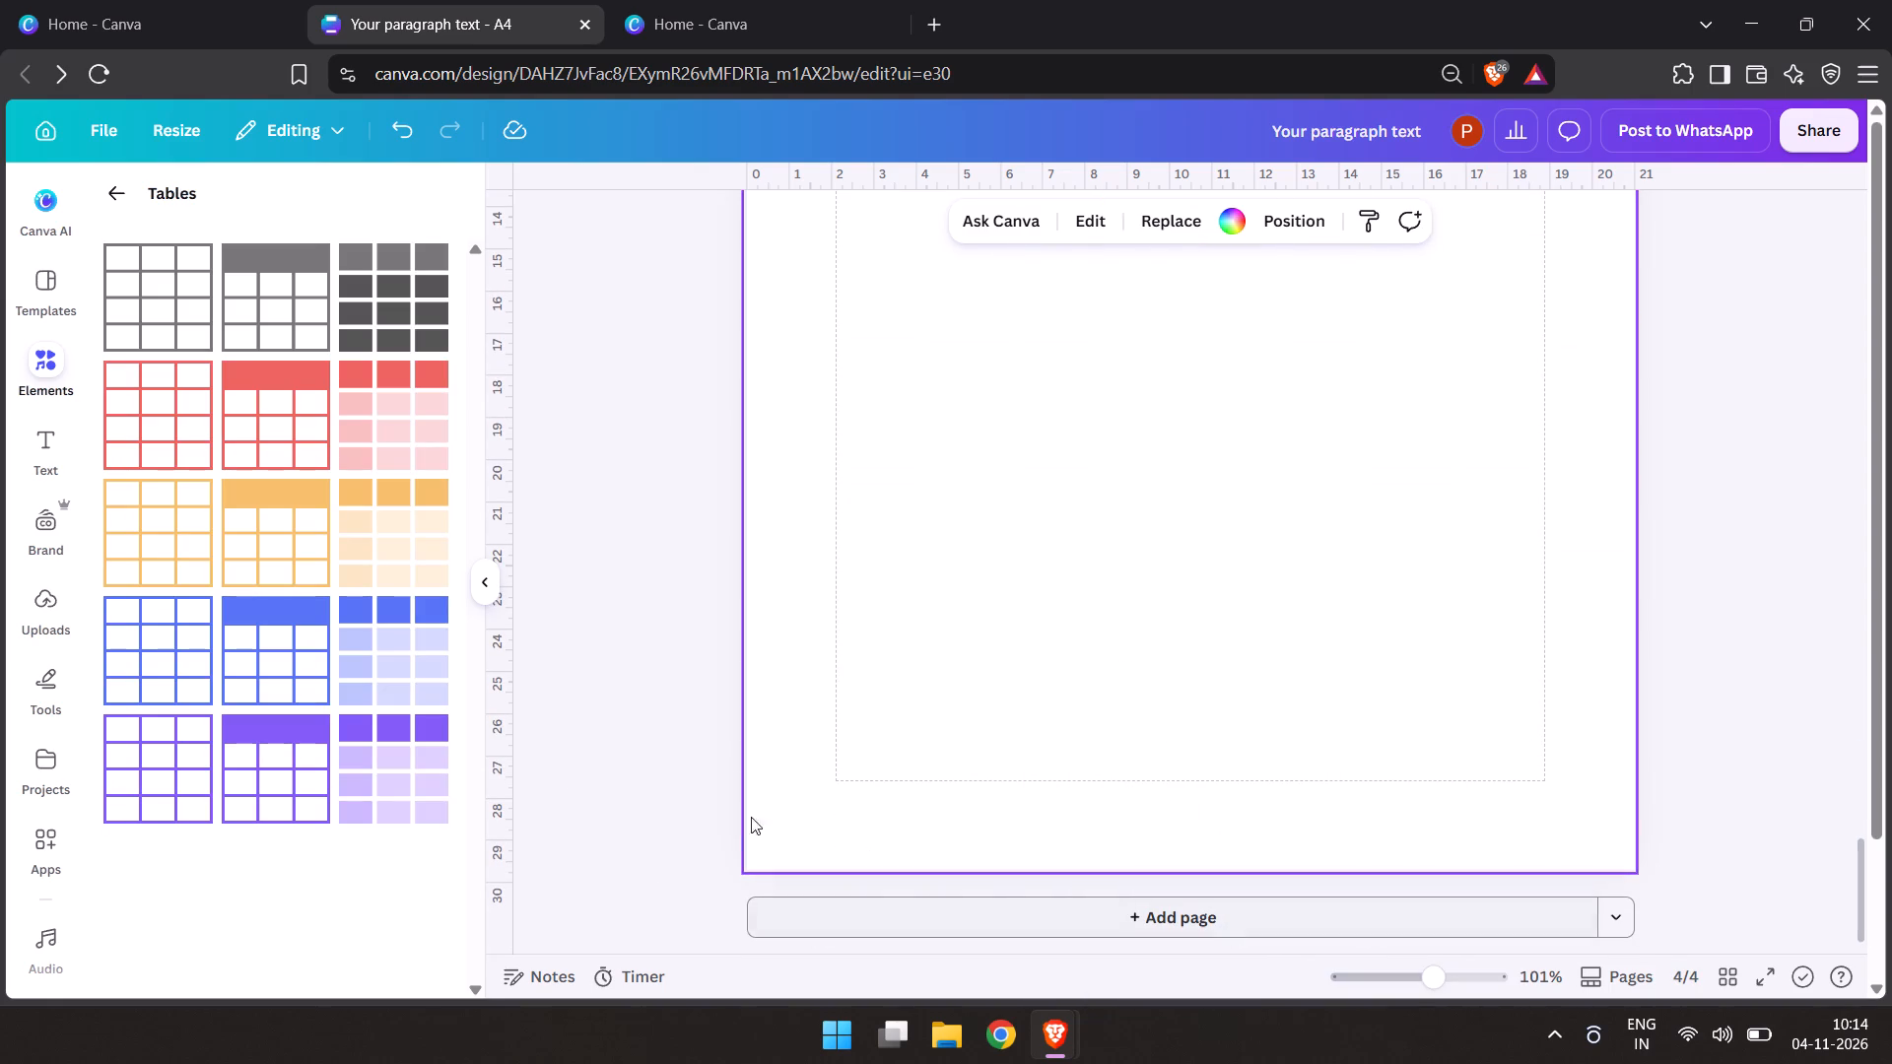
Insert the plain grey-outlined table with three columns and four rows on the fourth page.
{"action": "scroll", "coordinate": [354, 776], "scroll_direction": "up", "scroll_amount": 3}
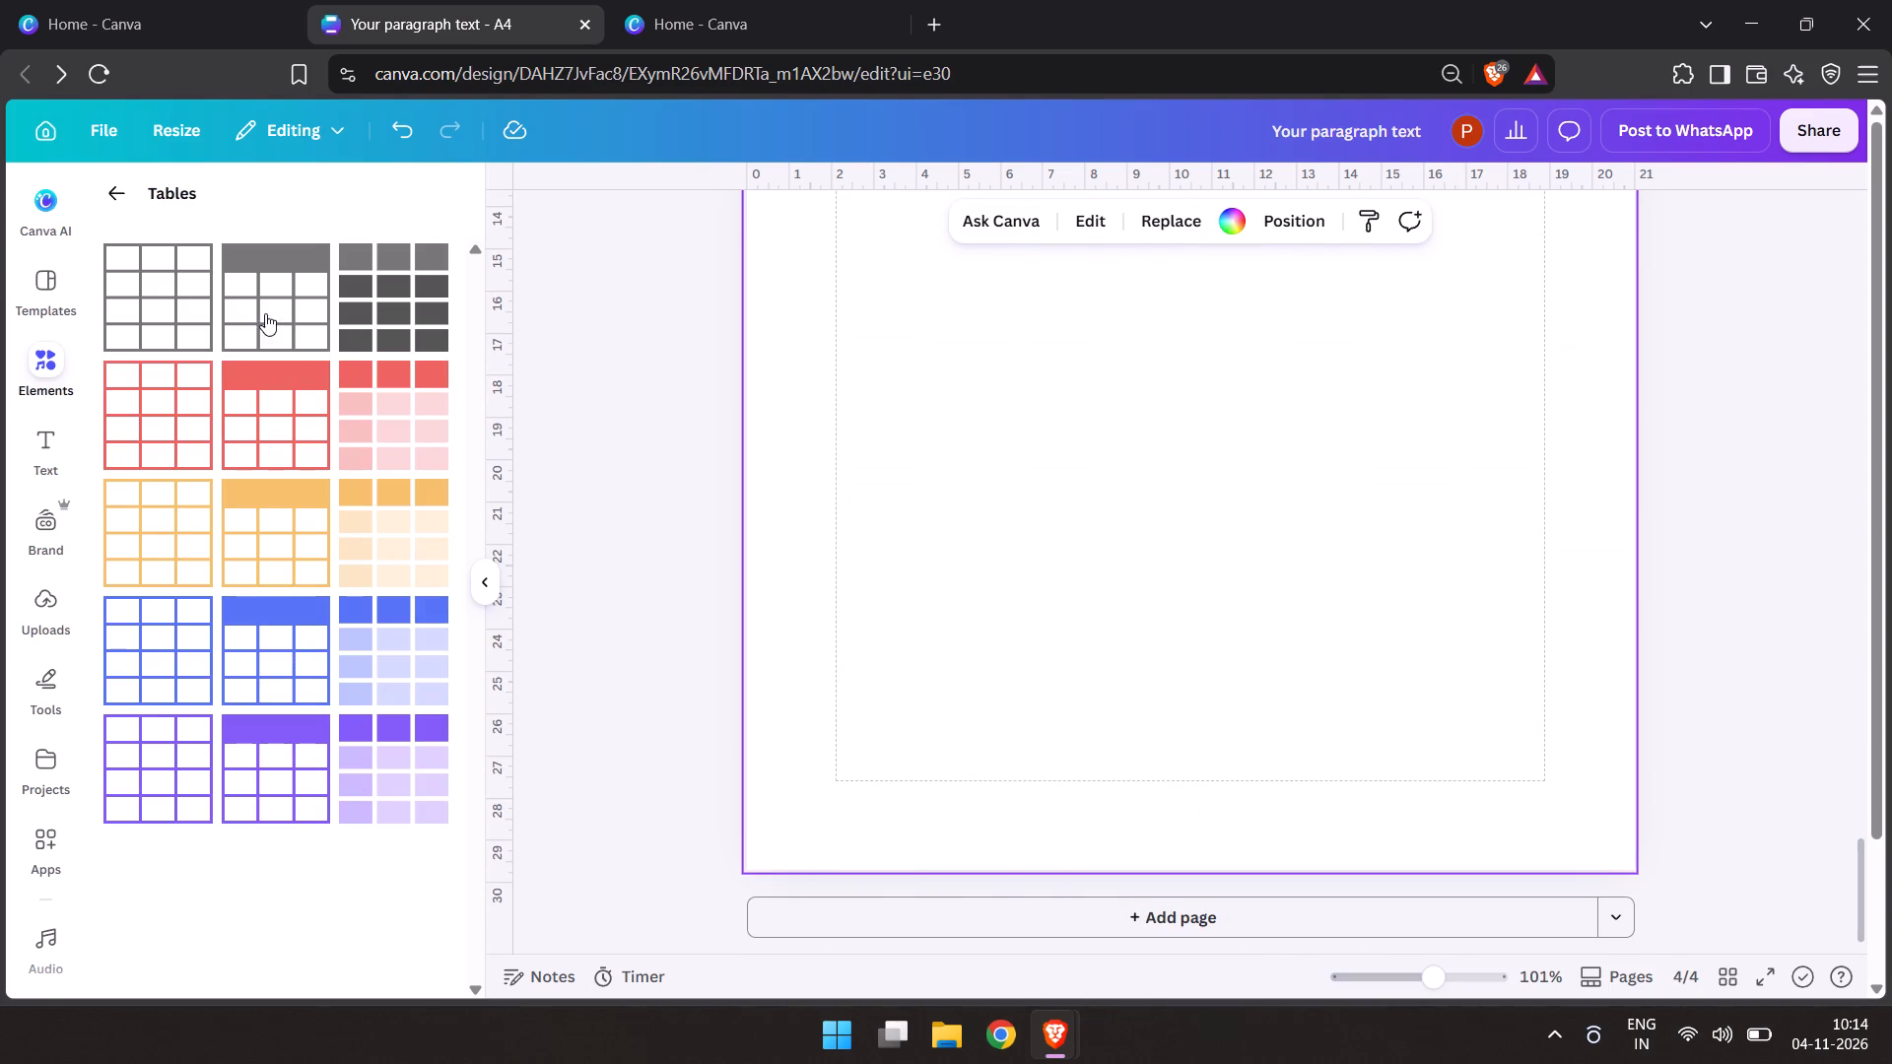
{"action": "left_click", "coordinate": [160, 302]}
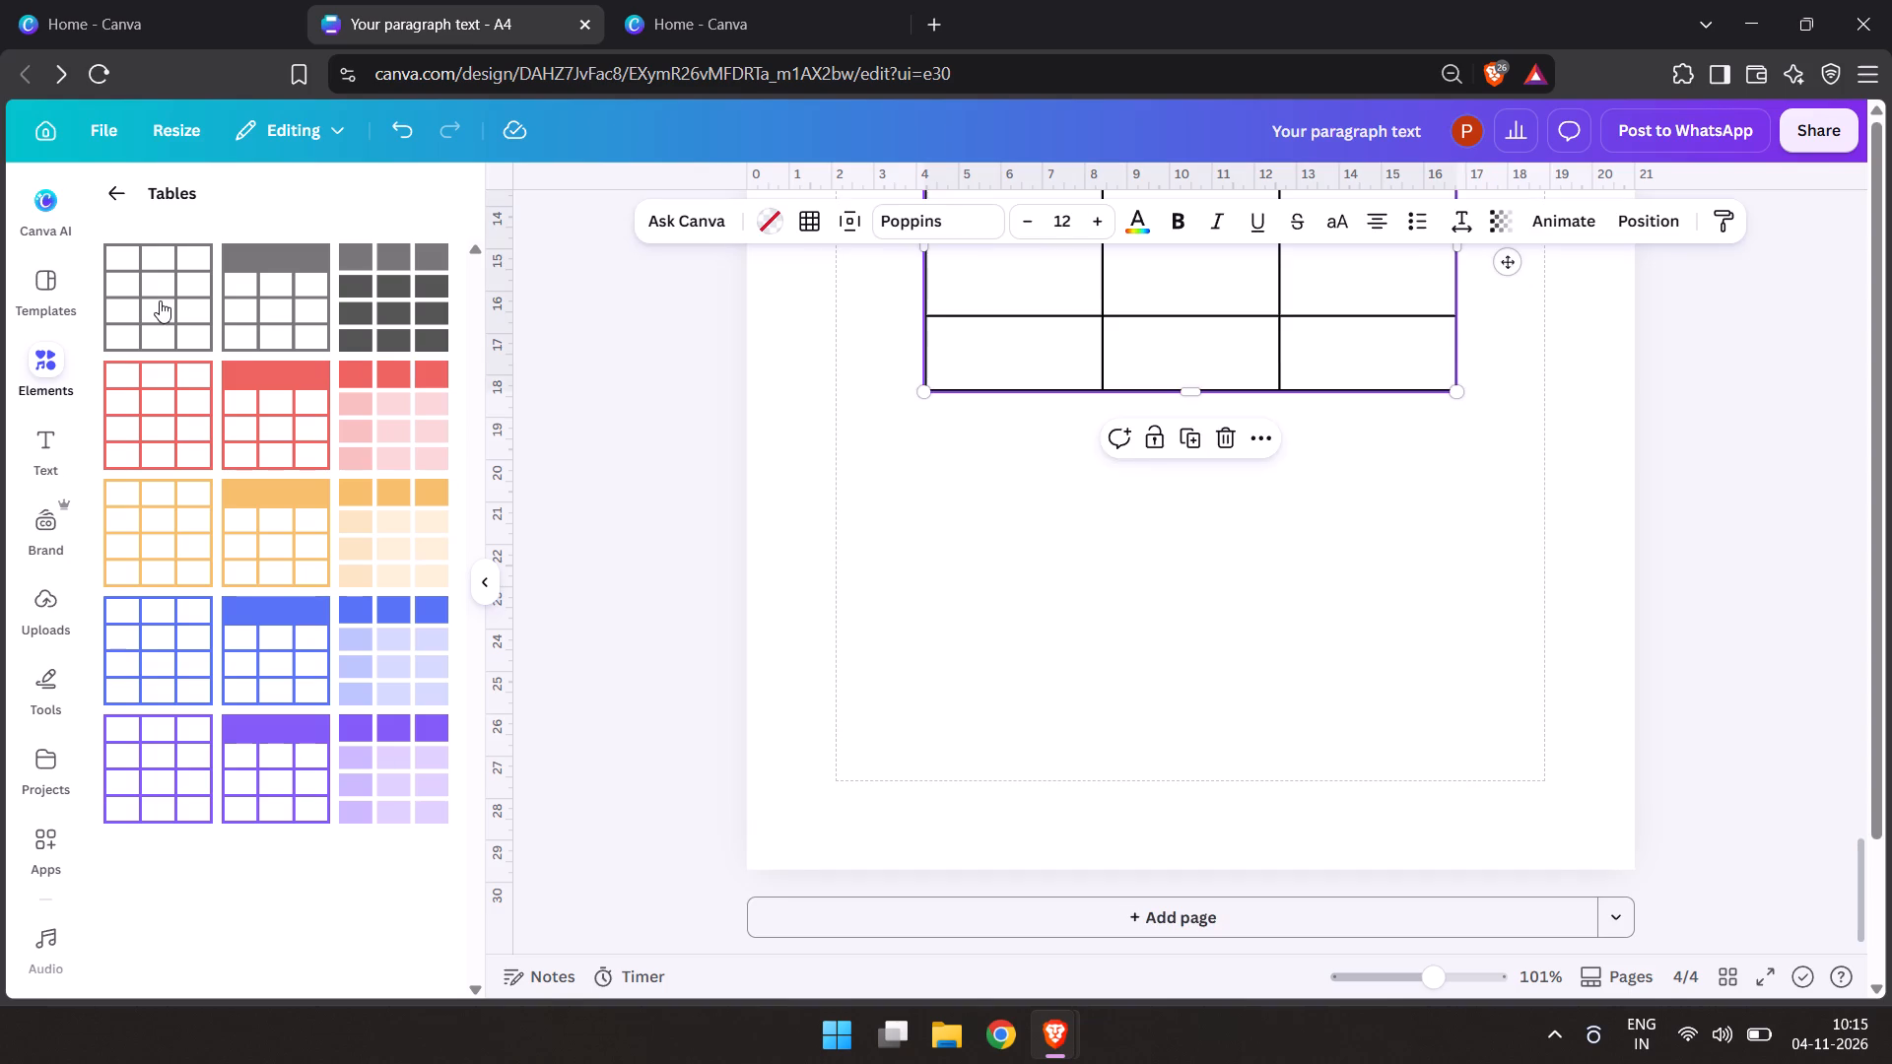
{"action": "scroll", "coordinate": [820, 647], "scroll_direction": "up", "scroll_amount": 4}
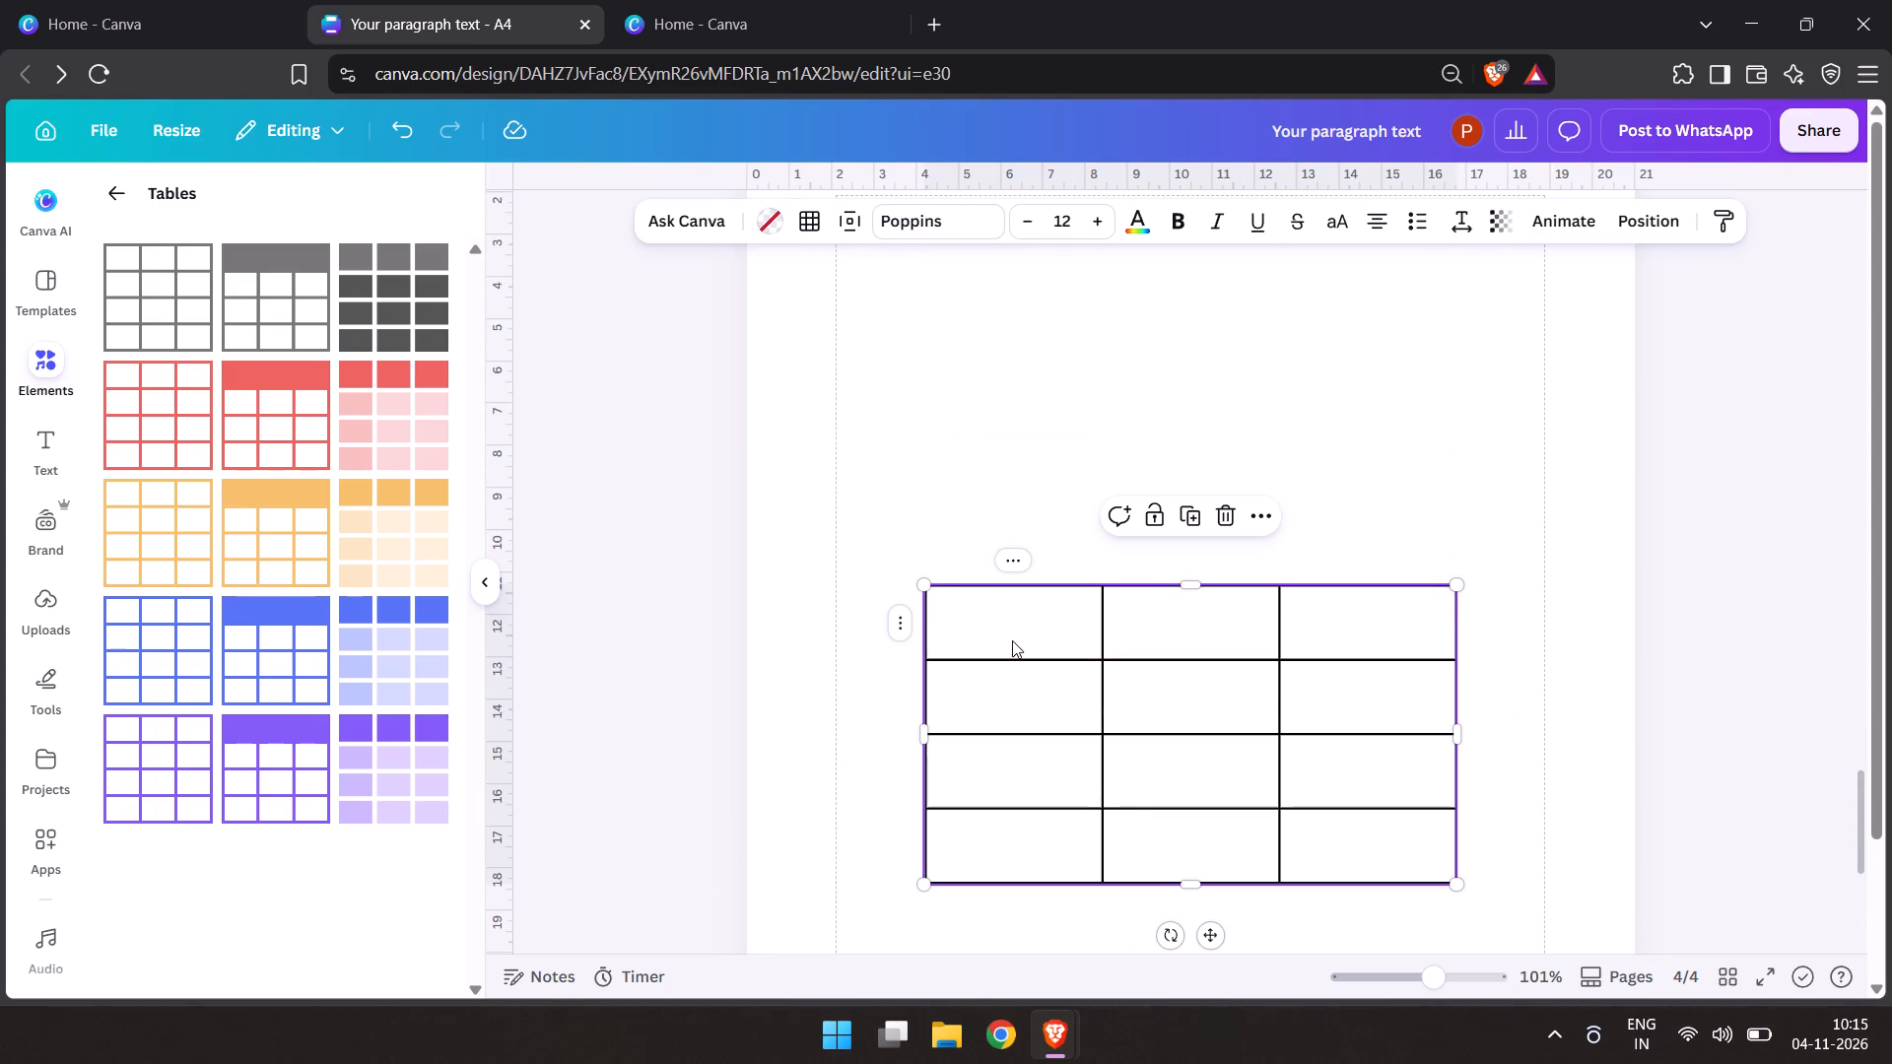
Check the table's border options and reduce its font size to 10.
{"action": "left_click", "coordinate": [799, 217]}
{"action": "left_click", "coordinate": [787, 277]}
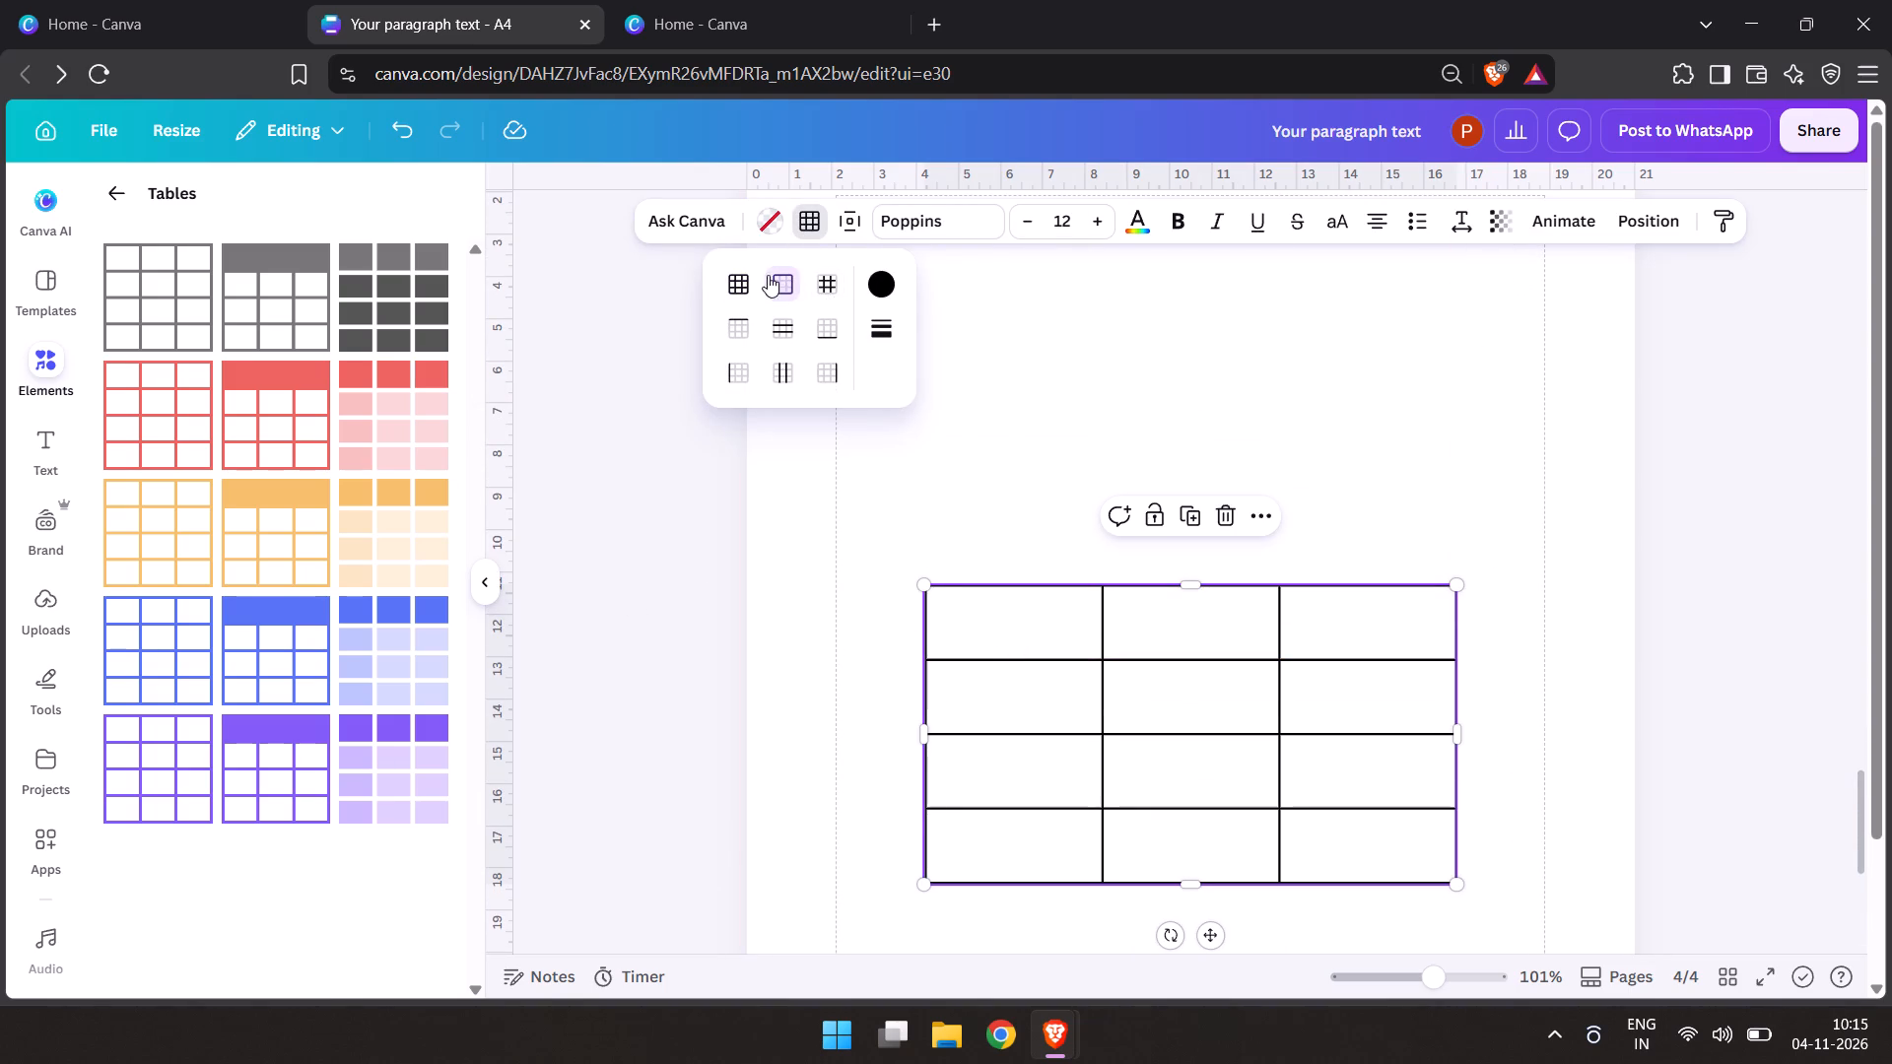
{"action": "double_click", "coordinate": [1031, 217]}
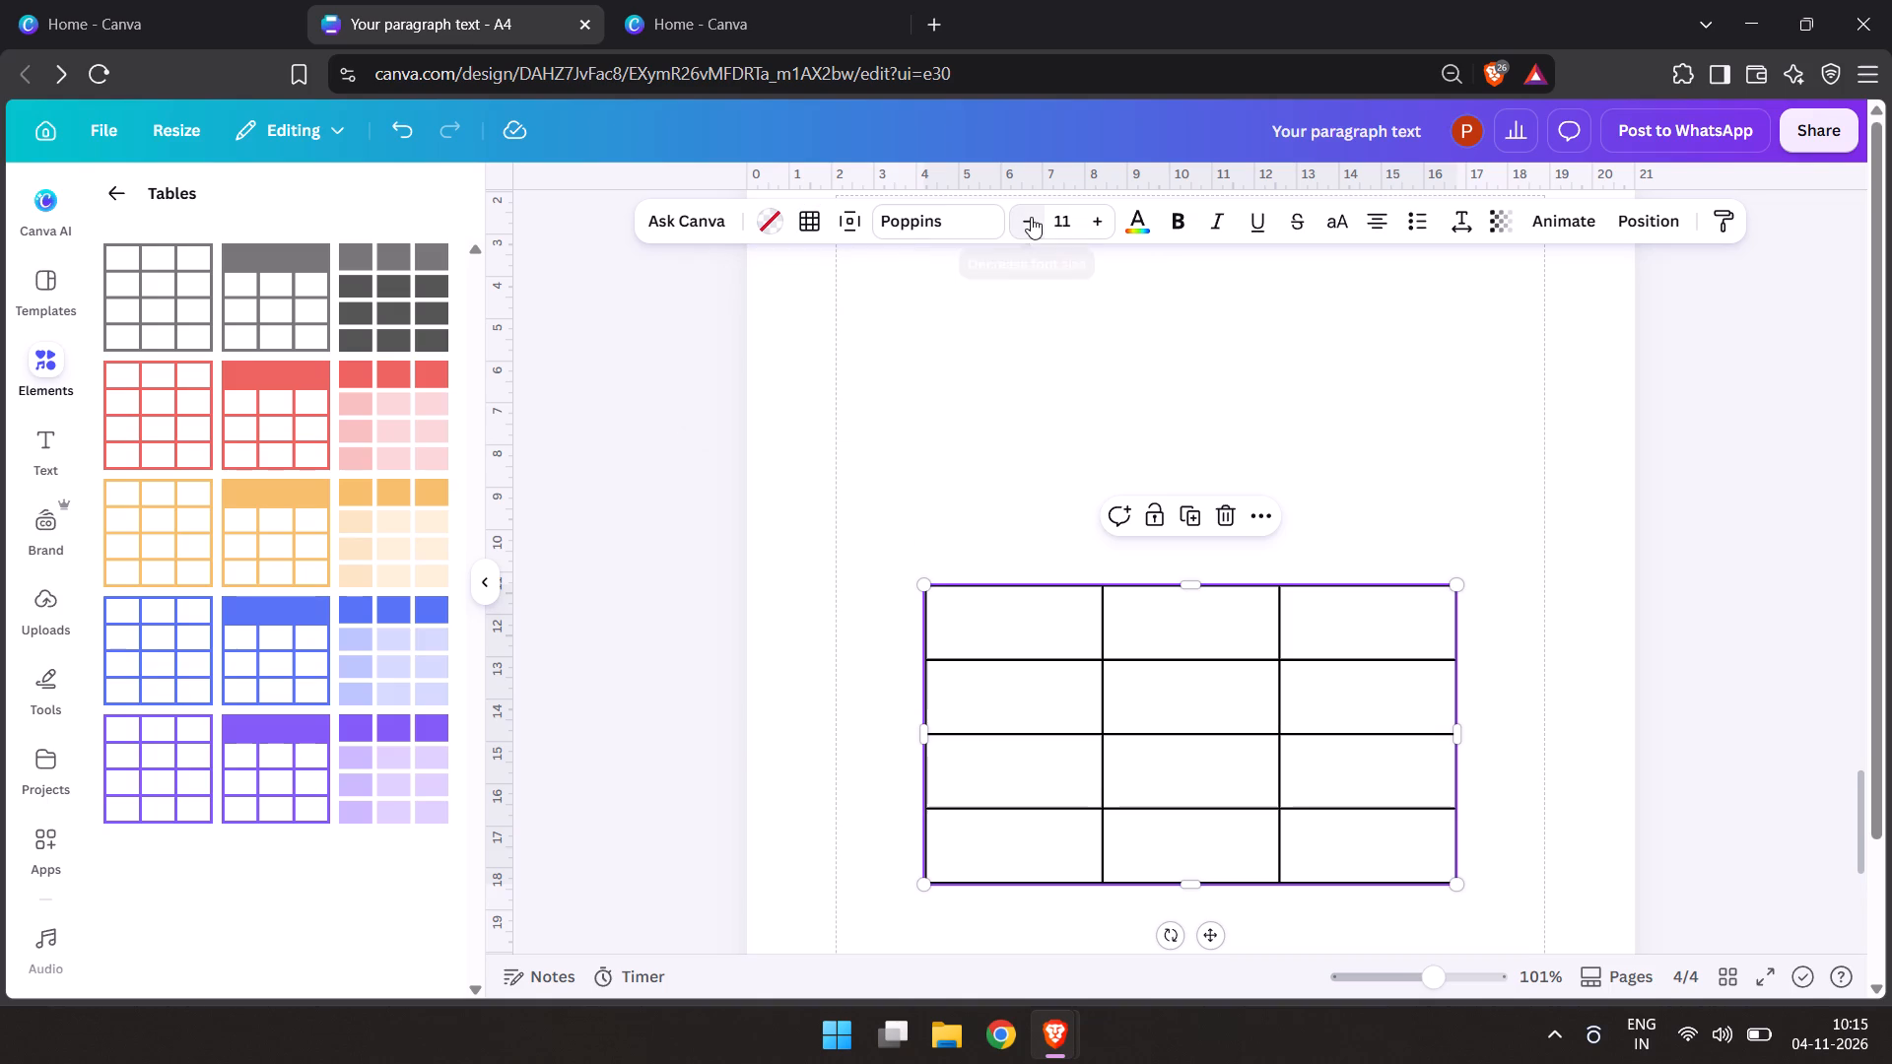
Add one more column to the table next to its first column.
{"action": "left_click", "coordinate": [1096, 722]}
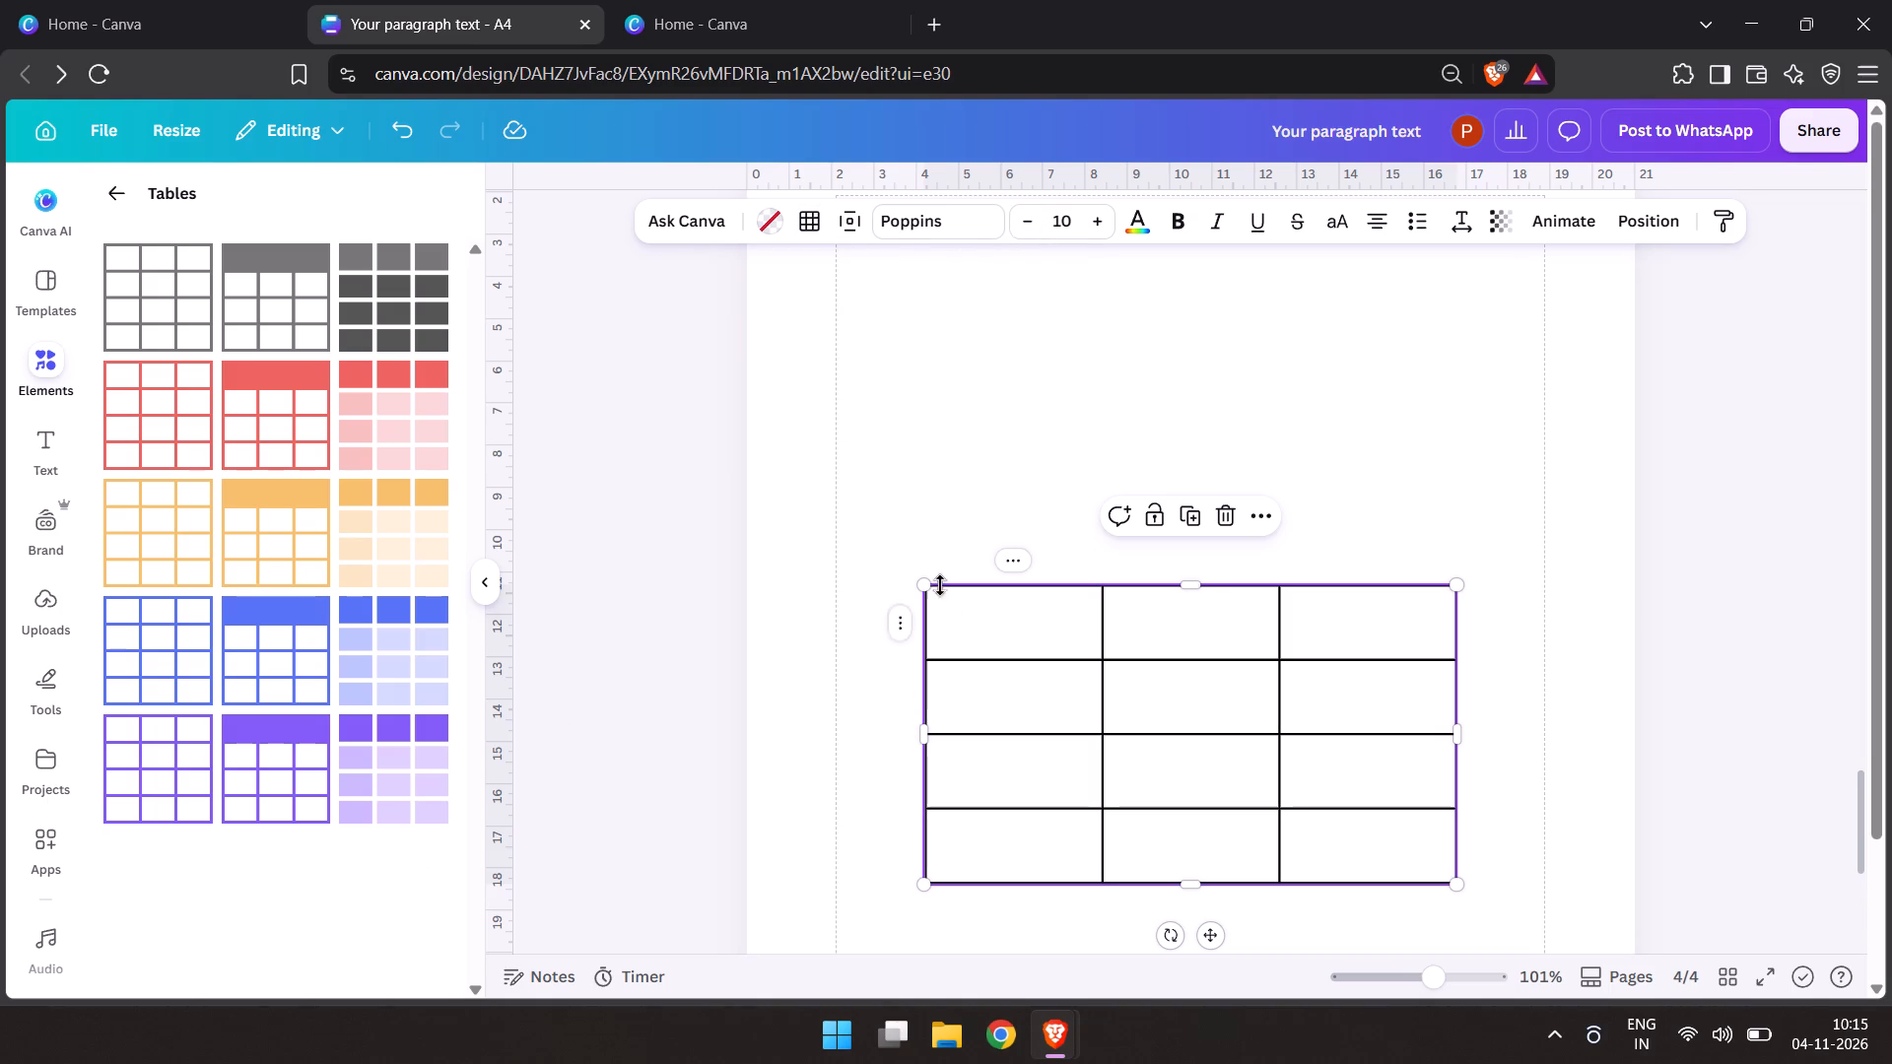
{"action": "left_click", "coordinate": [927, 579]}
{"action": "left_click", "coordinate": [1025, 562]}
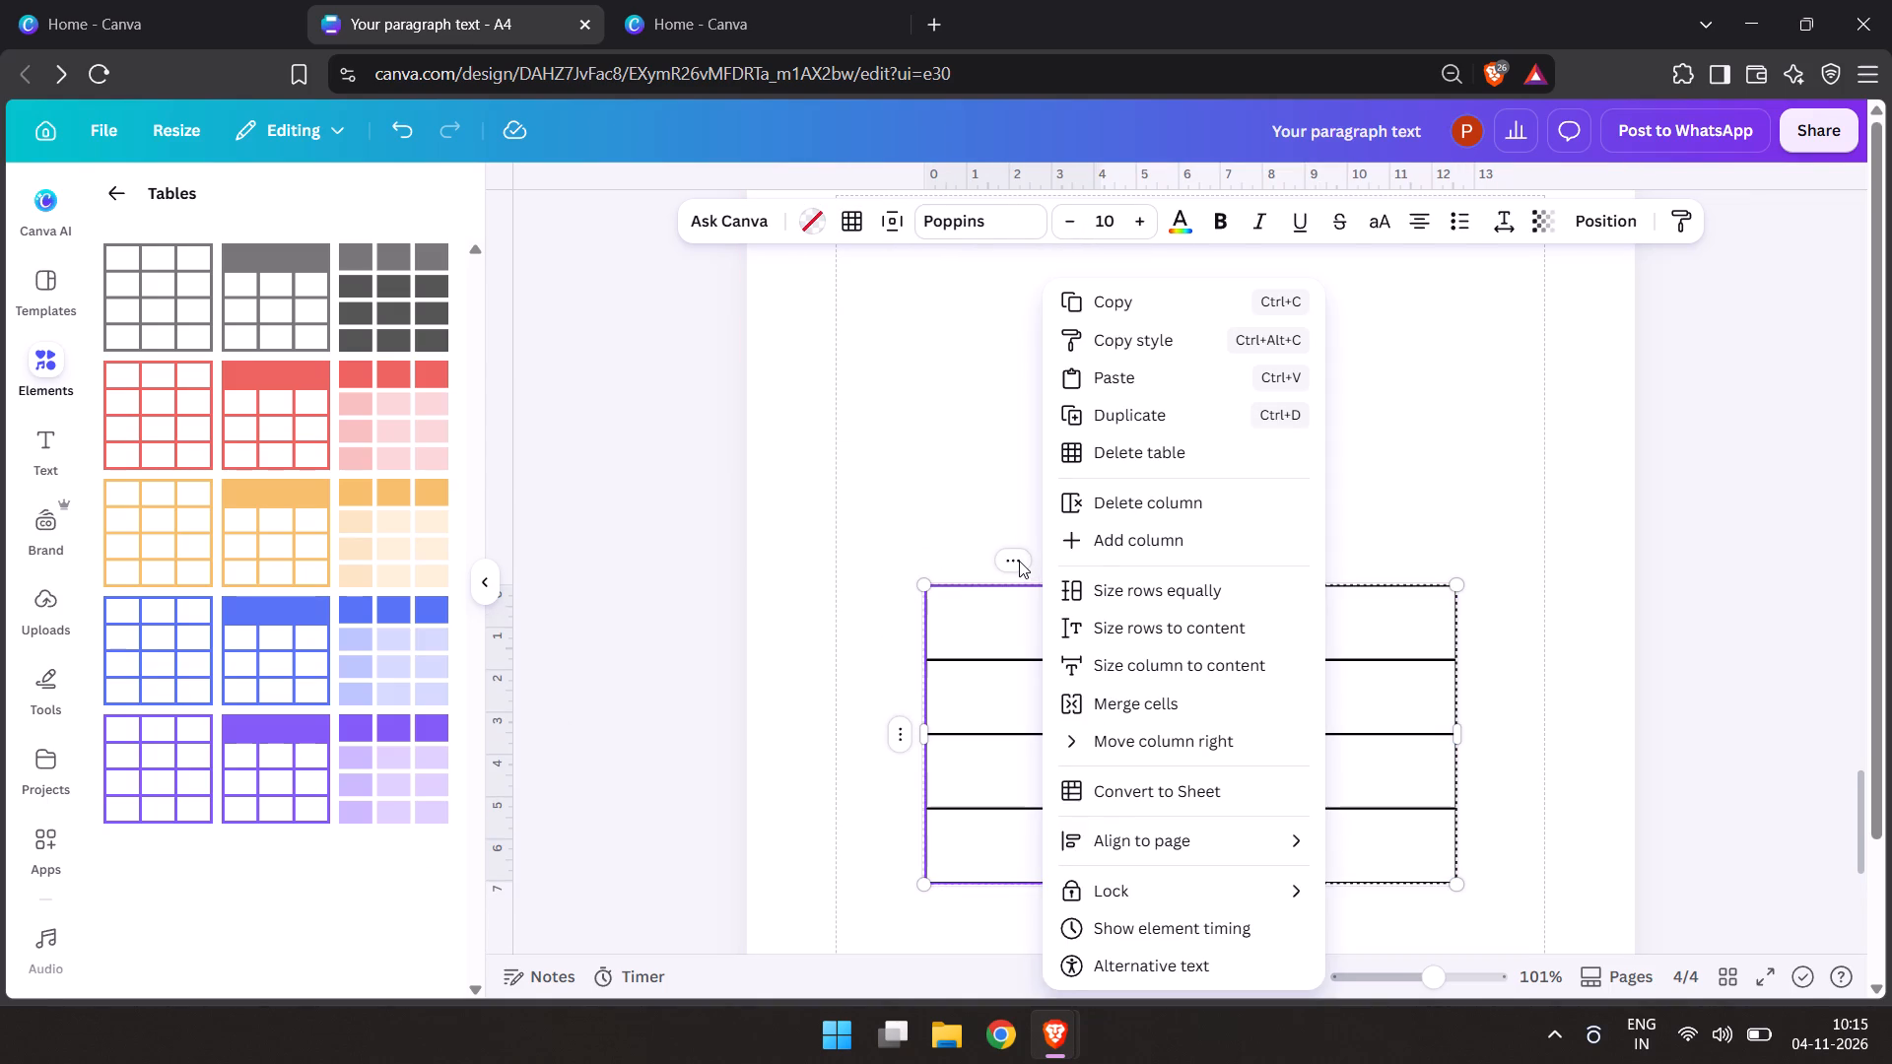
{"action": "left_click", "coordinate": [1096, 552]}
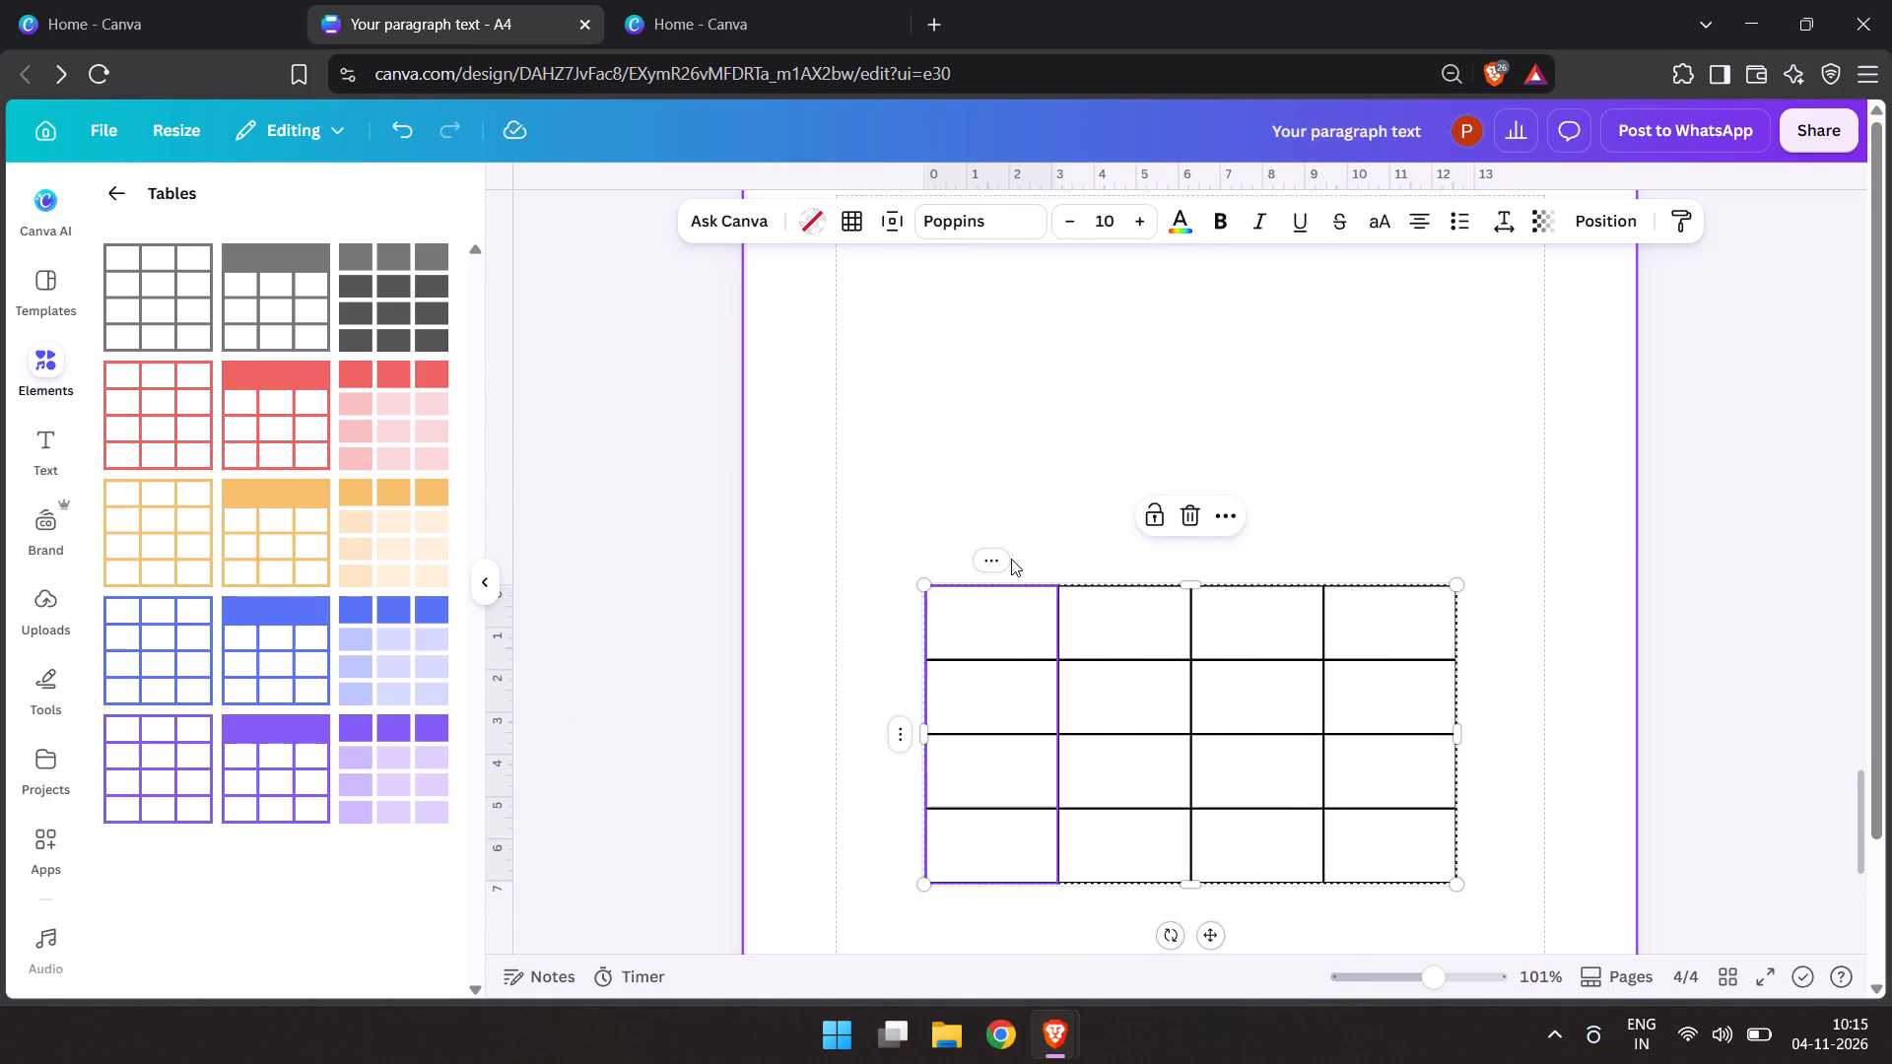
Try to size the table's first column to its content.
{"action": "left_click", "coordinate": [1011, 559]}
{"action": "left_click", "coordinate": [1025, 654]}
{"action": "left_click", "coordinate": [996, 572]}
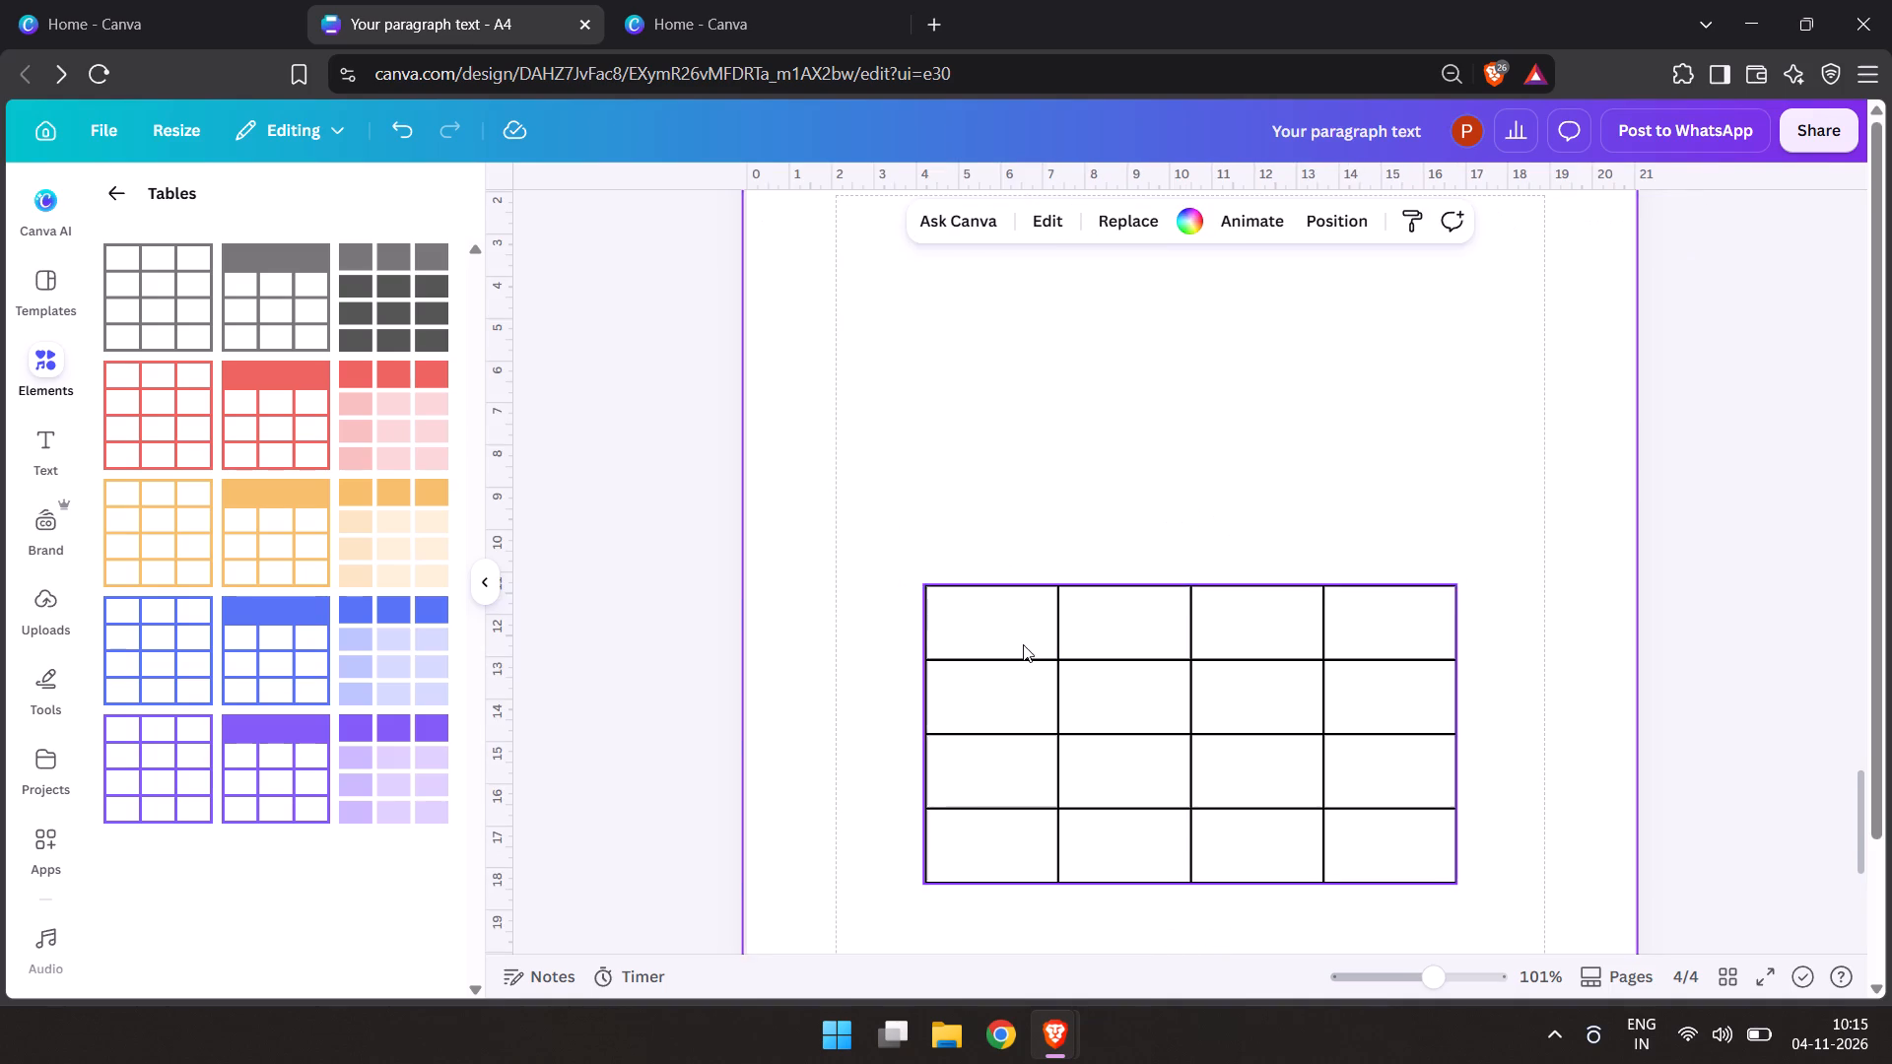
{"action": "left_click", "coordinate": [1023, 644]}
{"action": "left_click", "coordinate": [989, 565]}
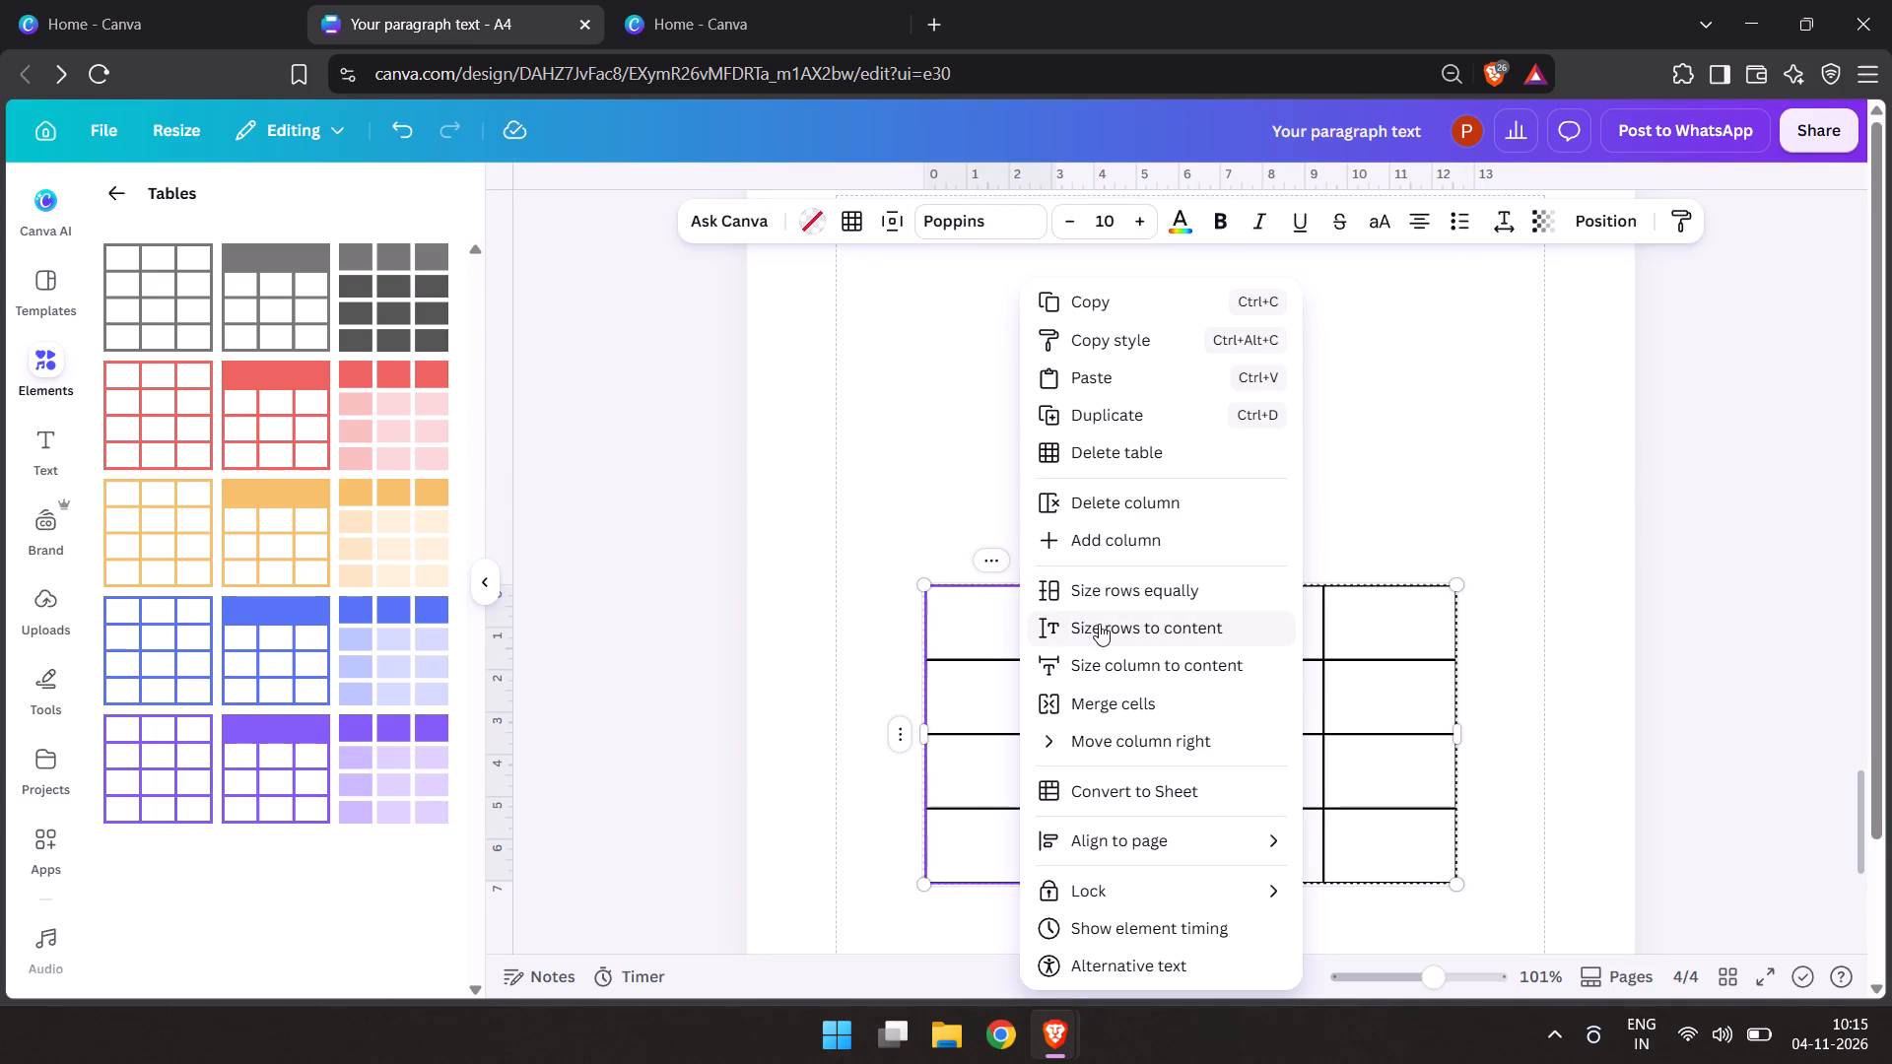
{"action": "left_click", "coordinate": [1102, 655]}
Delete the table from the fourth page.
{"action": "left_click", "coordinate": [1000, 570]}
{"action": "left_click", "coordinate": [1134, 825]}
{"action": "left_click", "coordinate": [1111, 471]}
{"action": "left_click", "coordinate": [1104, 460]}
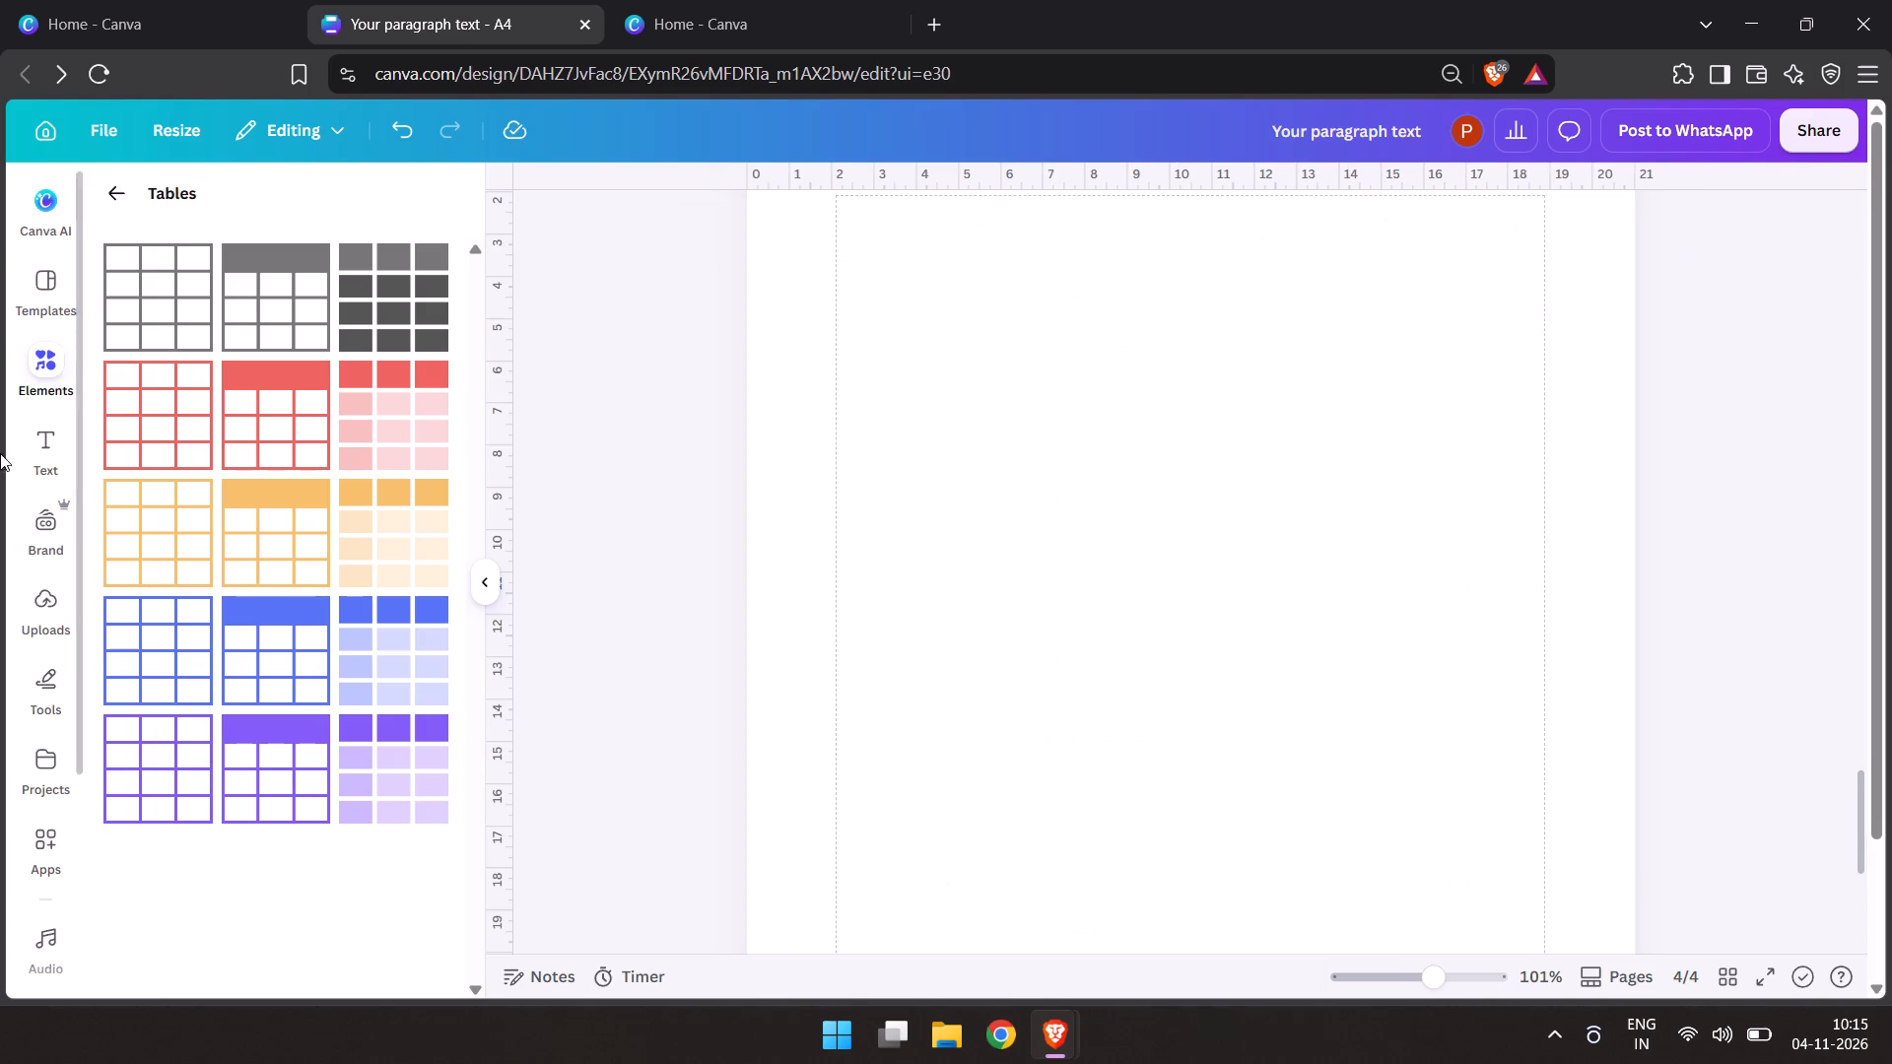
Look through the Sheets and Charts categories of the elements library for a usable grid.
{"action": "left_click", "coordinate": [129, 190]}
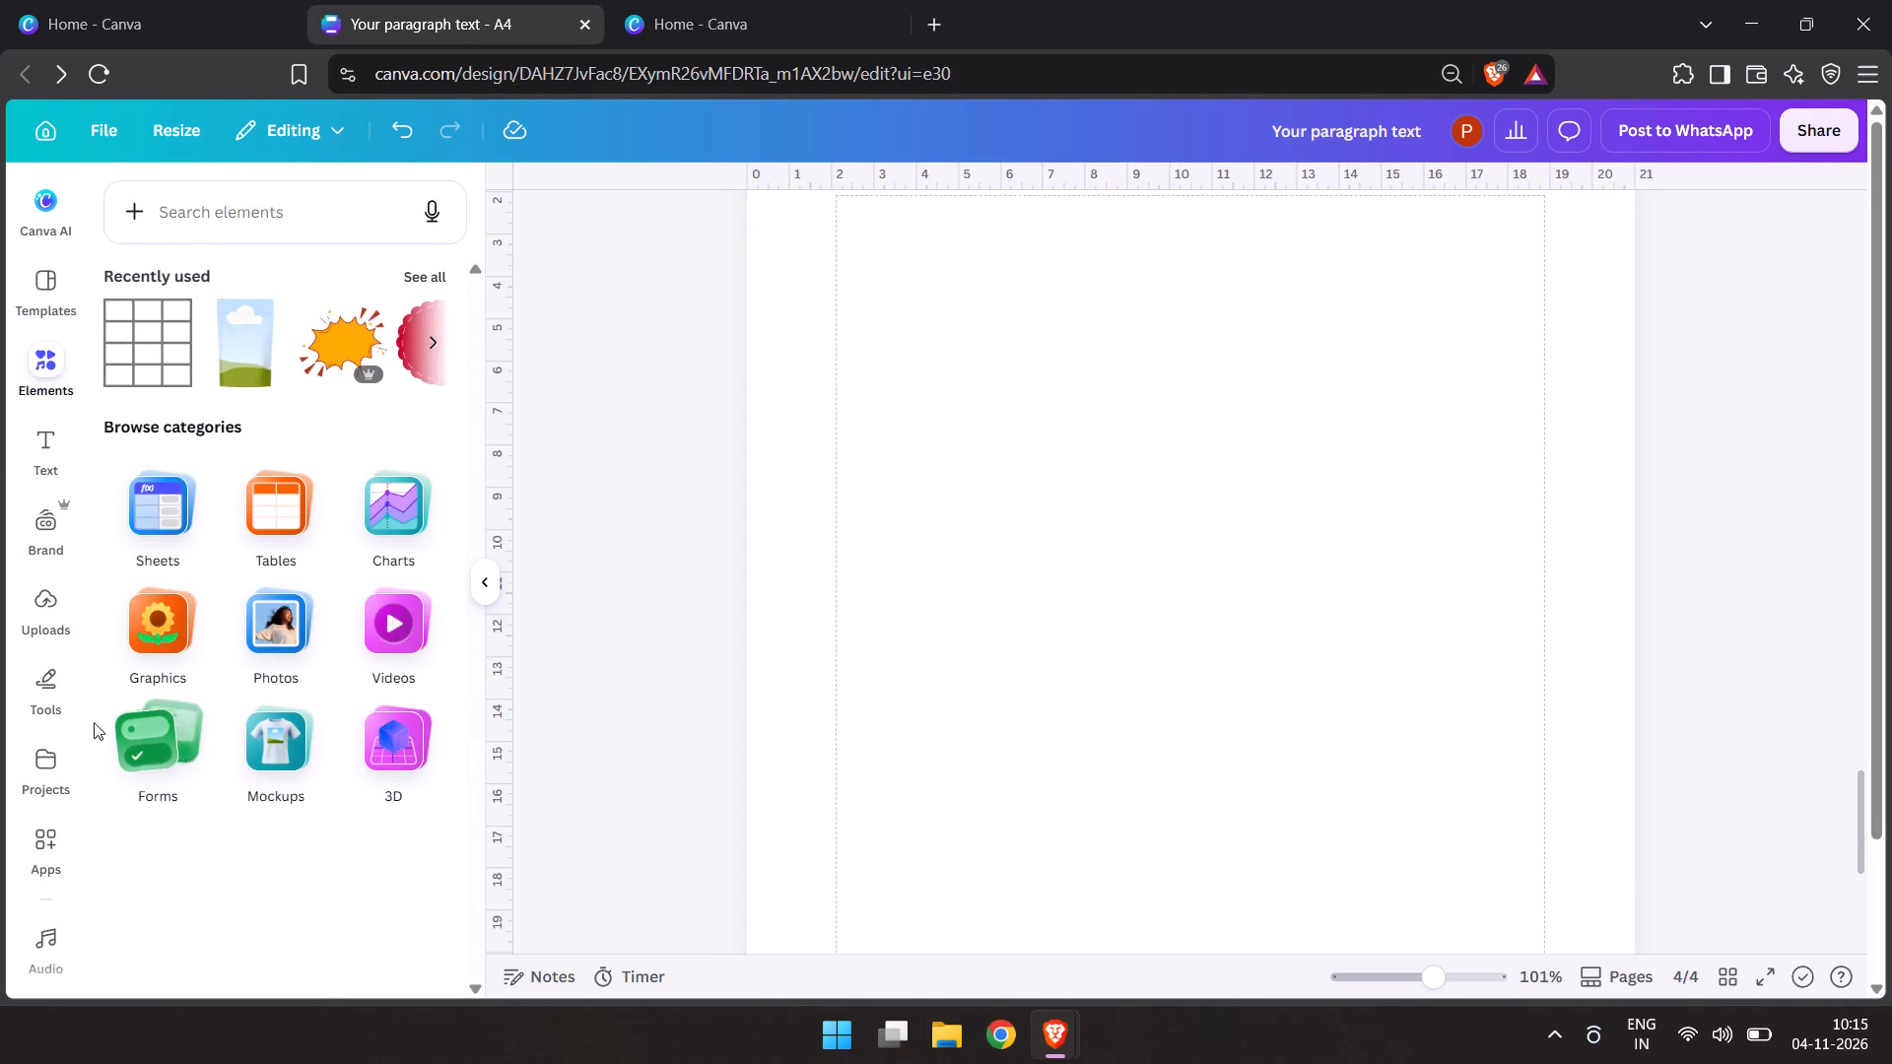
{"action": "left_click", "coordinate": [159, 495]}
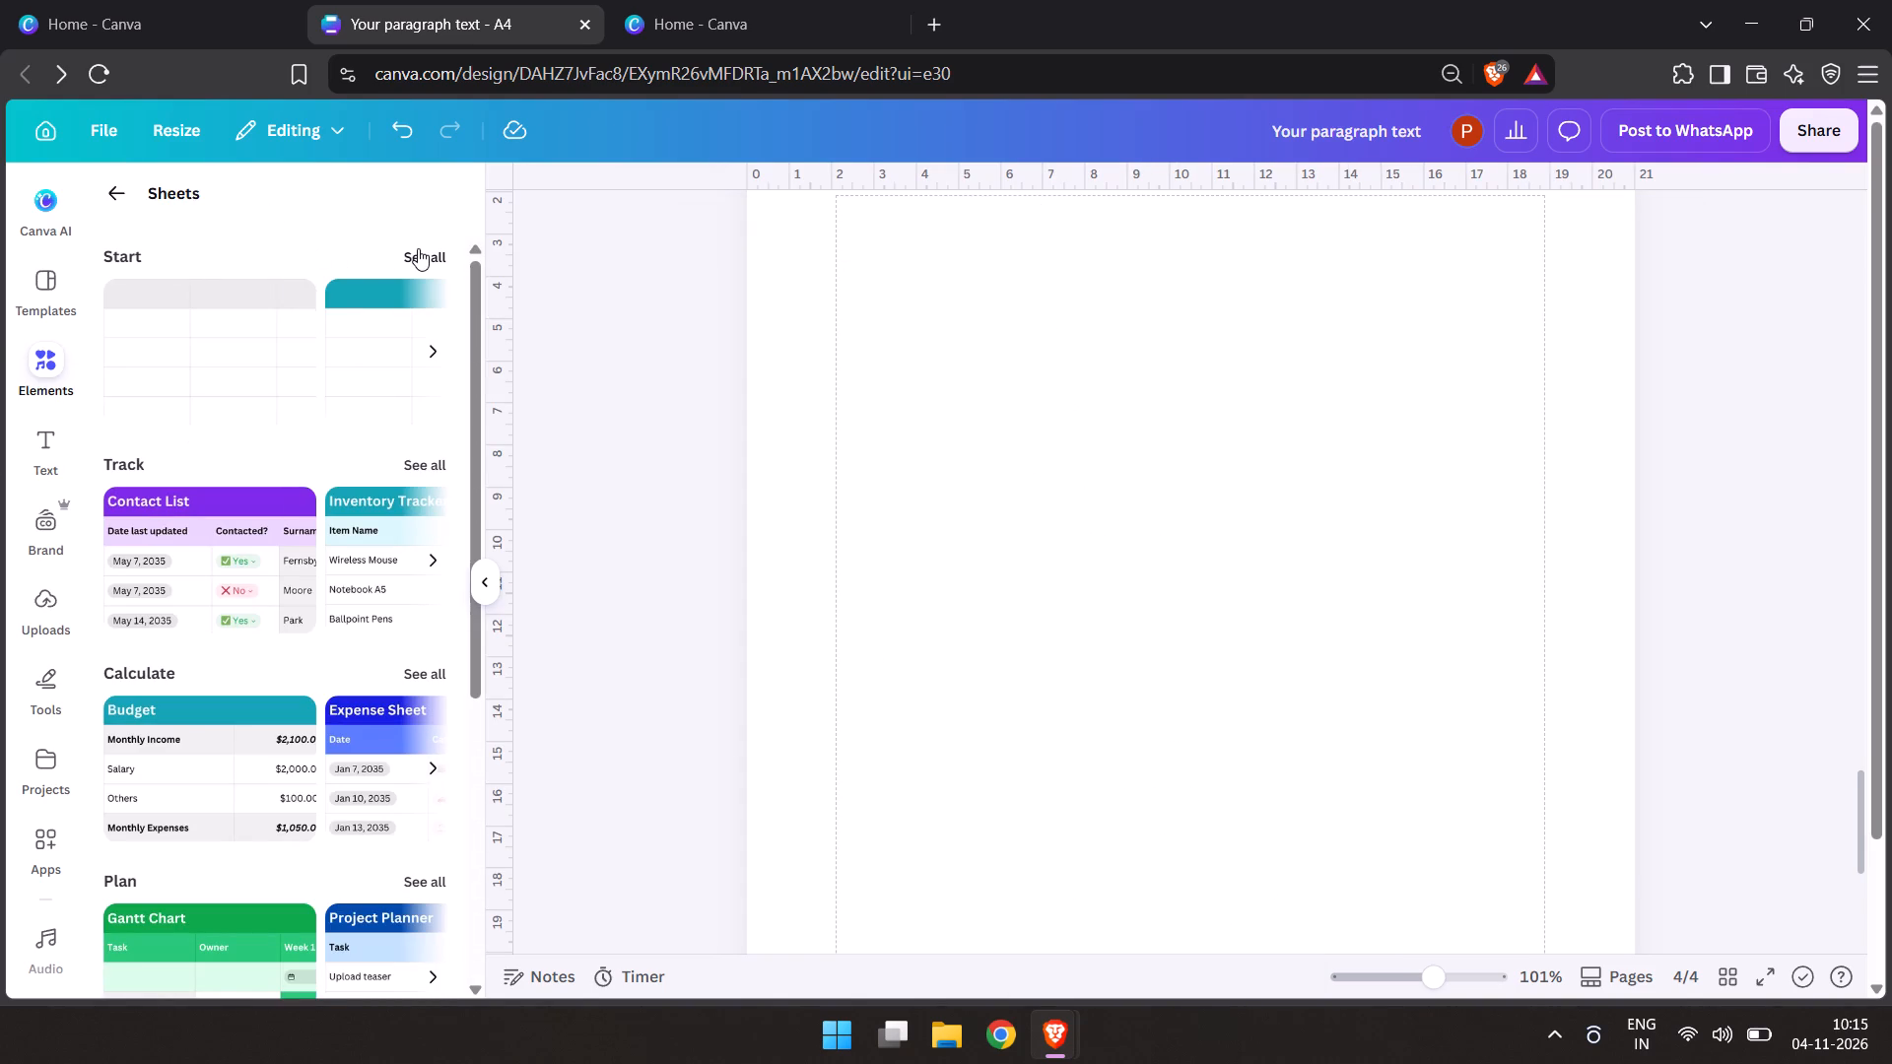
{"action": "left_click", "coordinate": [97, 191]}
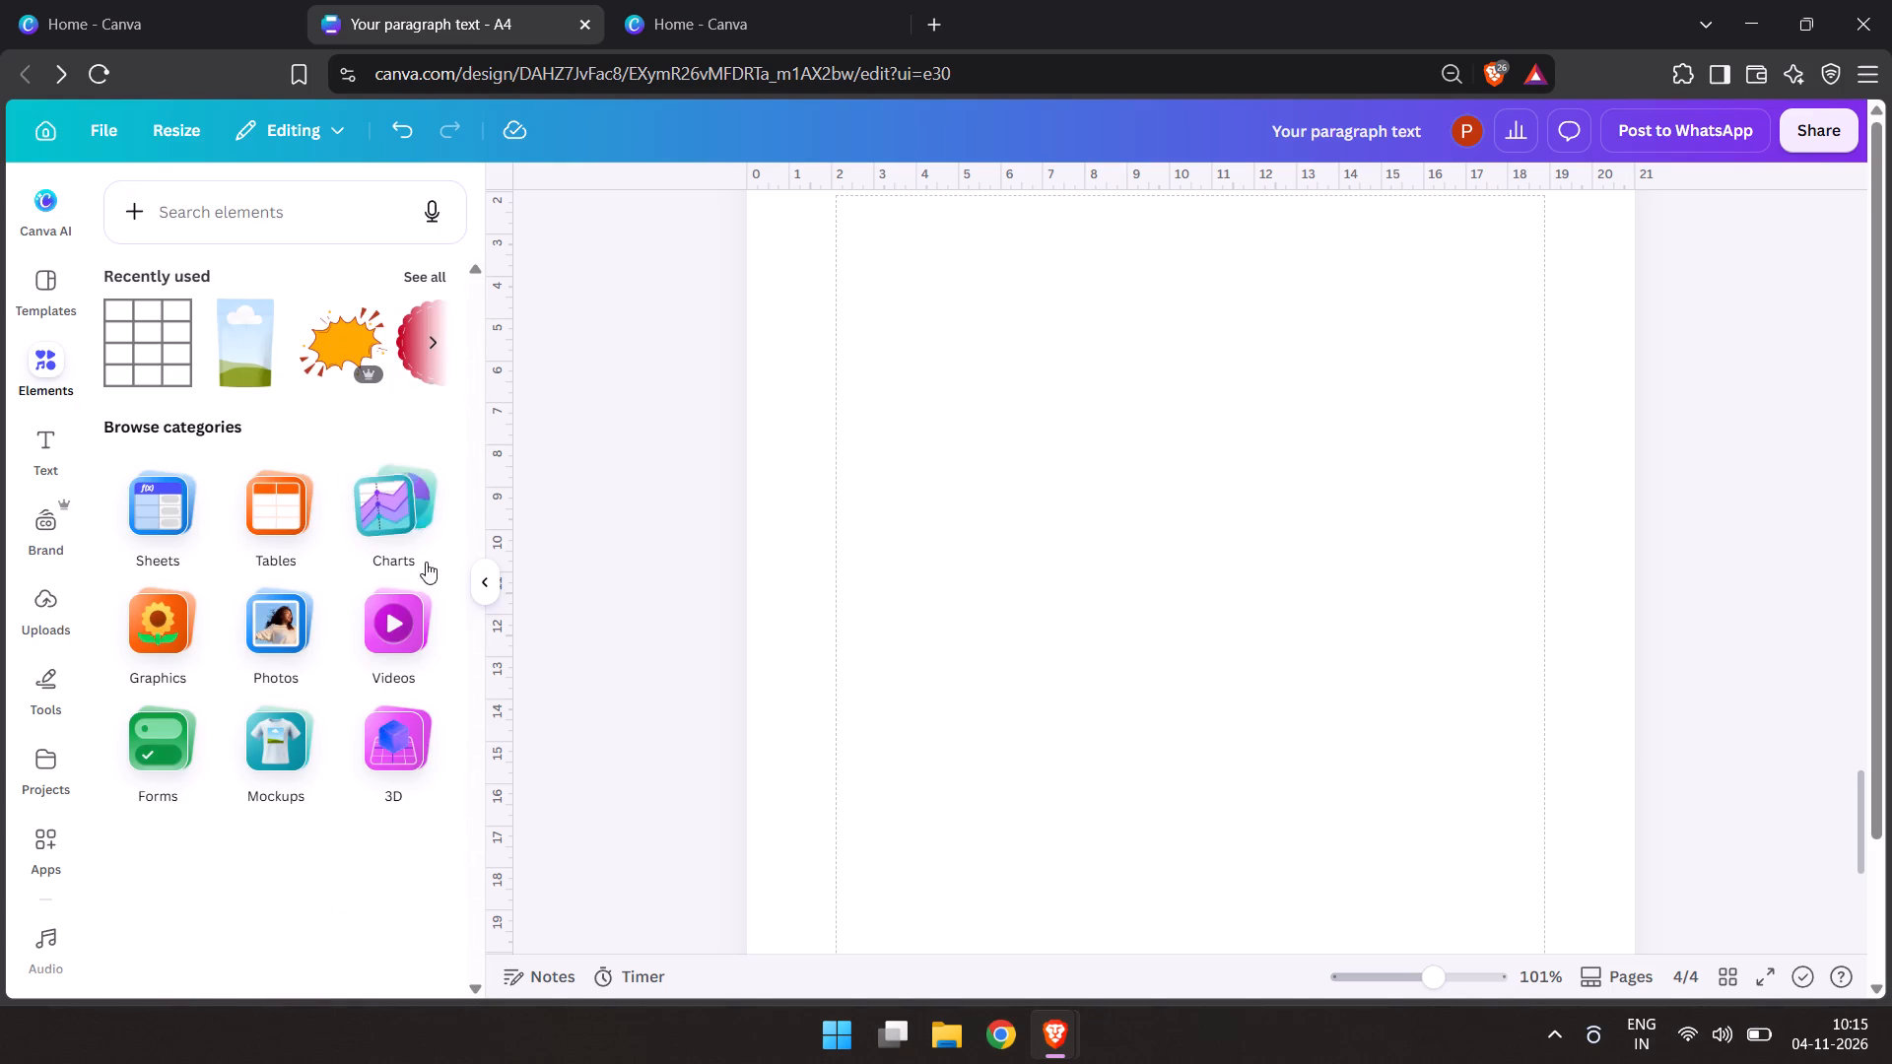
{"action": "left_click", "coordinate": [391, 498]}
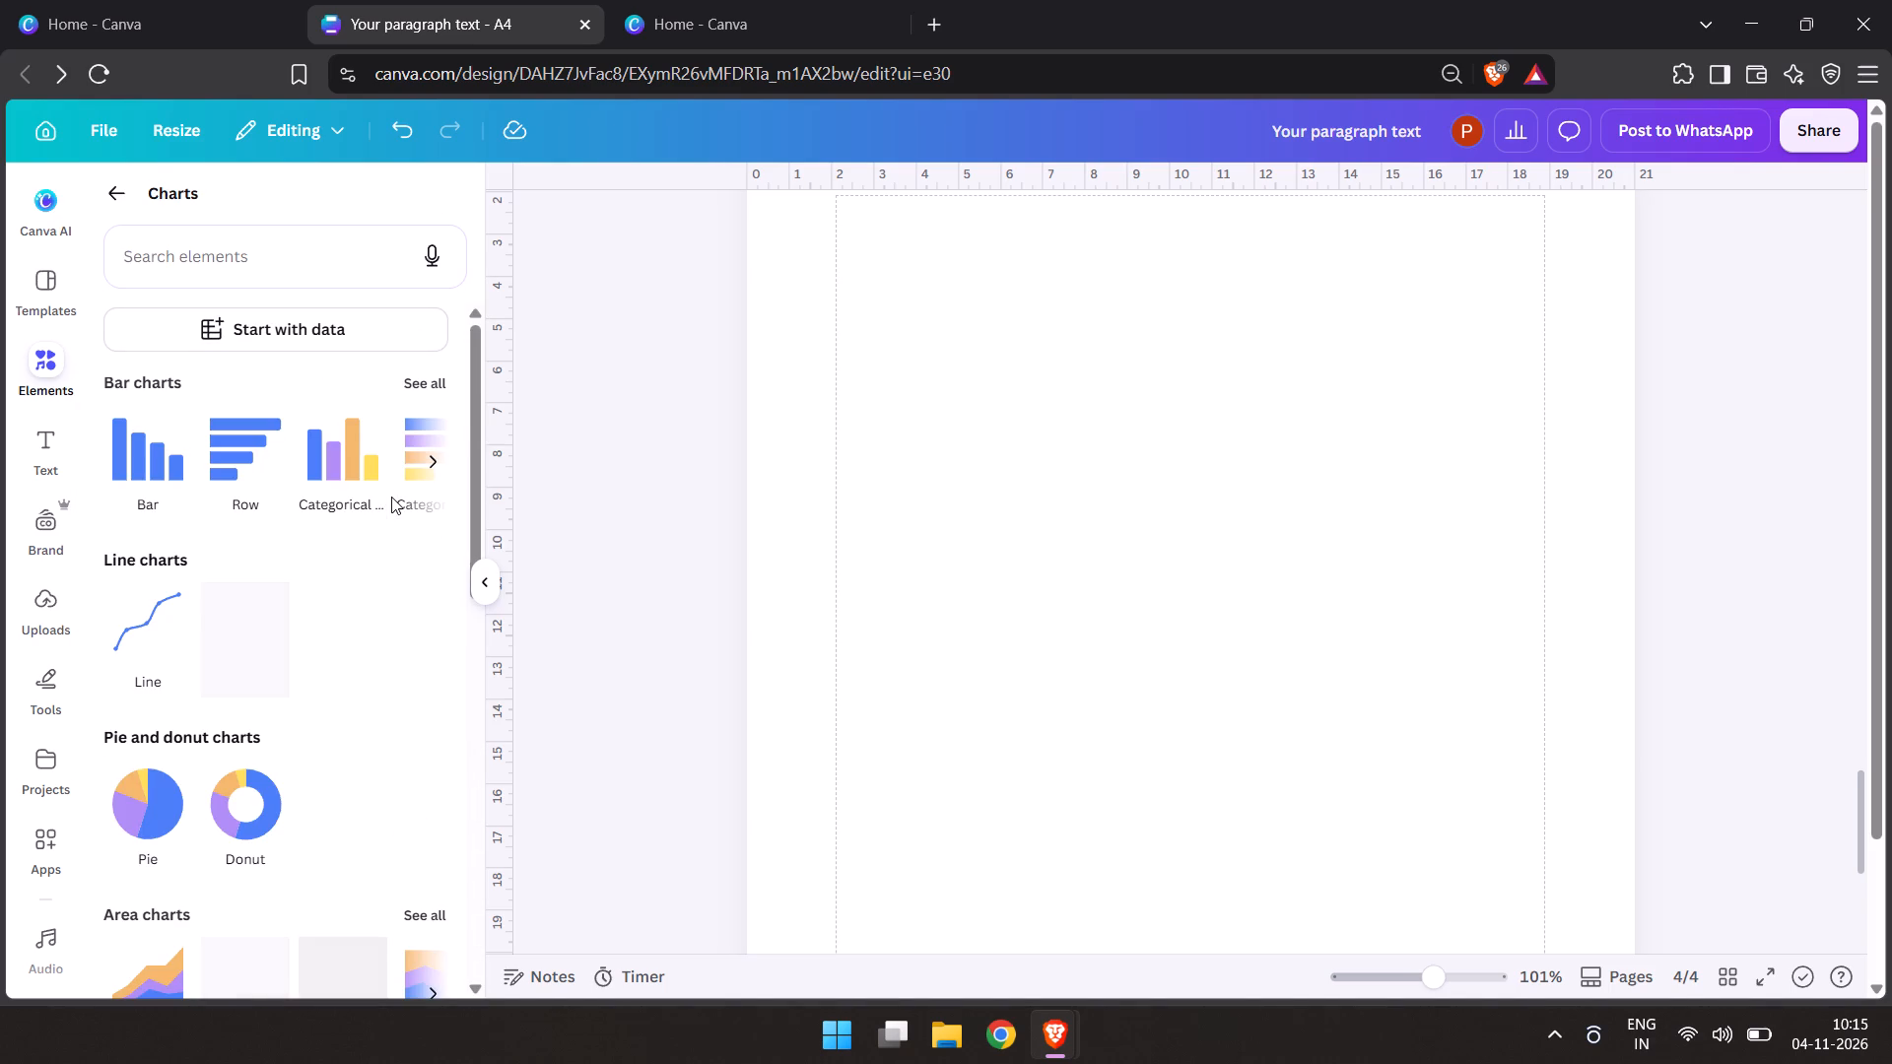
{"action": "scroll", "coordinate": [386, 691], "scroll_direction": "down", "scroll_amount": 4}
{"action": "scroll", "coordinate": [386, 691], "scroll_direction": "up", "scroll_amount": 1}
{"action": "scroll", "coordinate": [386, 691], "scroll_direction": "down", "scroll_amount": 1}
{"action": "scroll", "coordinate": [386, 691], "scroll_direction": "up", "scroll_amount": 1}
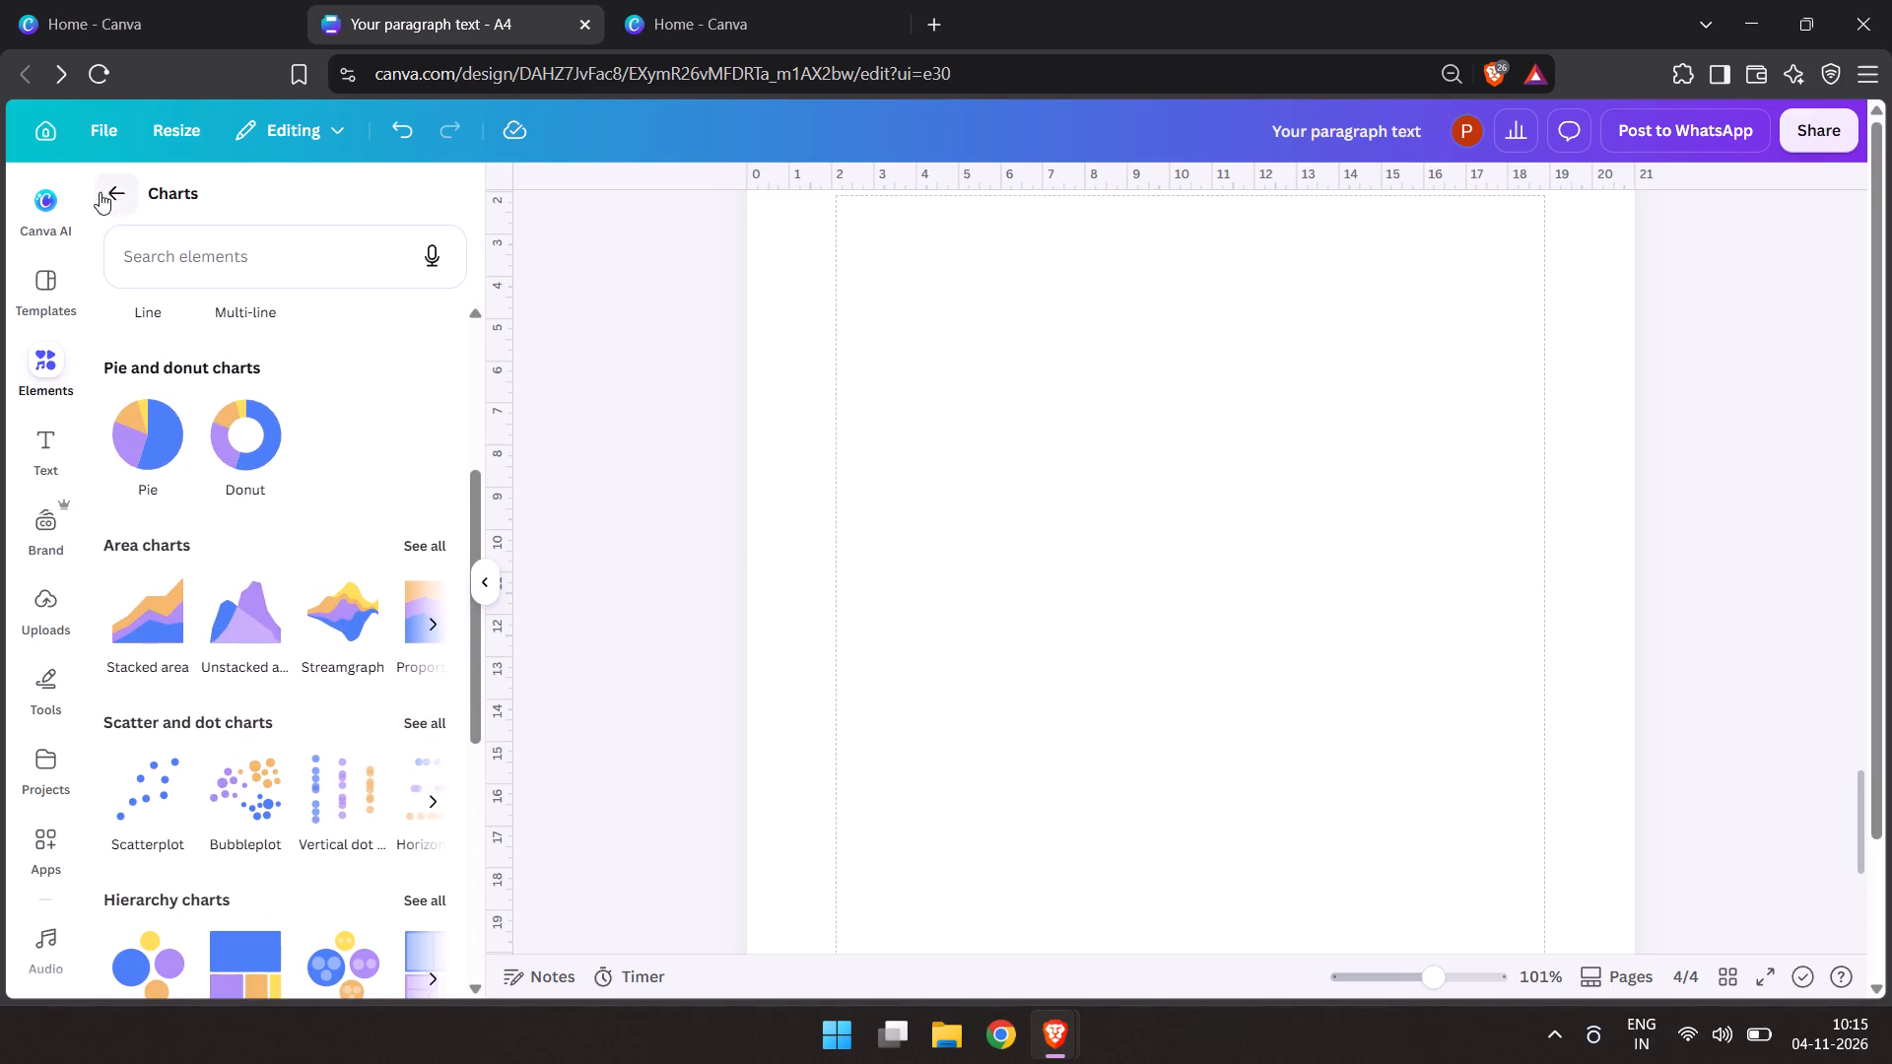
{"action": "left_click", "coordinate": [100, 192]}
{"action": "scroll", "coordinate": [259, 791], "scroll_direction": "down", "scroll_amount": 4}
{"action": "scroll", "coordinate": [30, 646], "scroll_direction": "up", "scroll_amount": 3}
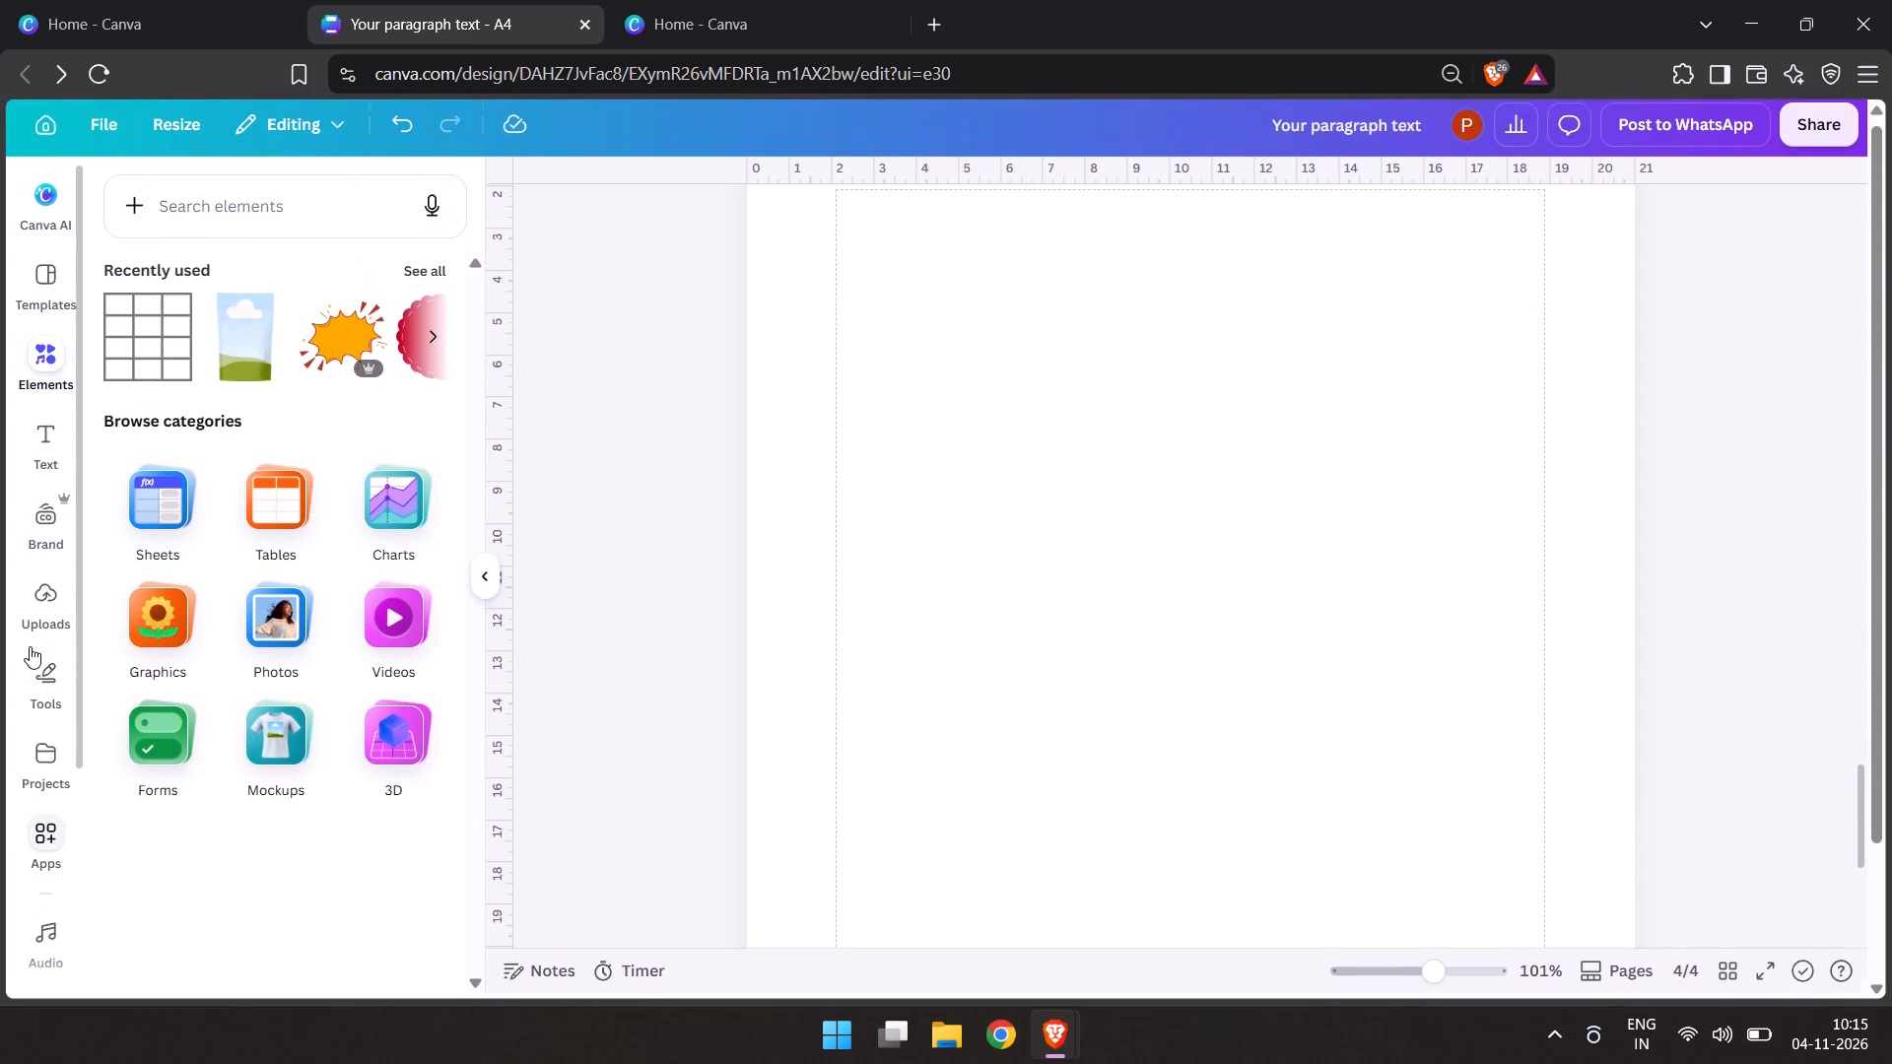
{"action": "scroll", "coordinate": [30, 646], "scroll_direction": "up", "scroll_amount": 3}
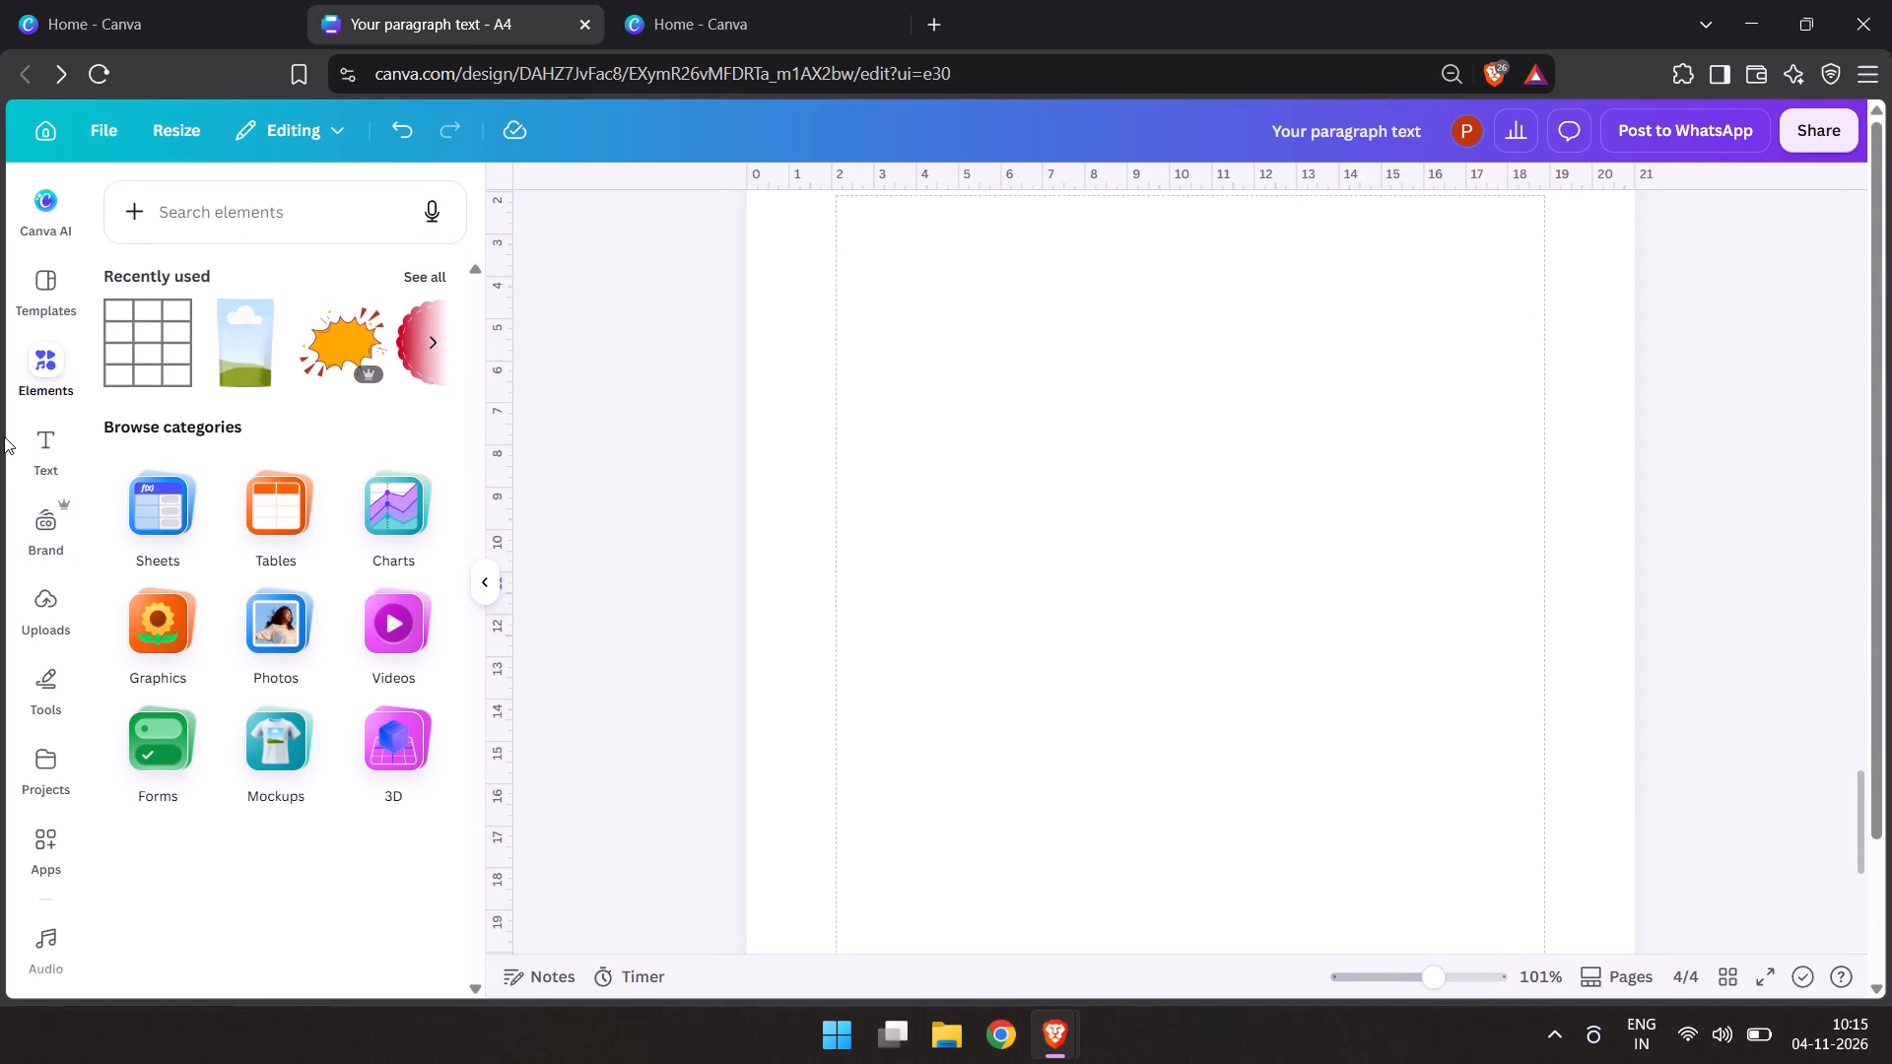
Search the elements library for "5 no sticker".
{"action": "left_click", "coordinate": [4, 436]}
{"action": "left_click", "coordinate": [42, 319]}
{"action": "left_click", "coordinate": [43, 382]}
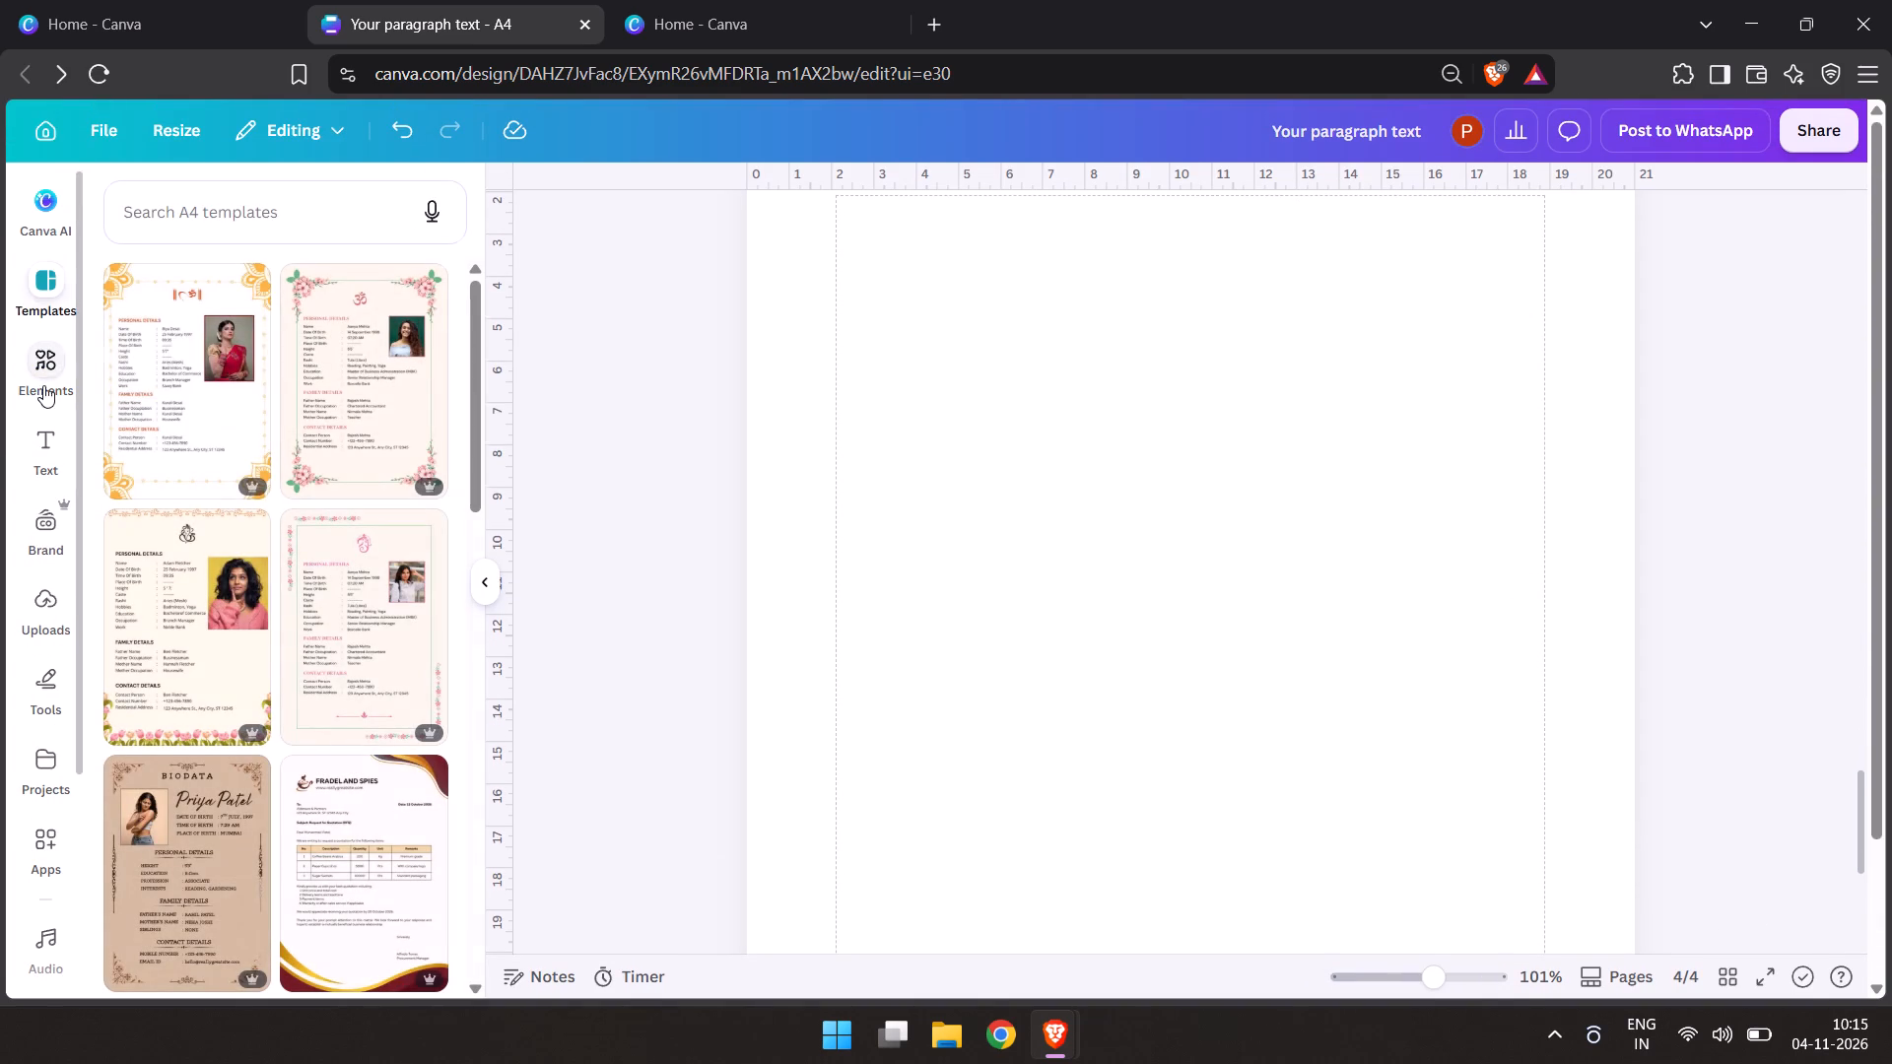
{"action": "left_click", "coordinate": [199, 210]}
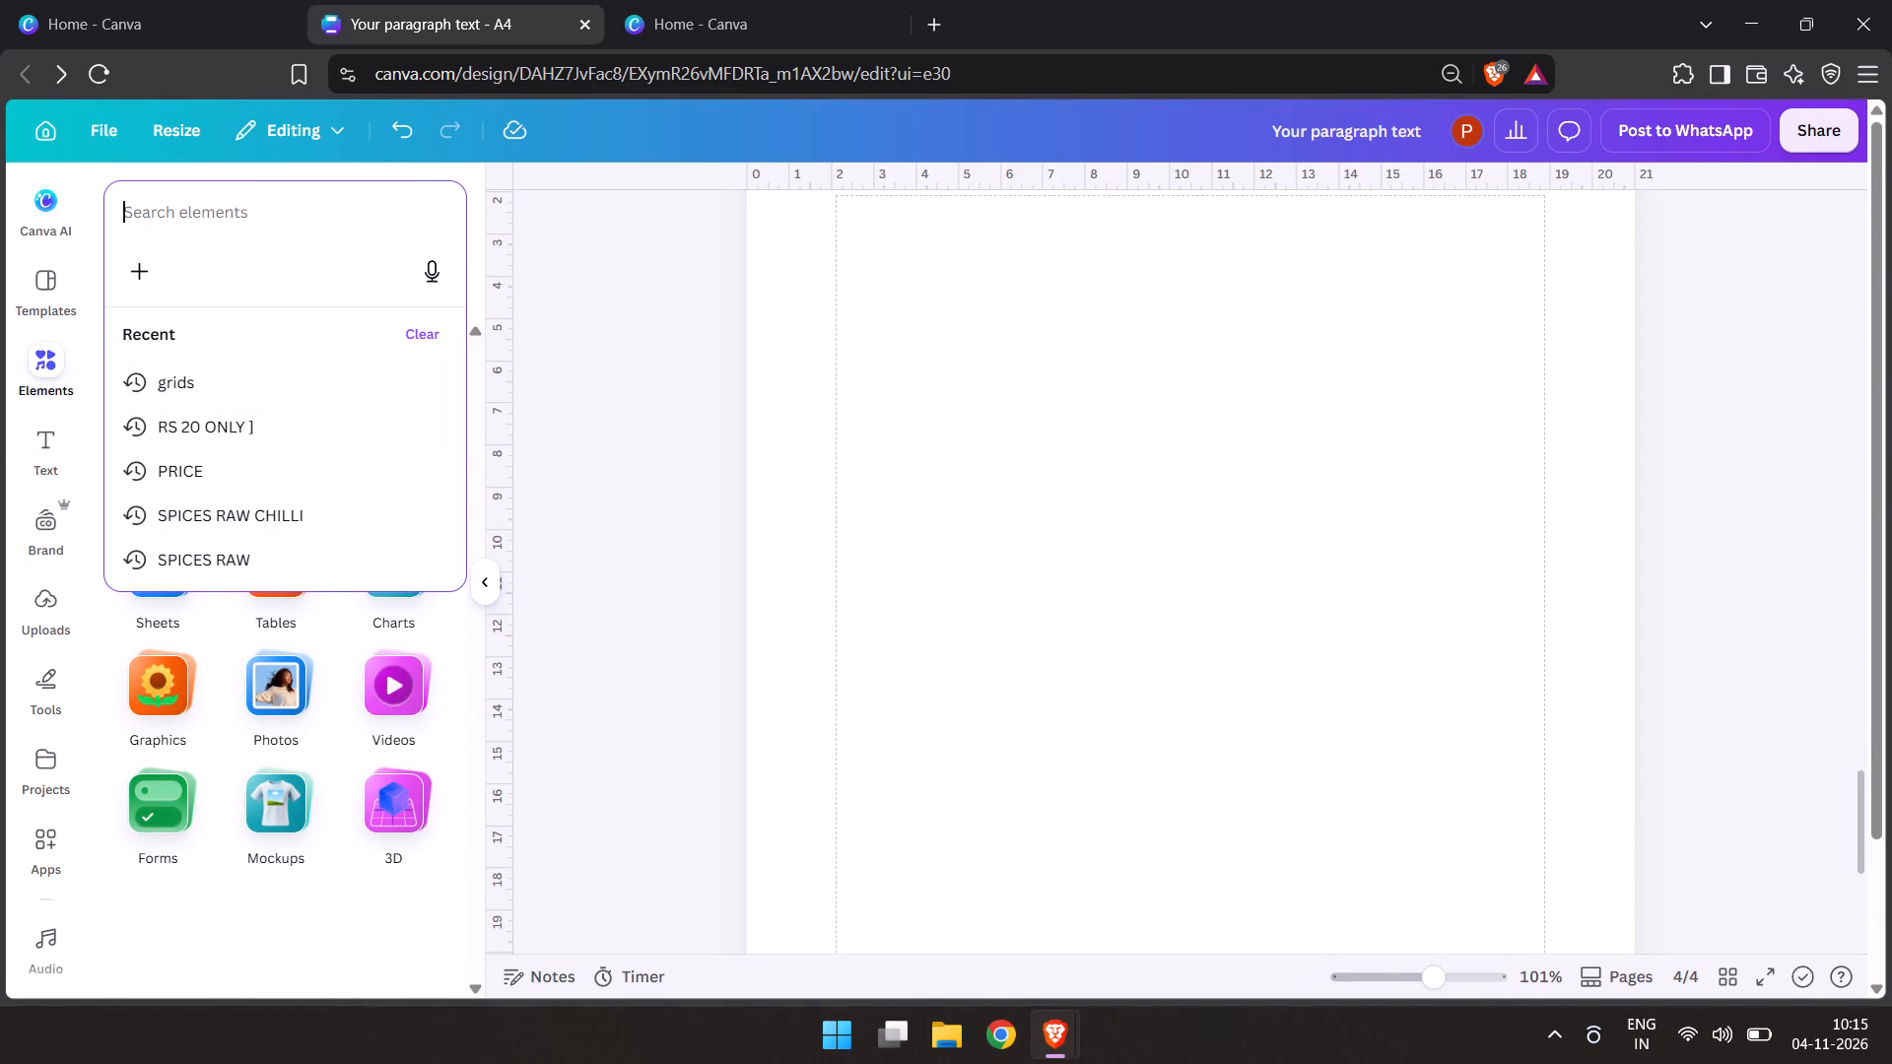
{"action": "type", "text": "5 no sticker"}
{"action": "key", "text": "space"}
{"action": "key", "text": "Return"}
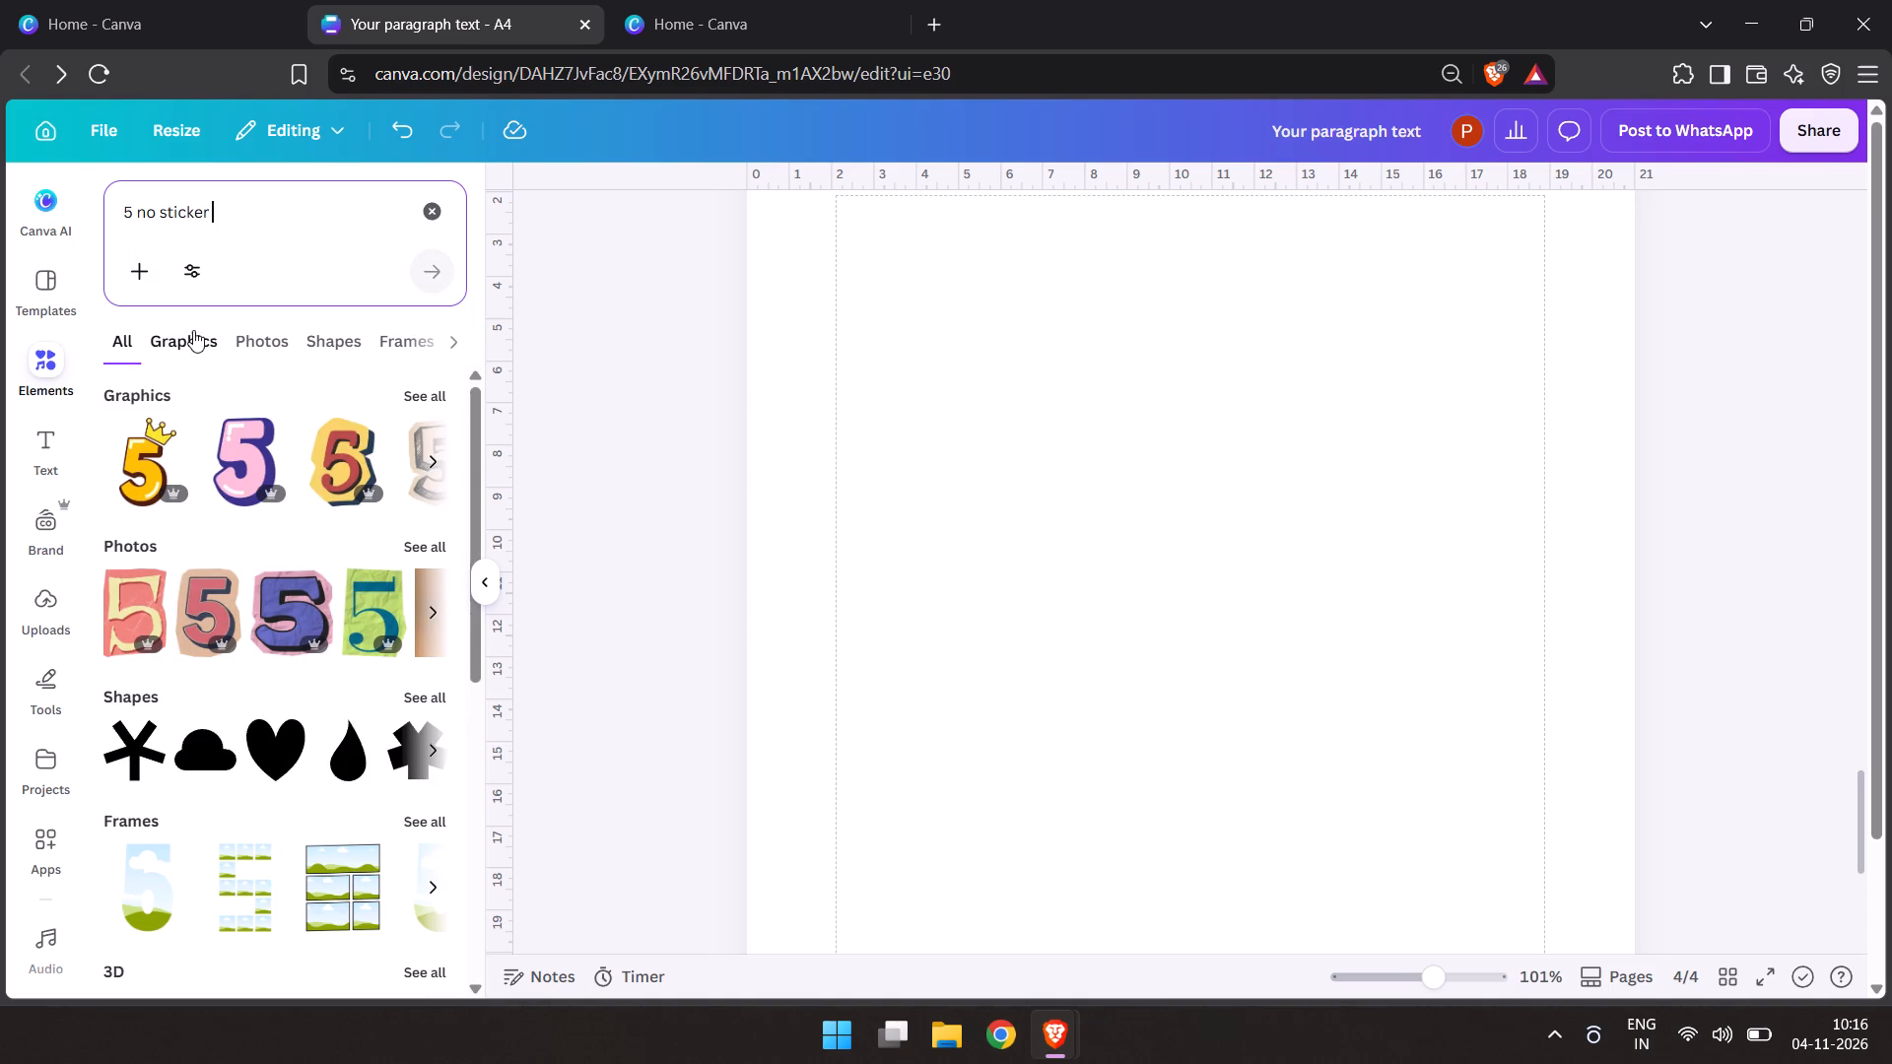
Examine the Graphics, Photos, Shapes and Frames results for "5 no sticker".
{"action": "left_click", "coordinate": [193, 330]}
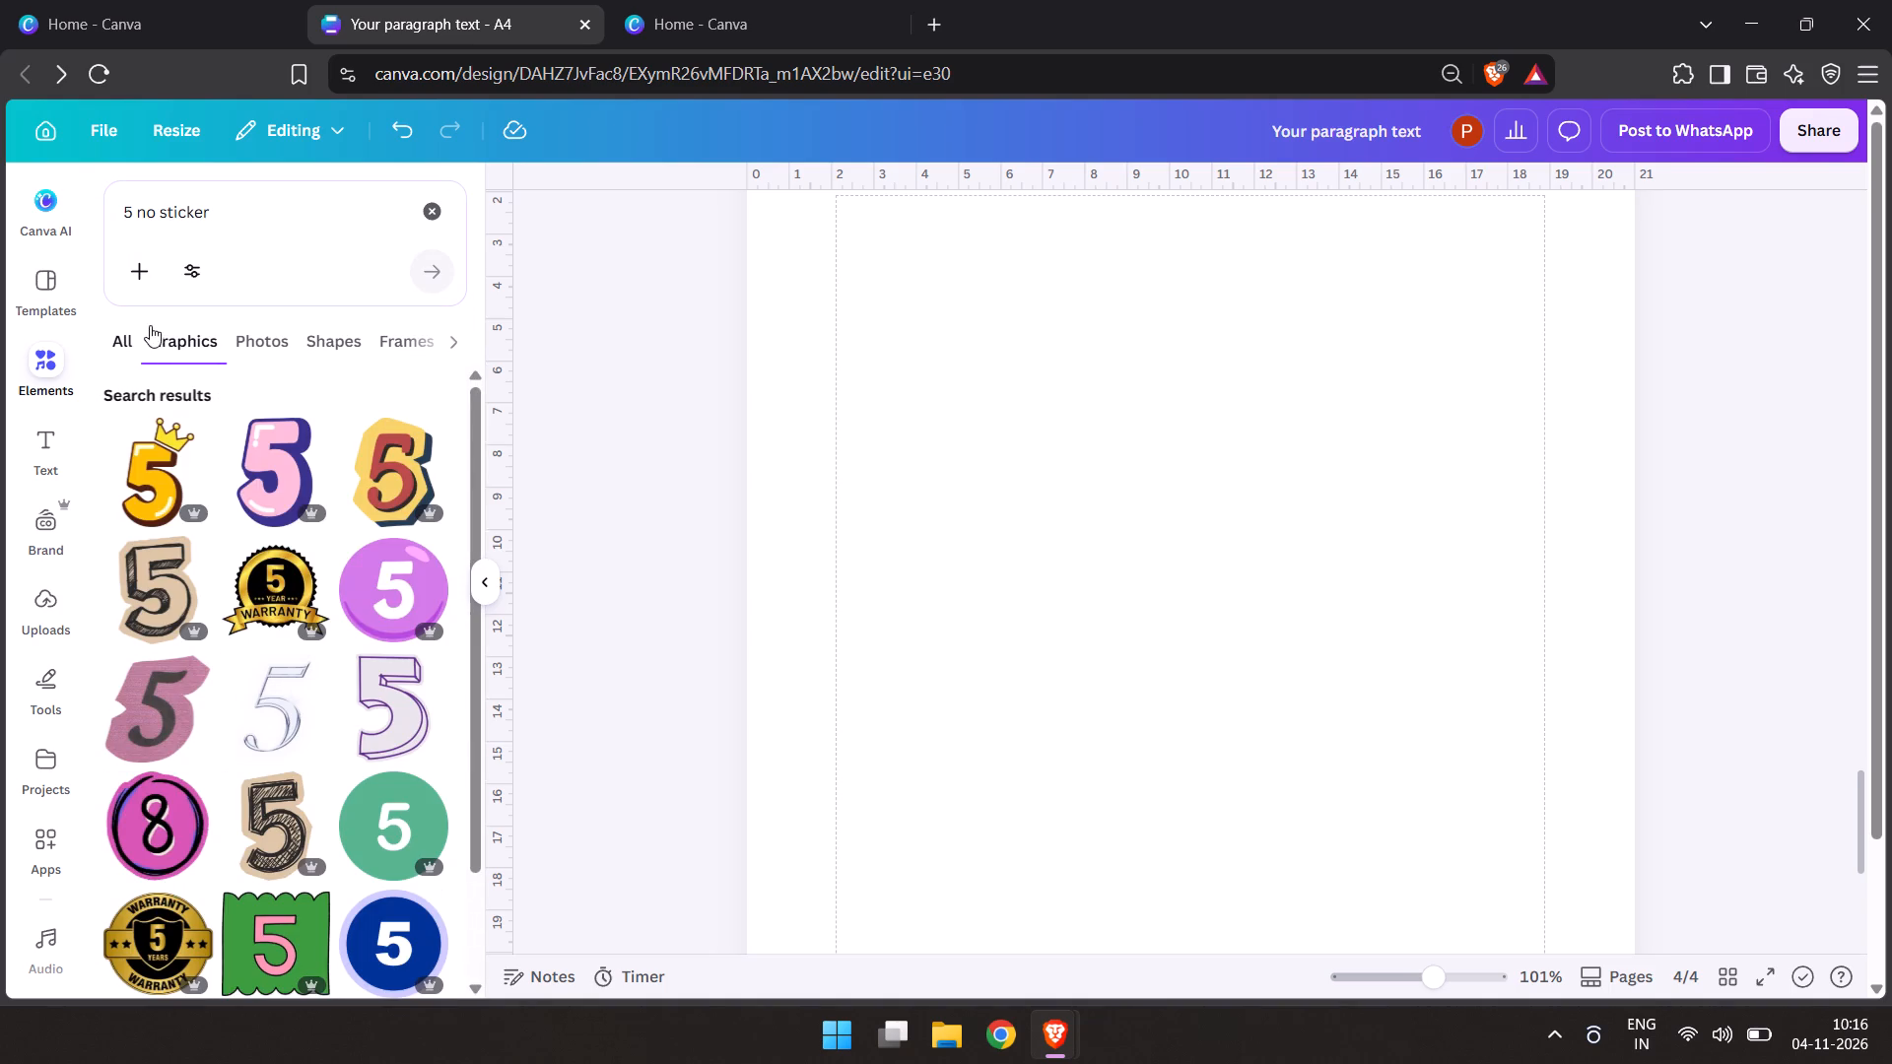
{"action": "left_click", "coordinate": [258, 327]}
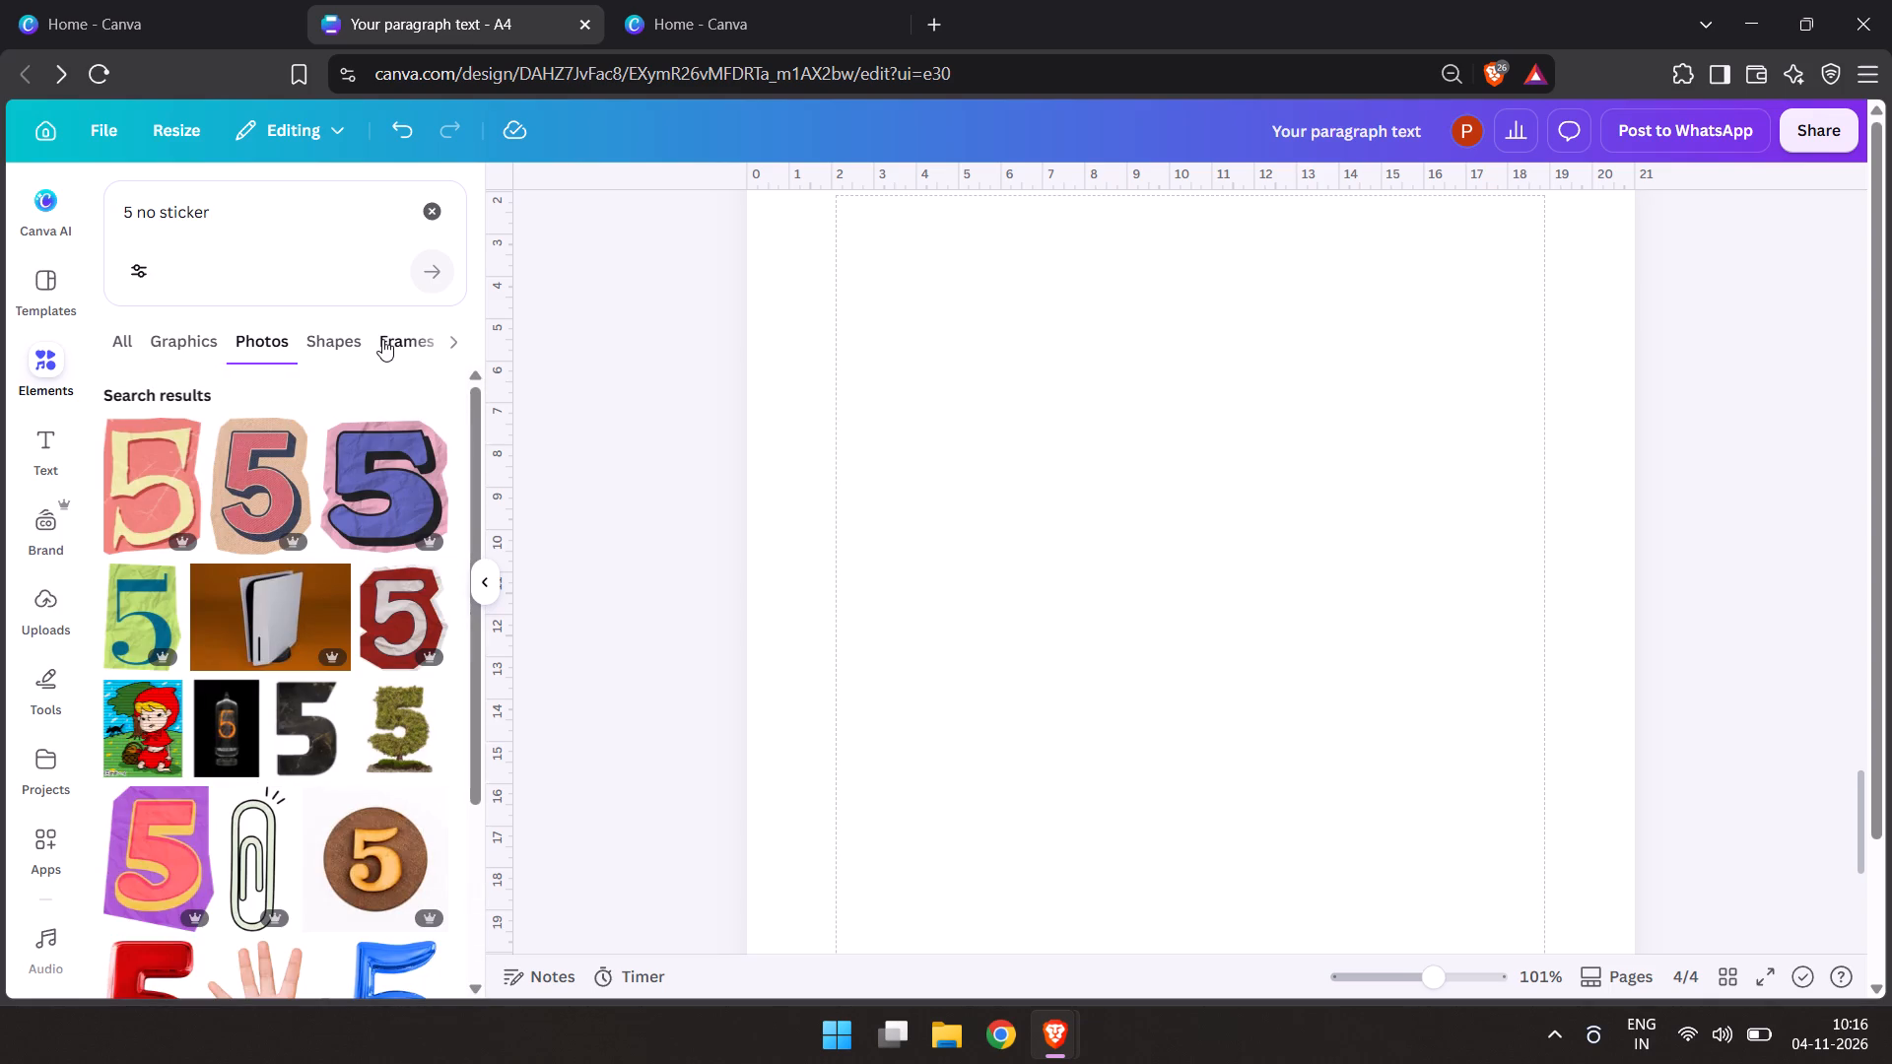
{"action": "left_click", "coordinate": [358, 342]}
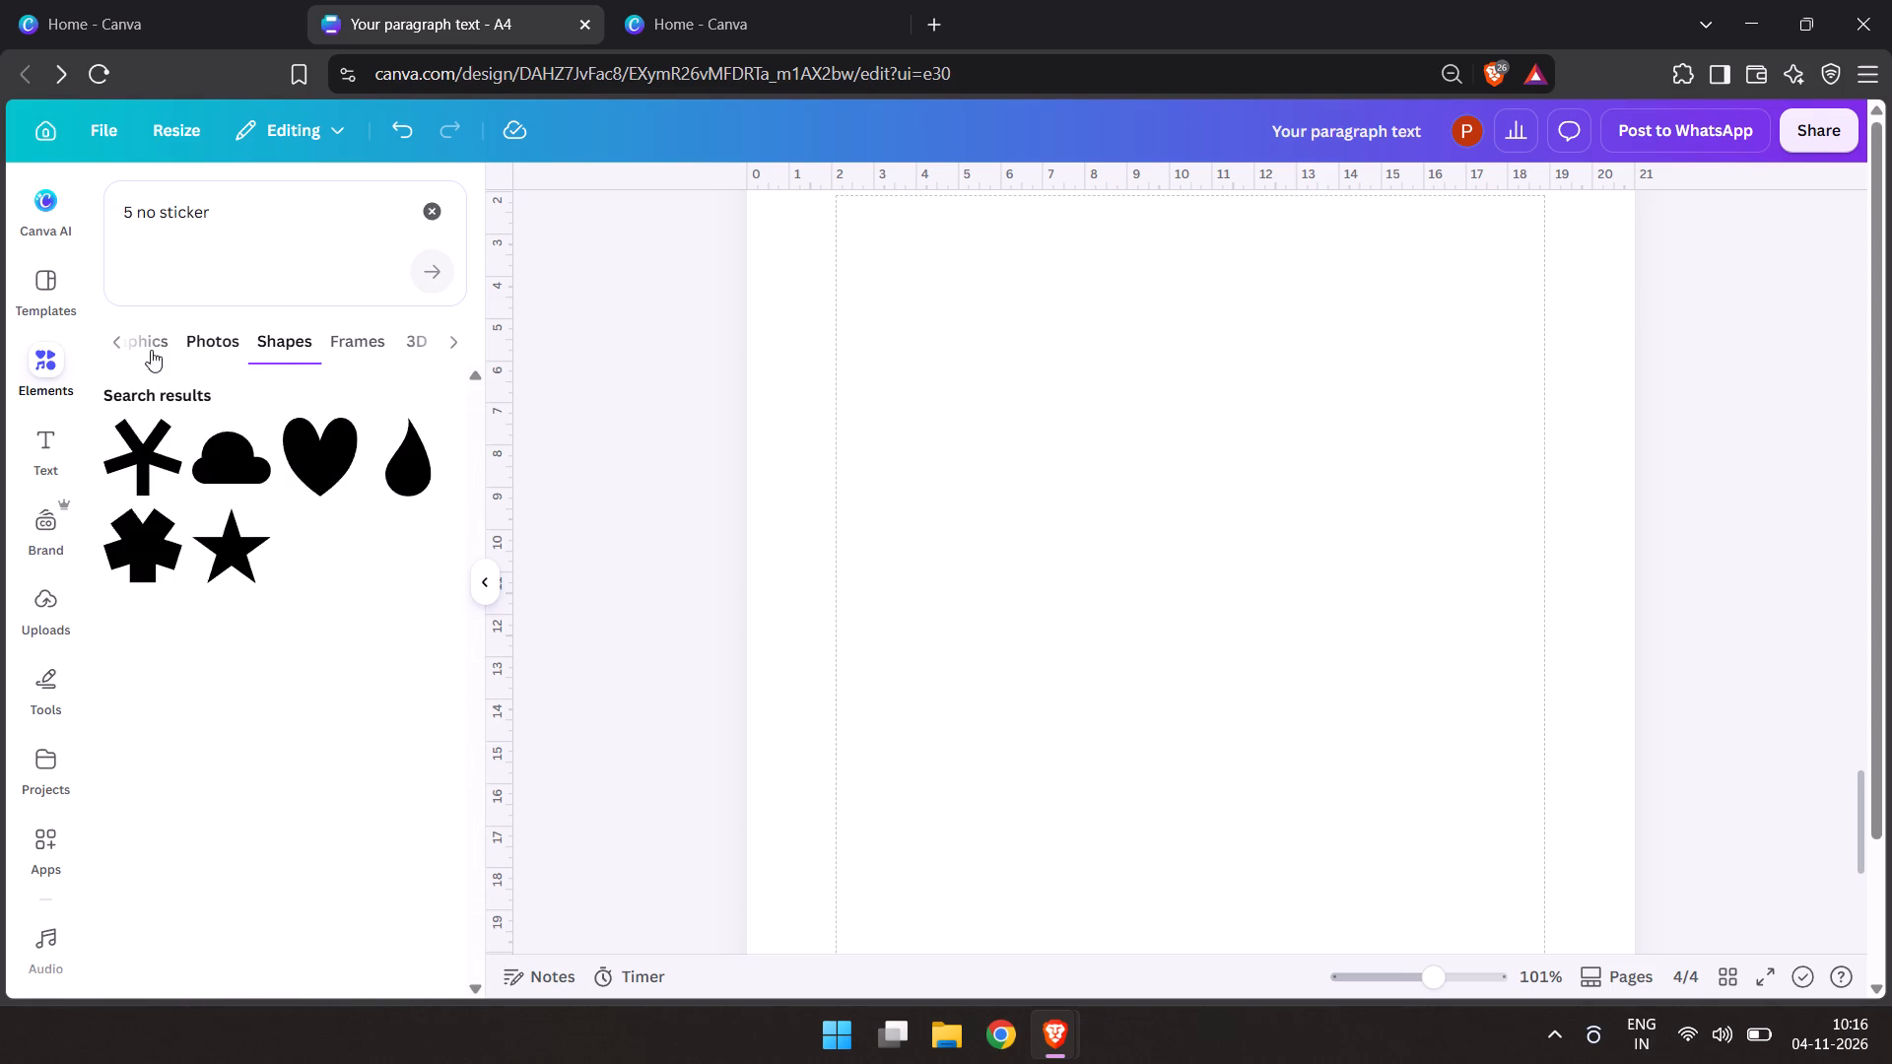
{"action": "left_click", "coordinate": [335, 336]}
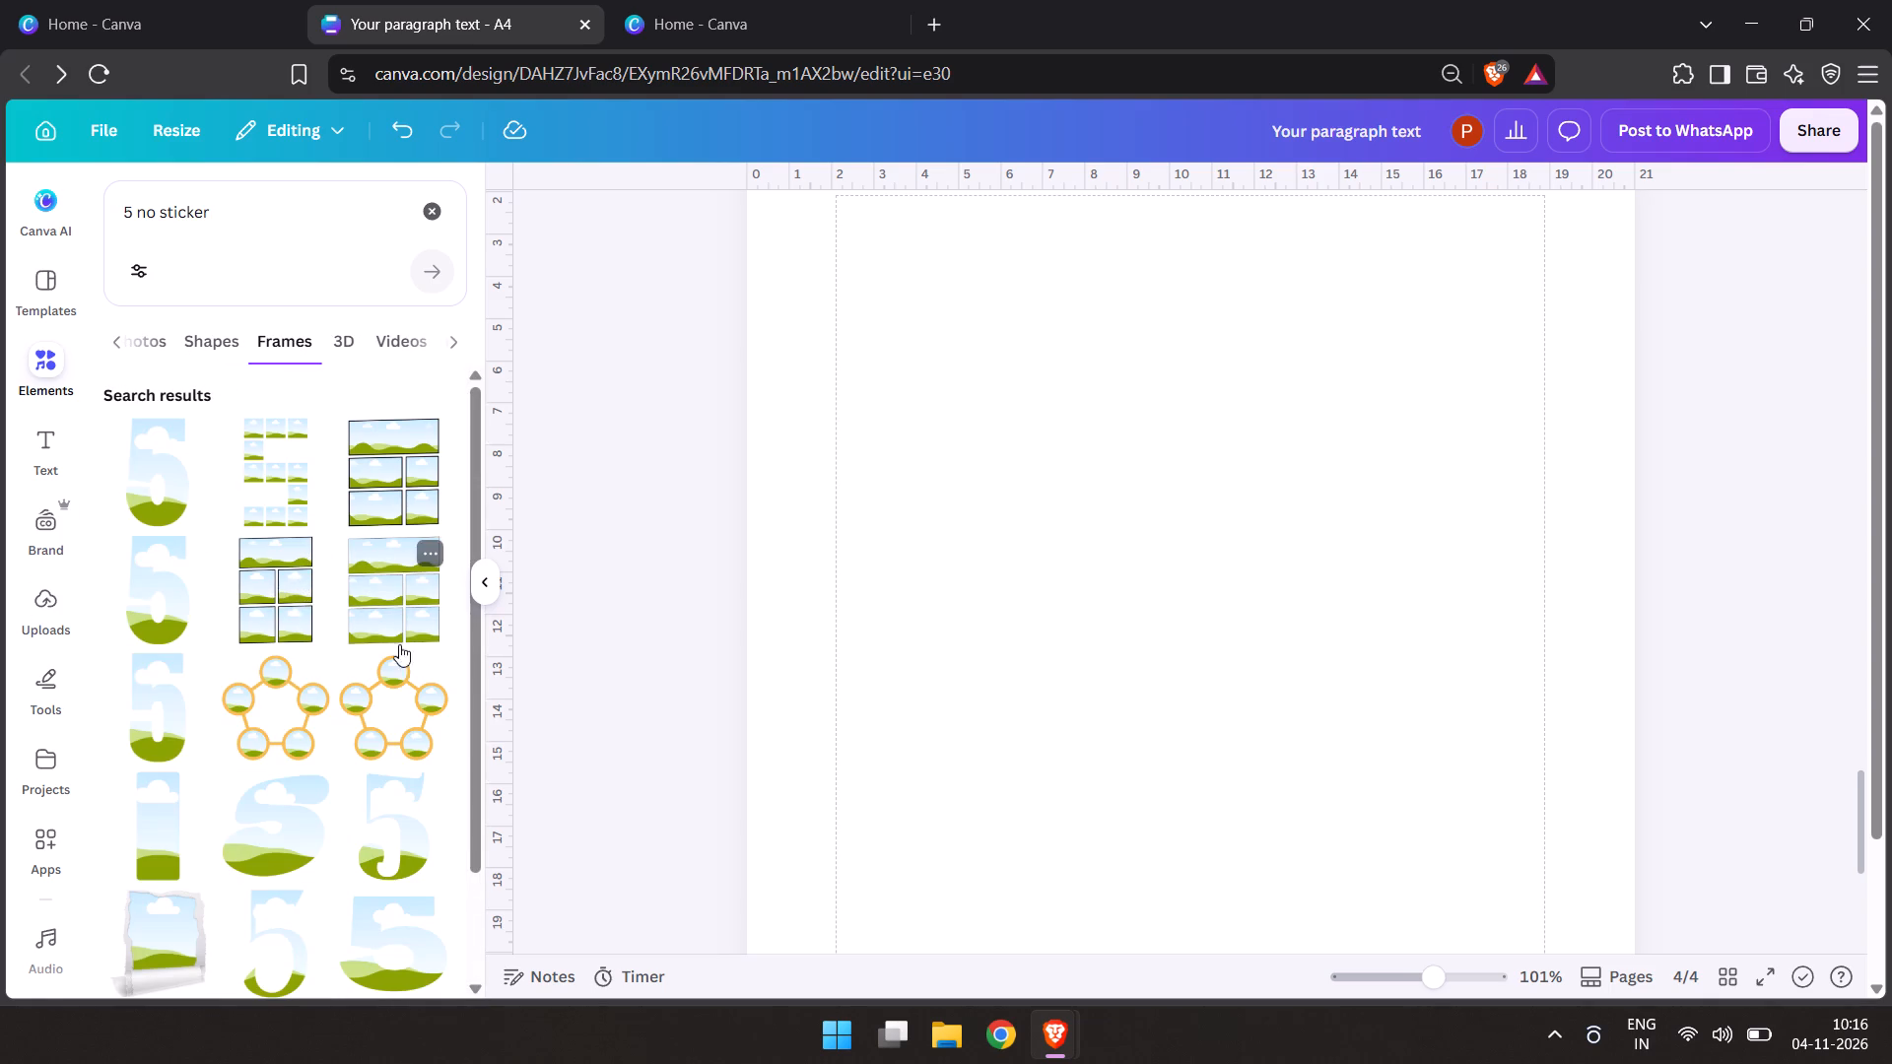
{"action": "scroll", "coordinate": [246, 644], "scroll_direction": "down", "scroll_amount": 12}
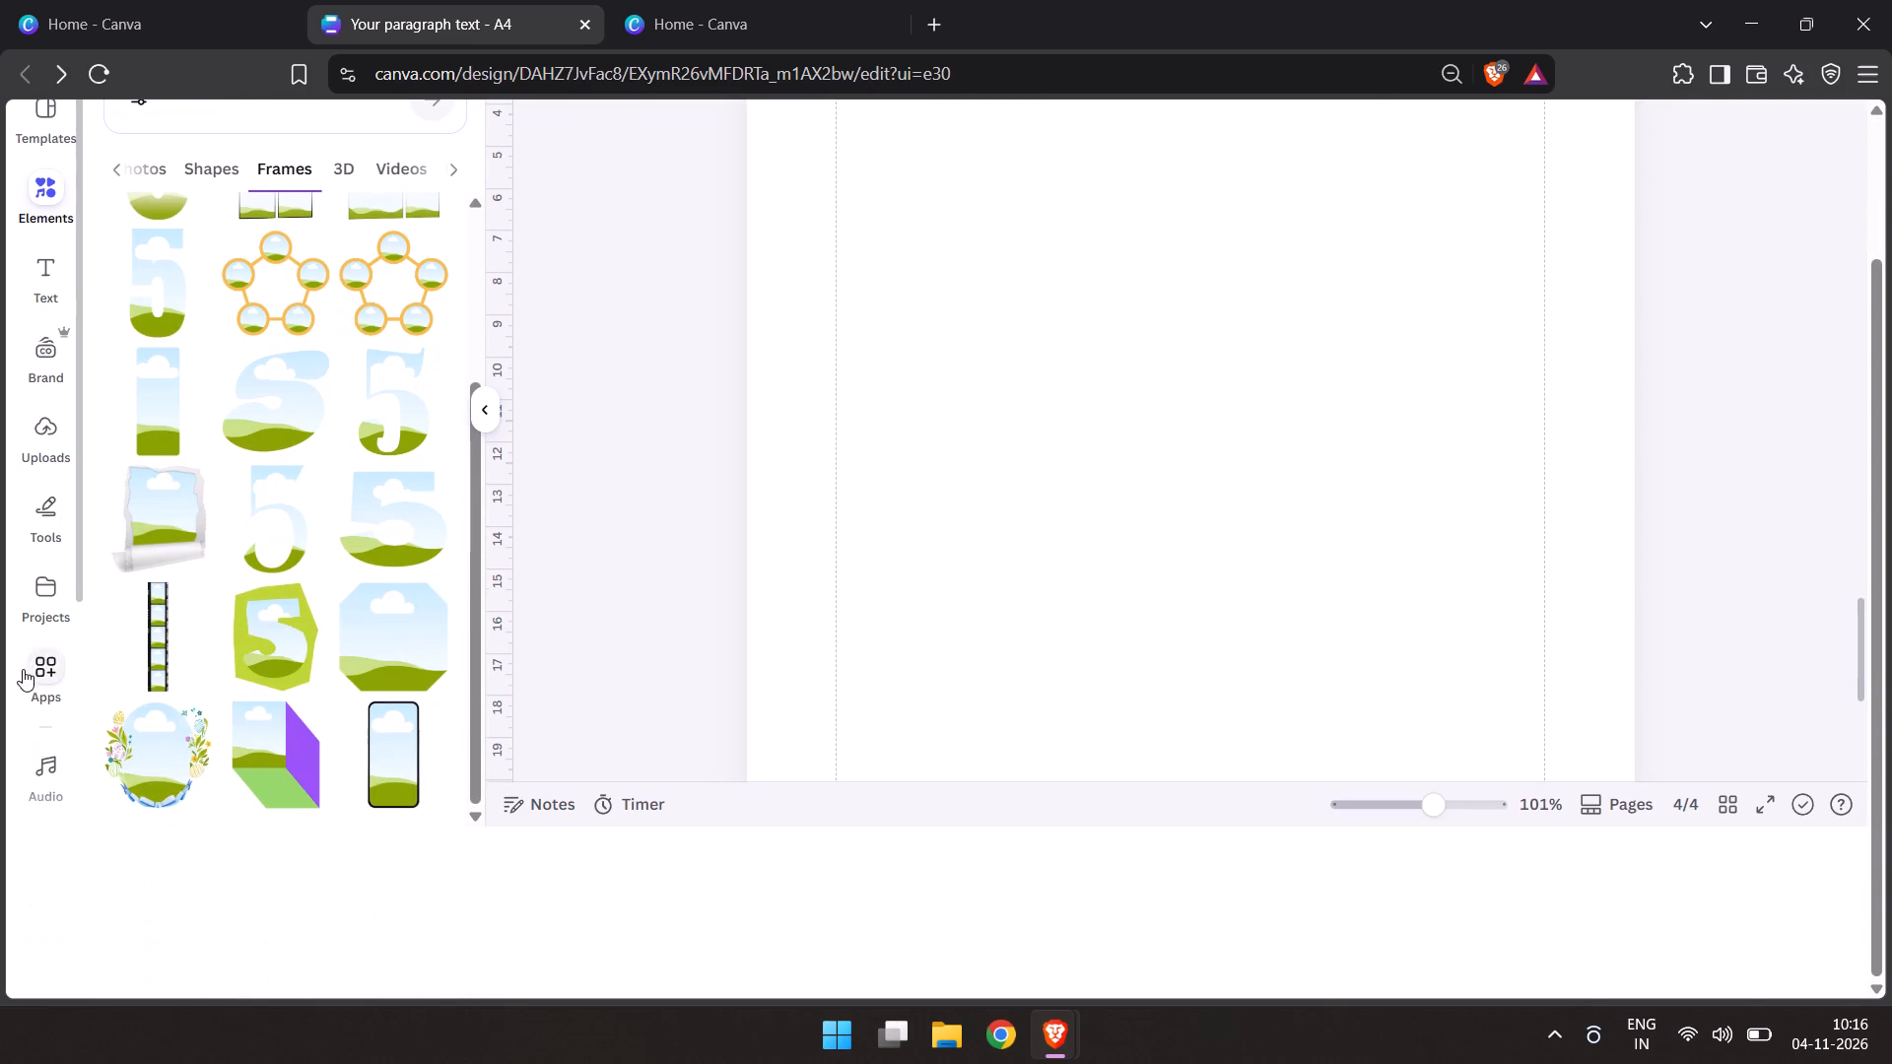
{"action": "left_click_drag", "start_coordinate": [82, 549], "coordinate": [143, 371]}
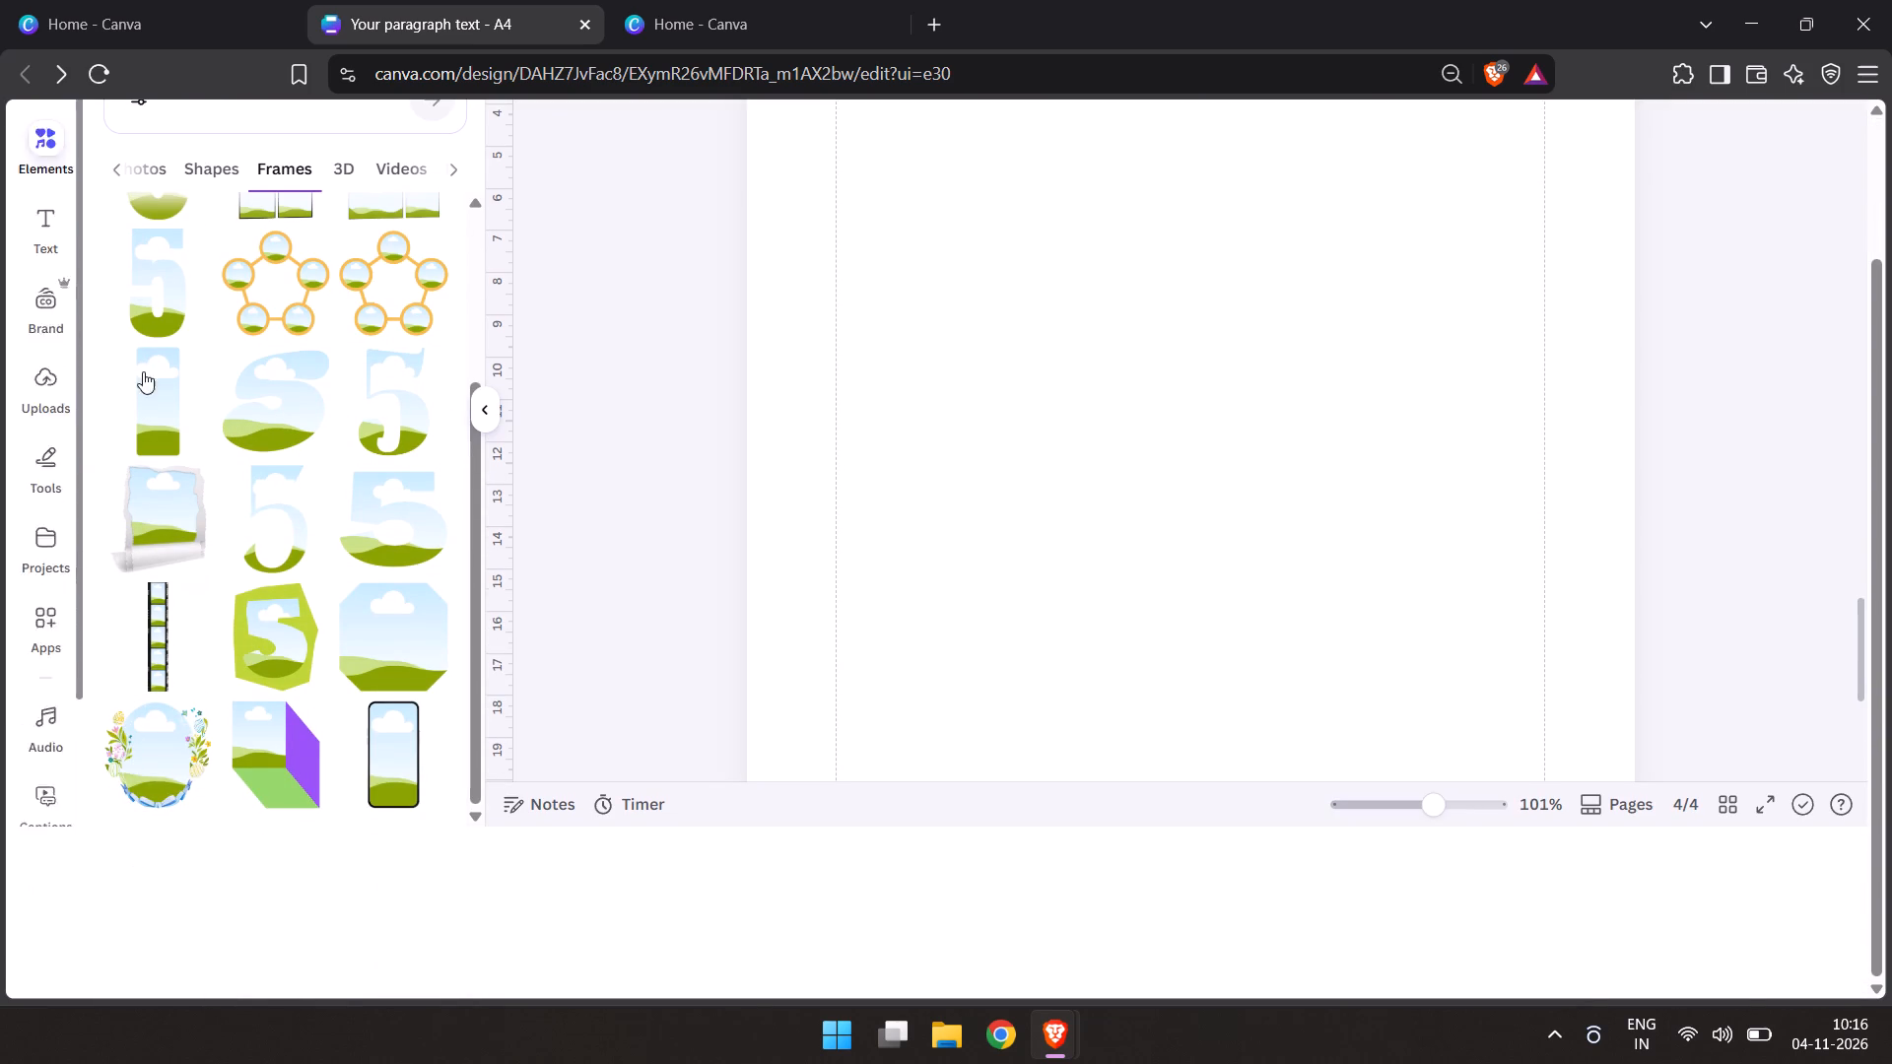
{"action": "left_click_drag", "start_coordinate": [143, 371], "coordinate": [170, 103]}
{"action": "scroll", "coordinate": [177, 152], "scroll_direction": "down", "scroll_amount": 1}
{"action": "scroll", "coordinate": [177, 153], "scroll_direction": "up", "scroll_amount": 3}
{"action": "scroll", "coordinate": [165, 287], "scroll_direction": "down", "scroll_amount": 1}
{"action": "scroll", "coordinate": [165, 287], "scroll_direction": "up", "scroll_amount": 3}
{"action": "left_click", "coordinate": [110, 106]}
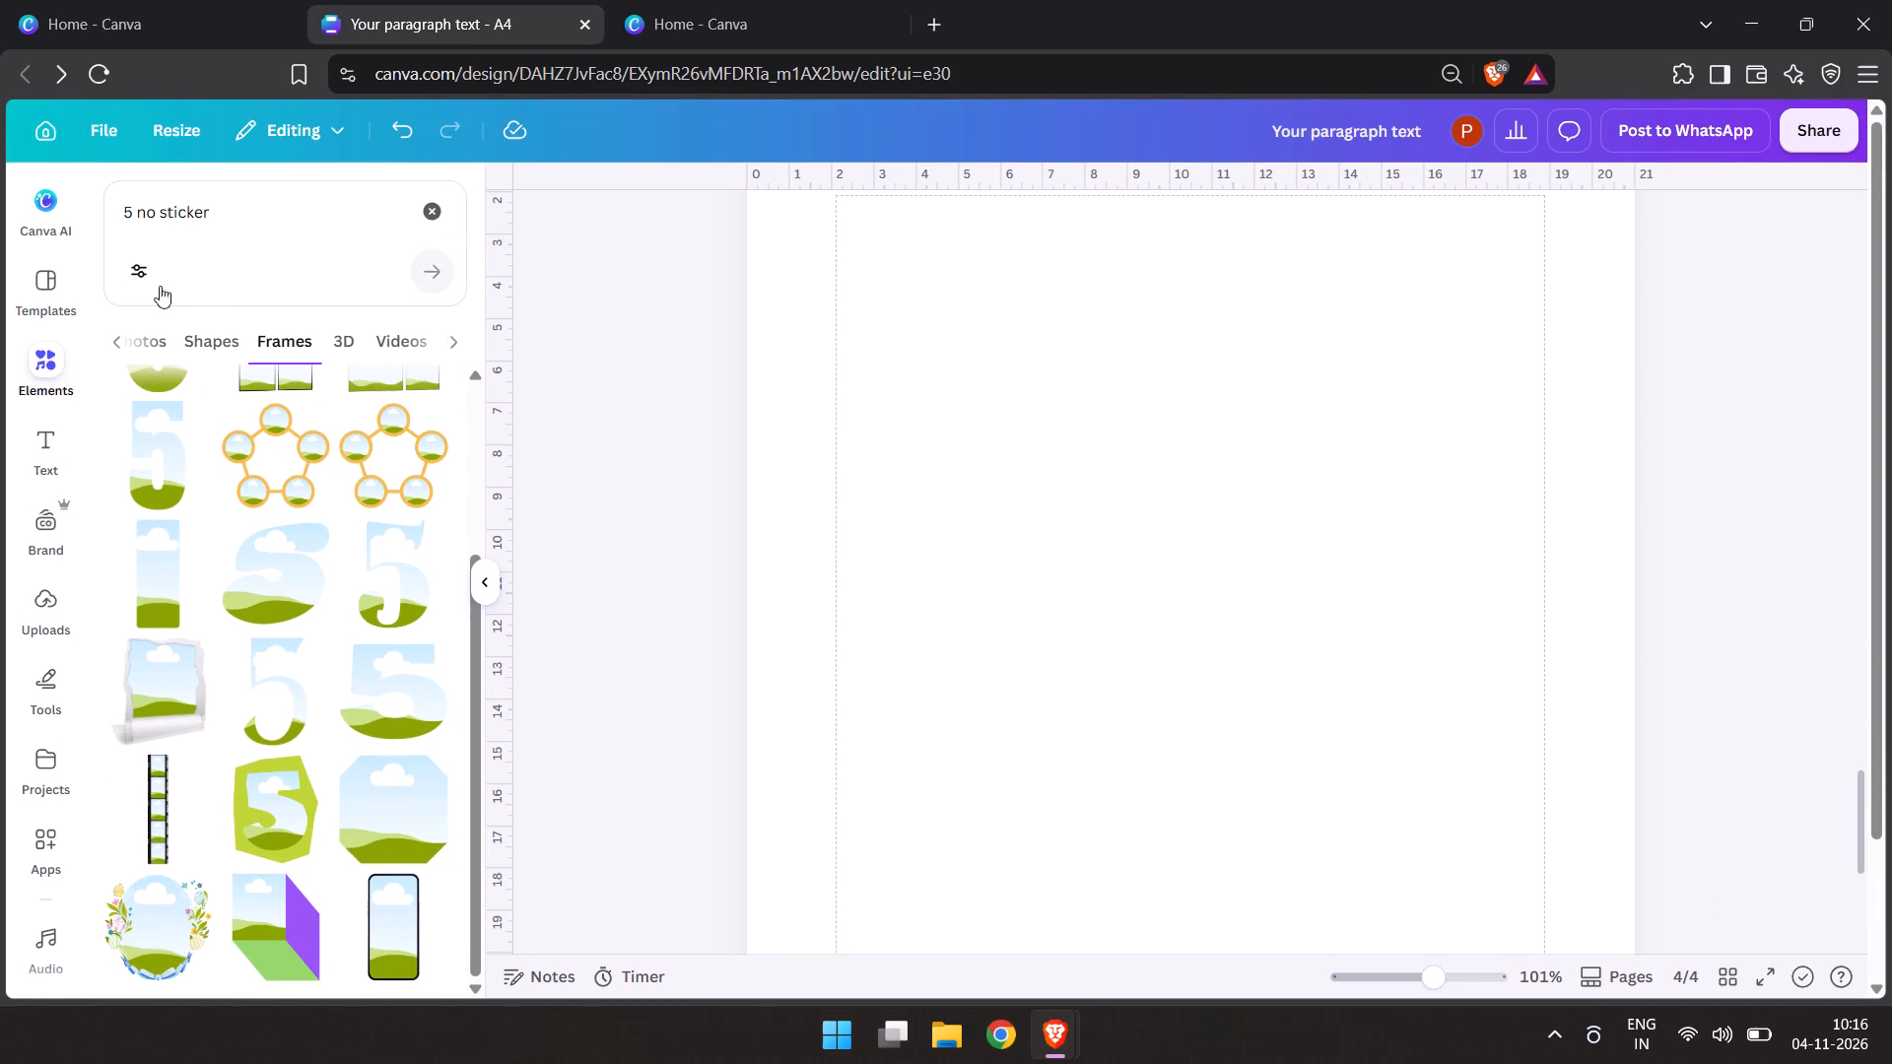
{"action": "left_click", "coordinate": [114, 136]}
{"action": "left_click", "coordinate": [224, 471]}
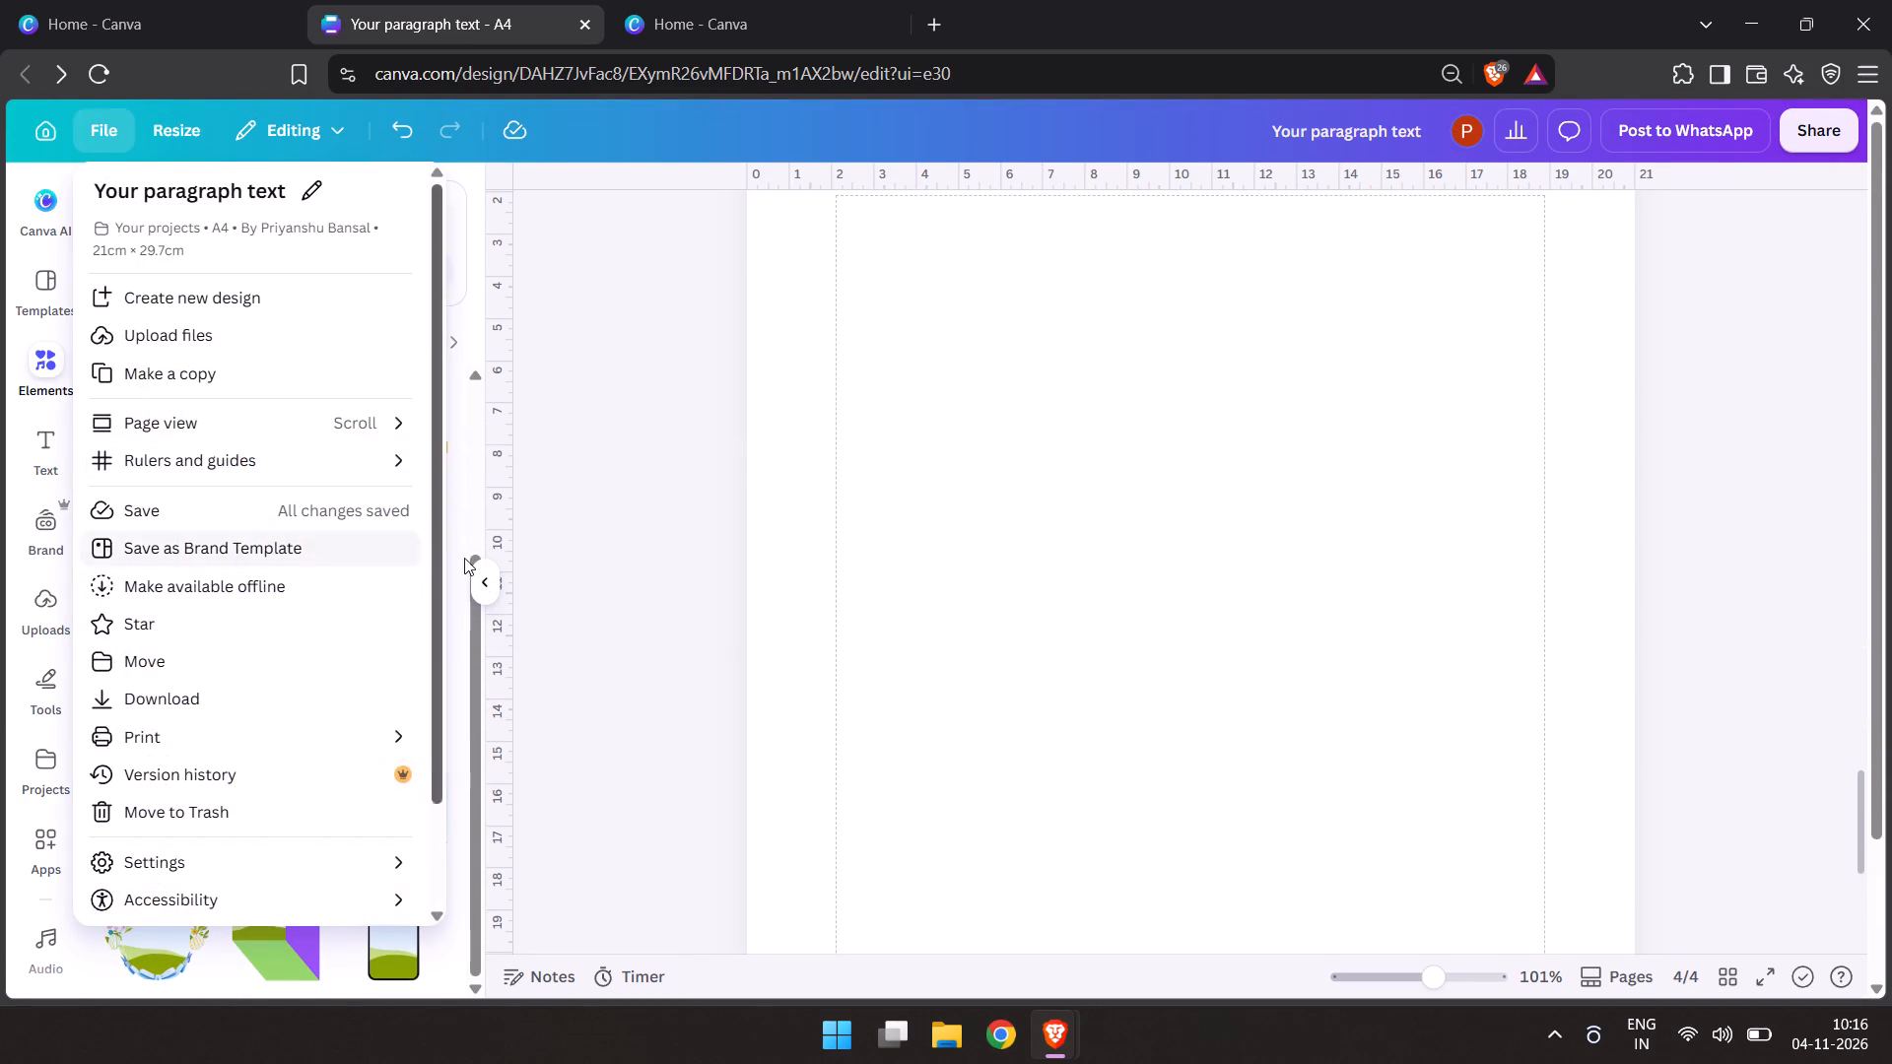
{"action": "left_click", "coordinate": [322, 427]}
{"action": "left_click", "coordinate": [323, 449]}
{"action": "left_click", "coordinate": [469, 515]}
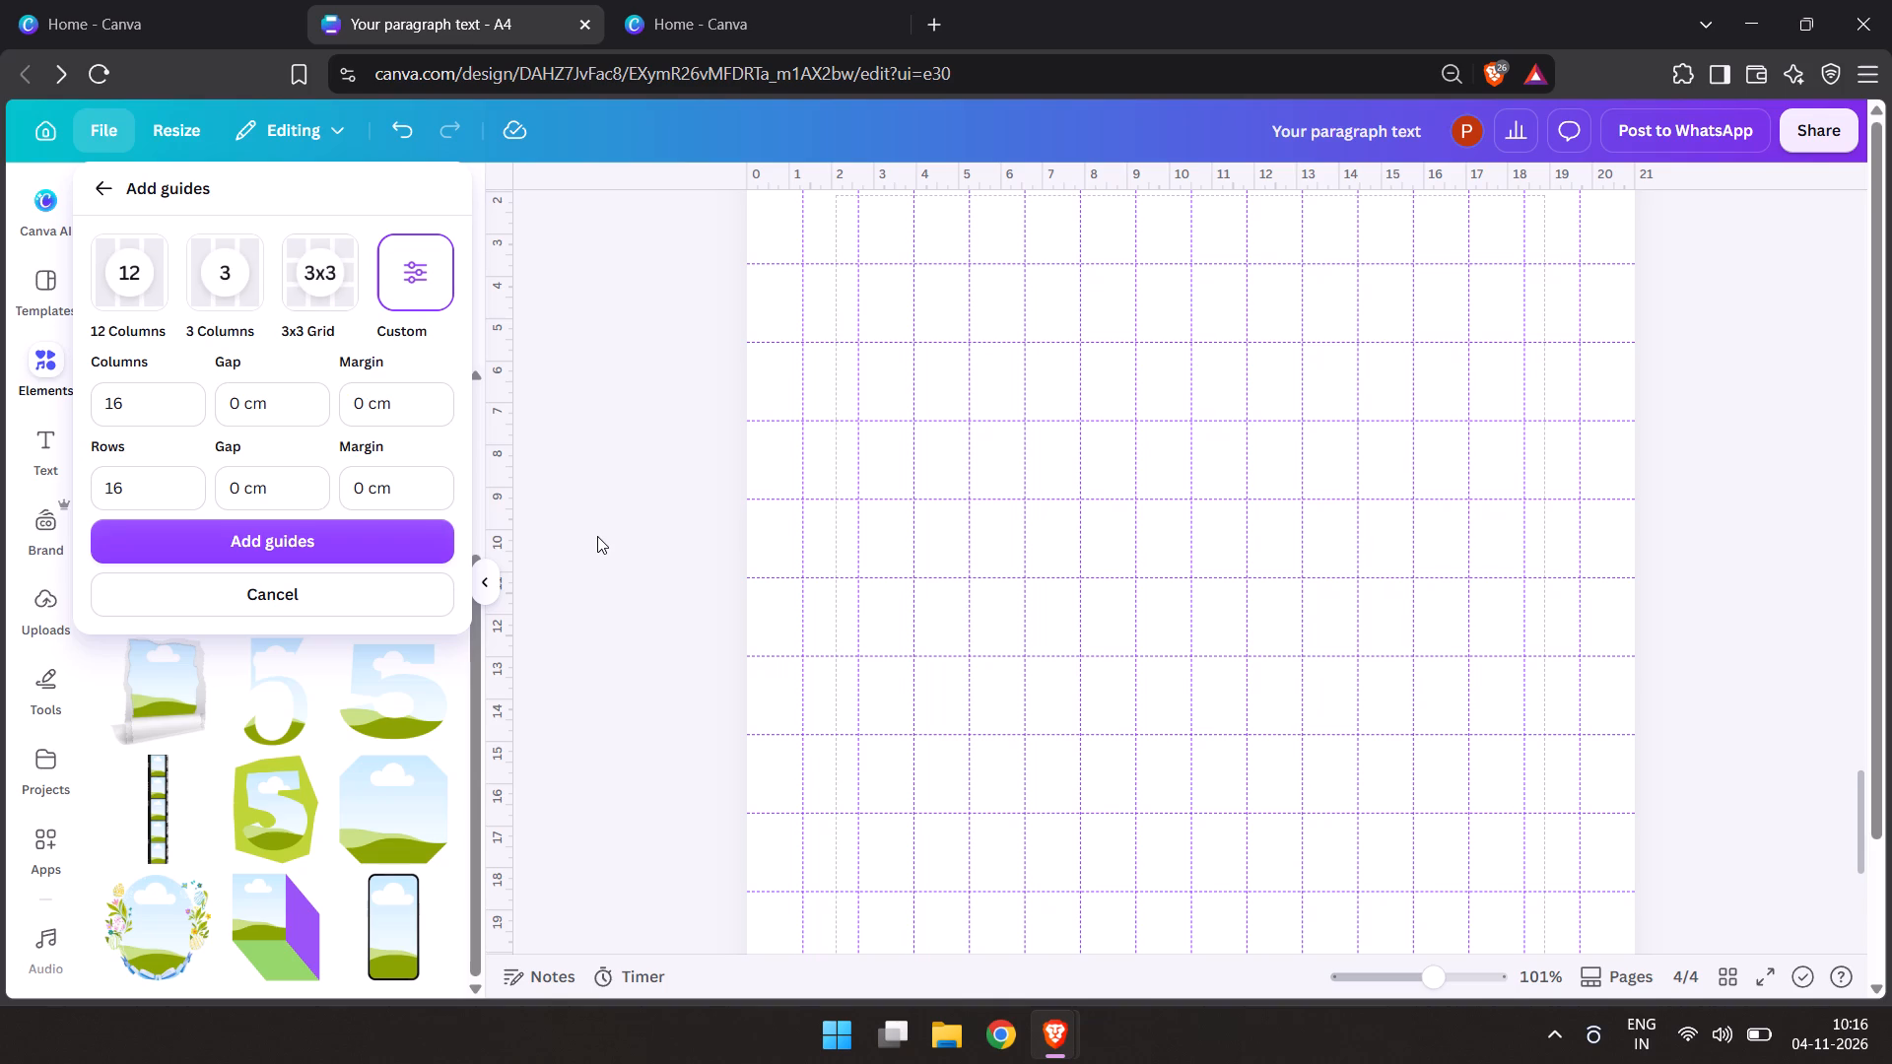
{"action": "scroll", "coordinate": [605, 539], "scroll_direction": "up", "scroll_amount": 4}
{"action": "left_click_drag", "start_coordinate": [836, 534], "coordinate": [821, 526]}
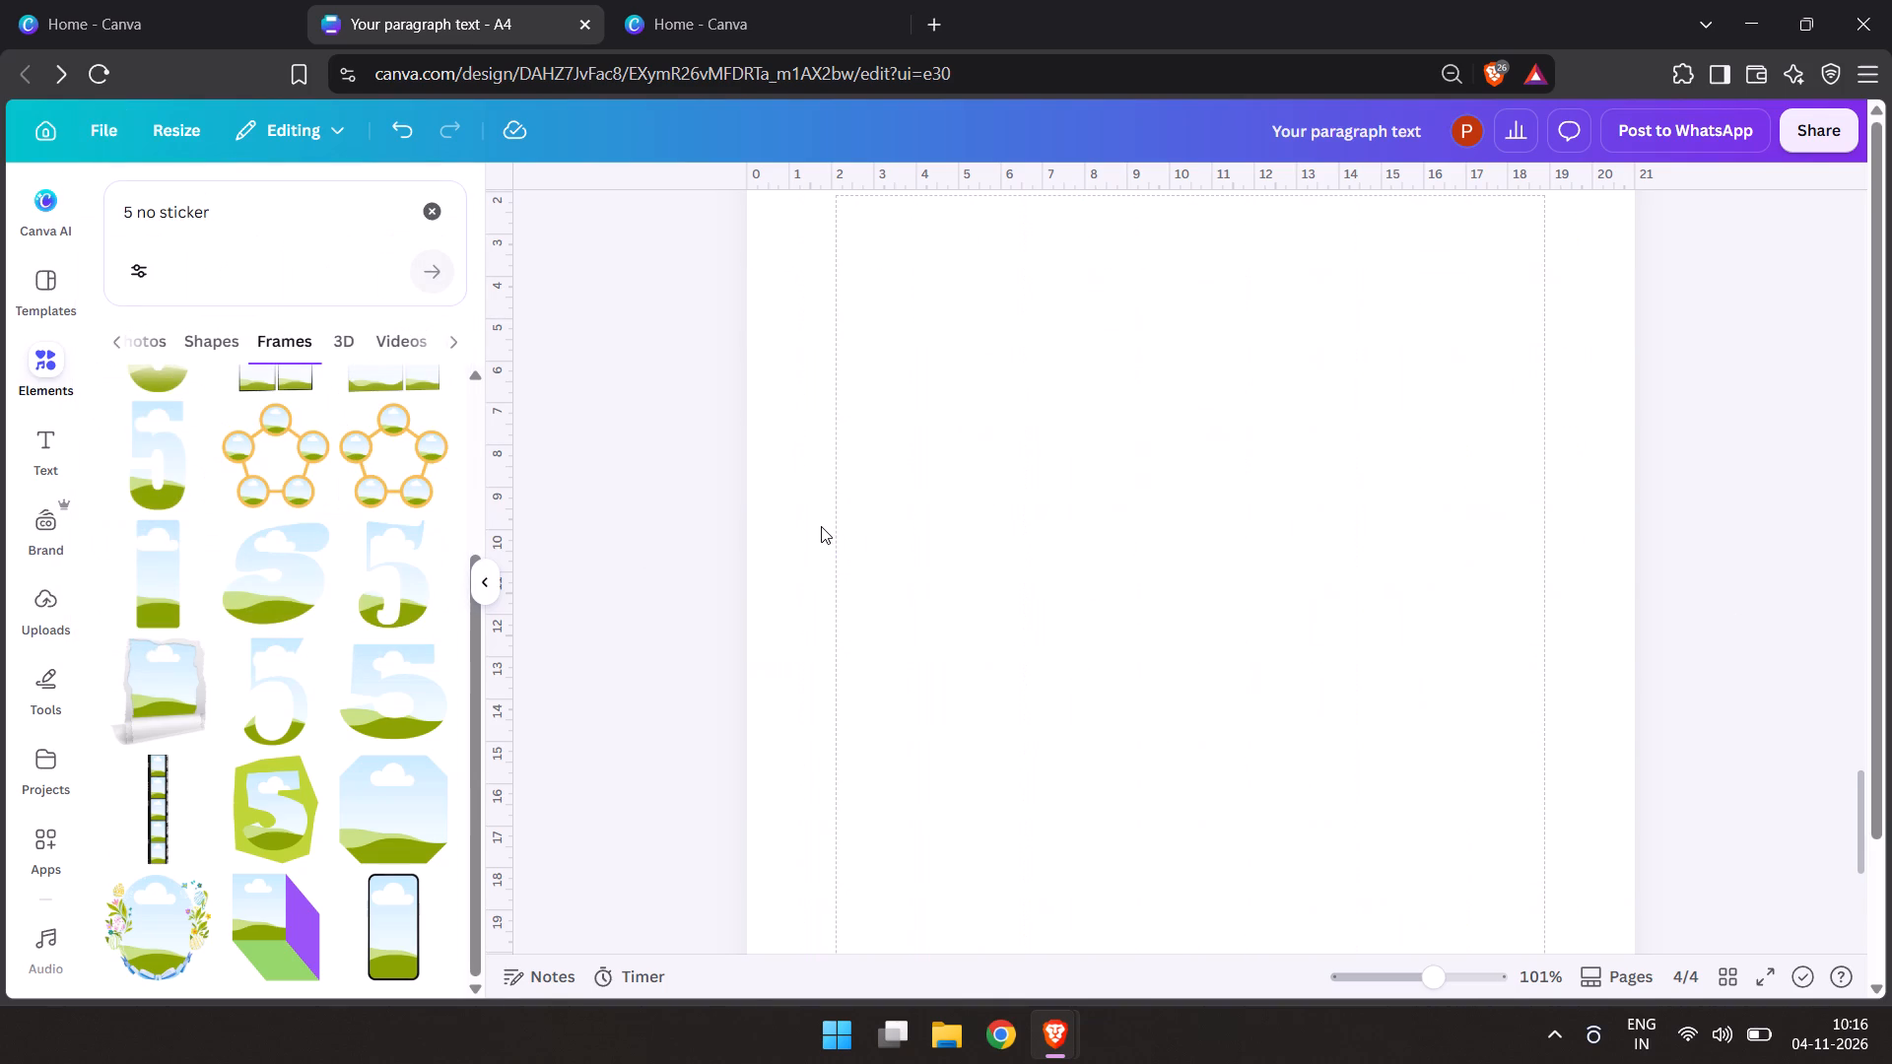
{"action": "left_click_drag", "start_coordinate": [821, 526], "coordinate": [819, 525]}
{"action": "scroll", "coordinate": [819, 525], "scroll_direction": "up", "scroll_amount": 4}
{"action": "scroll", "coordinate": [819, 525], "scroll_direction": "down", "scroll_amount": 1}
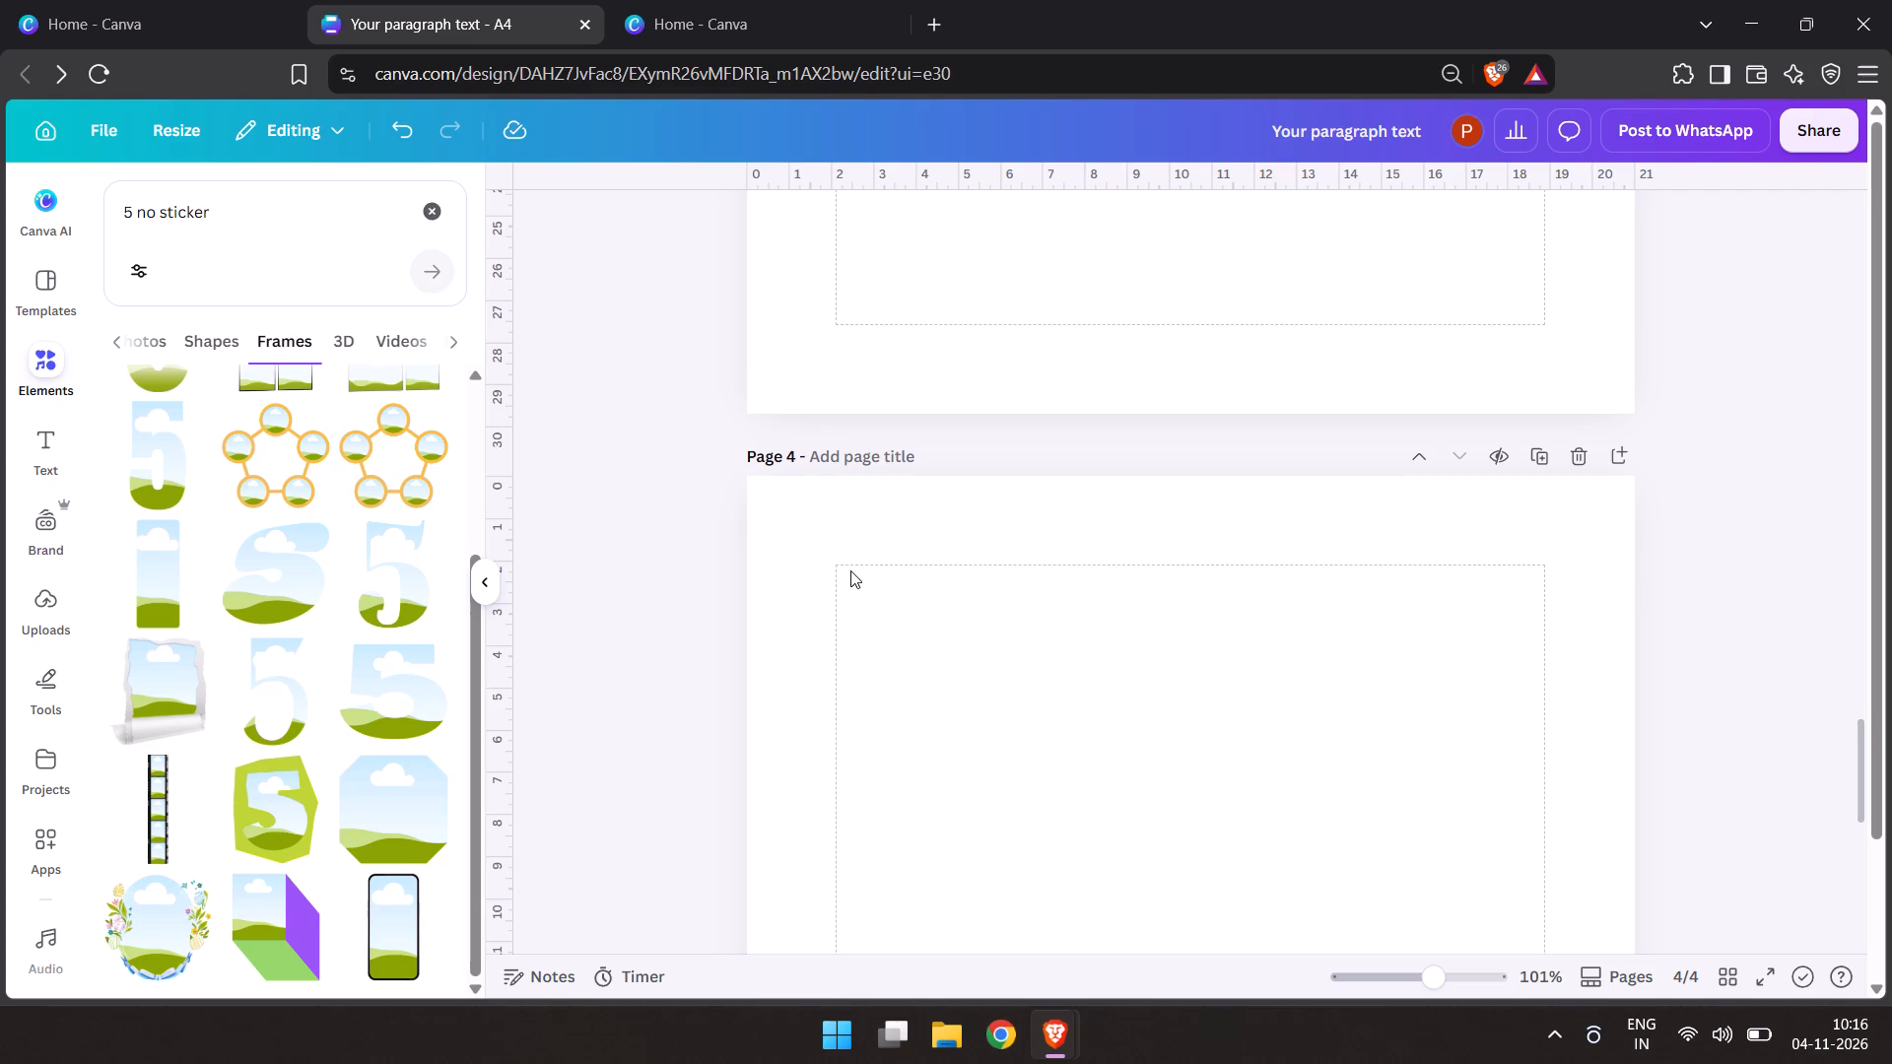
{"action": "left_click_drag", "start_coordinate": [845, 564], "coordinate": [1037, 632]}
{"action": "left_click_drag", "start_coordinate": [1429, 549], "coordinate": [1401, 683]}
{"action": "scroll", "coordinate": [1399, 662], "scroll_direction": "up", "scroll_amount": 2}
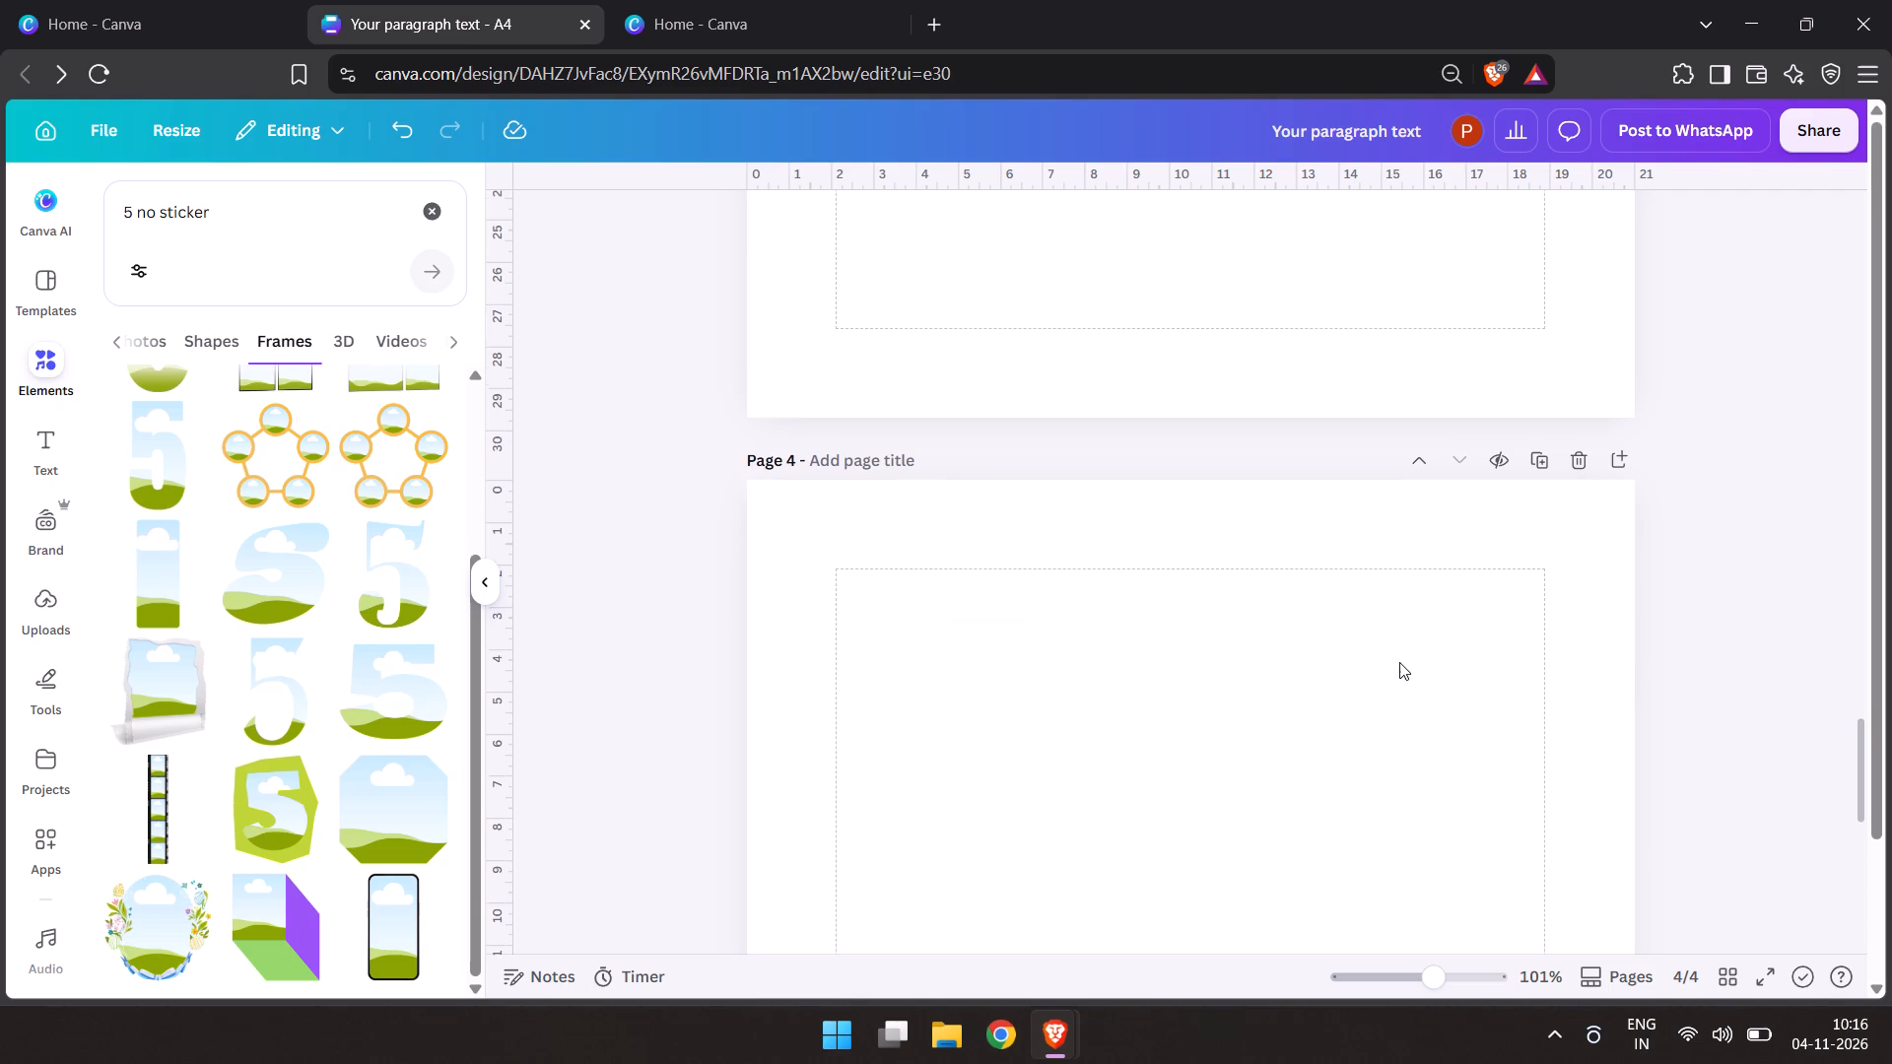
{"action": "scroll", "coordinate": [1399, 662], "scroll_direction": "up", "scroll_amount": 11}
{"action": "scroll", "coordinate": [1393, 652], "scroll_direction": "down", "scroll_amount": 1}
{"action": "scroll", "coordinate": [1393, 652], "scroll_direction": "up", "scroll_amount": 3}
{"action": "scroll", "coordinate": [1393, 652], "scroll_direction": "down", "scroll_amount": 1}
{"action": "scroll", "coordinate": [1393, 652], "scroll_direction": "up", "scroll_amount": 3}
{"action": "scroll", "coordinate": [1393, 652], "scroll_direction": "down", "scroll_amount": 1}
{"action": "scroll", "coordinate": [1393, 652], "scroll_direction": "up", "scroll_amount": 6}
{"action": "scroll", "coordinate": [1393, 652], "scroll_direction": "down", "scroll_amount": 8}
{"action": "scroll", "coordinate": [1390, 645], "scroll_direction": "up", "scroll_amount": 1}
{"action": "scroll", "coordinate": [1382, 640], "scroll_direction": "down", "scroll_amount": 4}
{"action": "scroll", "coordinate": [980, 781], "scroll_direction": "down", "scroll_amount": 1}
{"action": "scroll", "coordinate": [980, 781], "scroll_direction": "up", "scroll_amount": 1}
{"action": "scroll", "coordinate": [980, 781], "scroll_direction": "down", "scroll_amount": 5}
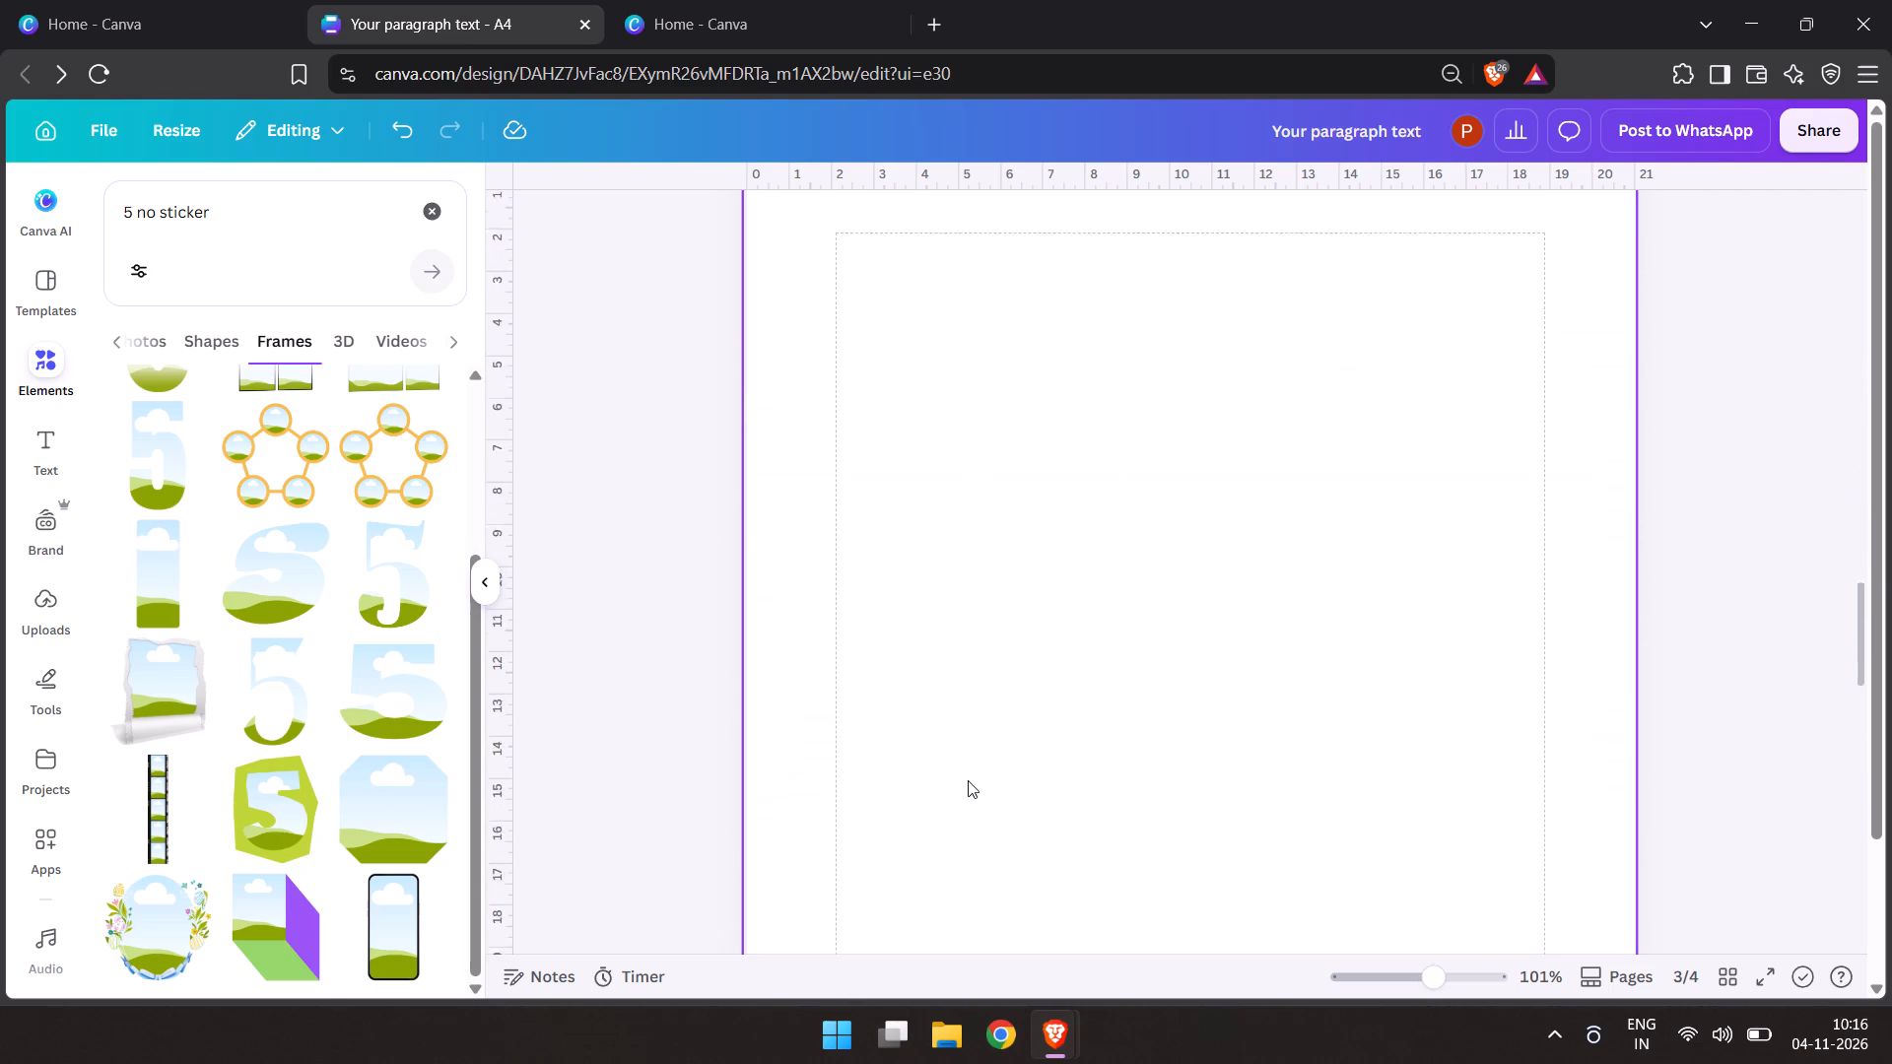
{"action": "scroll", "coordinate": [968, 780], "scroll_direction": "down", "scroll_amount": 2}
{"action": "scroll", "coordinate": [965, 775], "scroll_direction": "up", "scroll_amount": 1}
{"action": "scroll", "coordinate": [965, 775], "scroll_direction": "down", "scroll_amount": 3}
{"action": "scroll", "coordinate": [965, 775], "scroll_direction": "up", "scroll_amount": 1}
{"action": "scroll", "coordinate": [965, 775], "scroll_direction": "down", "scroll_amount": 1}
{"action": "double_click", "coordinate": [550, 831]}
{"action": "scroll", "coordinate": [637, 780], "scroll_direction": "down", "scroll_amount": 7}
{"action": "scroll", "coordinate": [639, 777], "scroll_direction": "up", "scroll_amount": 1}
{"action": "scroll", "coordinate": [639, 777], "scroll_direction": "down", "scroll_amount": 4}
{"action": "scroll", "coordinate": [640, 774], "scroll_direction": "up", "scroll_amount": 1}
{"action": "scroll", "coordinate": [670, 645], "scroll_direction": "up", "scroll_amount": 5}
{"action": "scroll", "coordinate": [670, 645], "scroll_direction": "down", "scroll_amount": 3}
Create a new blank A4 design from the Canva home page.
{"action": "left_click", "coordinate": [158, 23]}
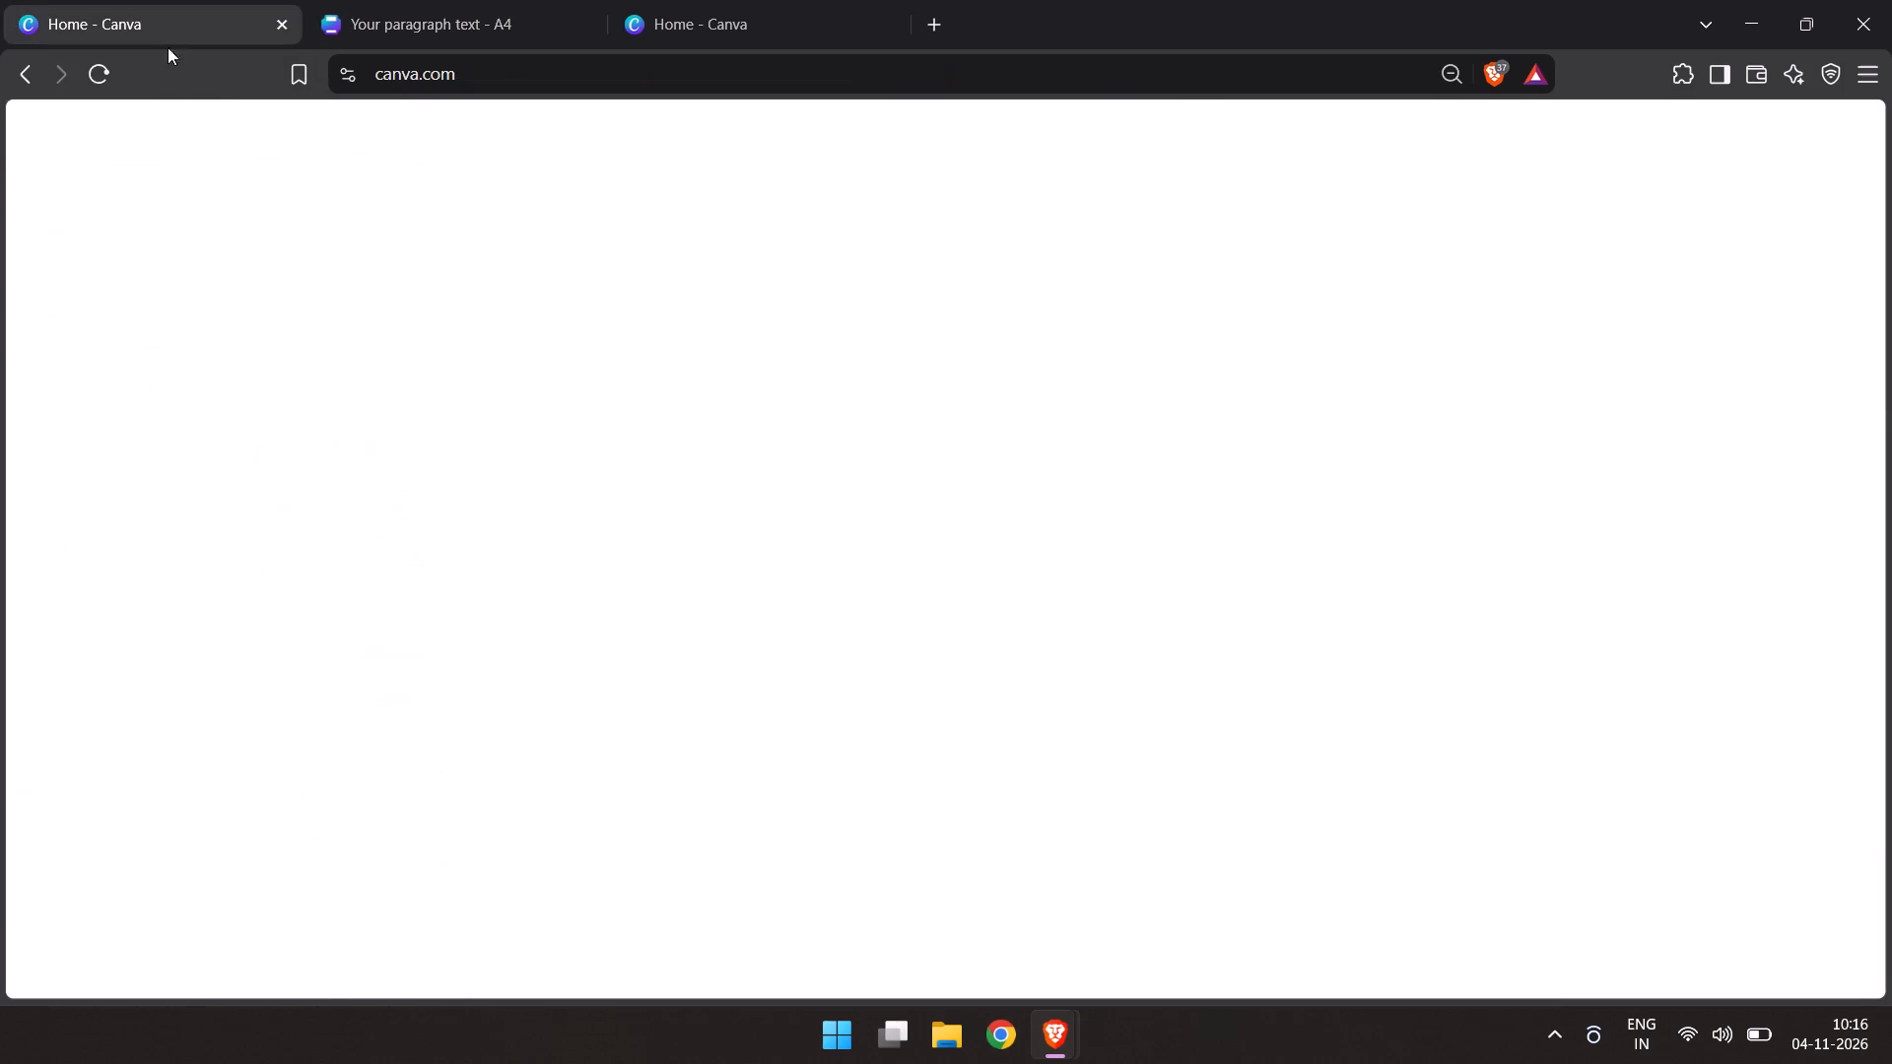
{"action": "left_click", "coordinate": [1193, 403]}
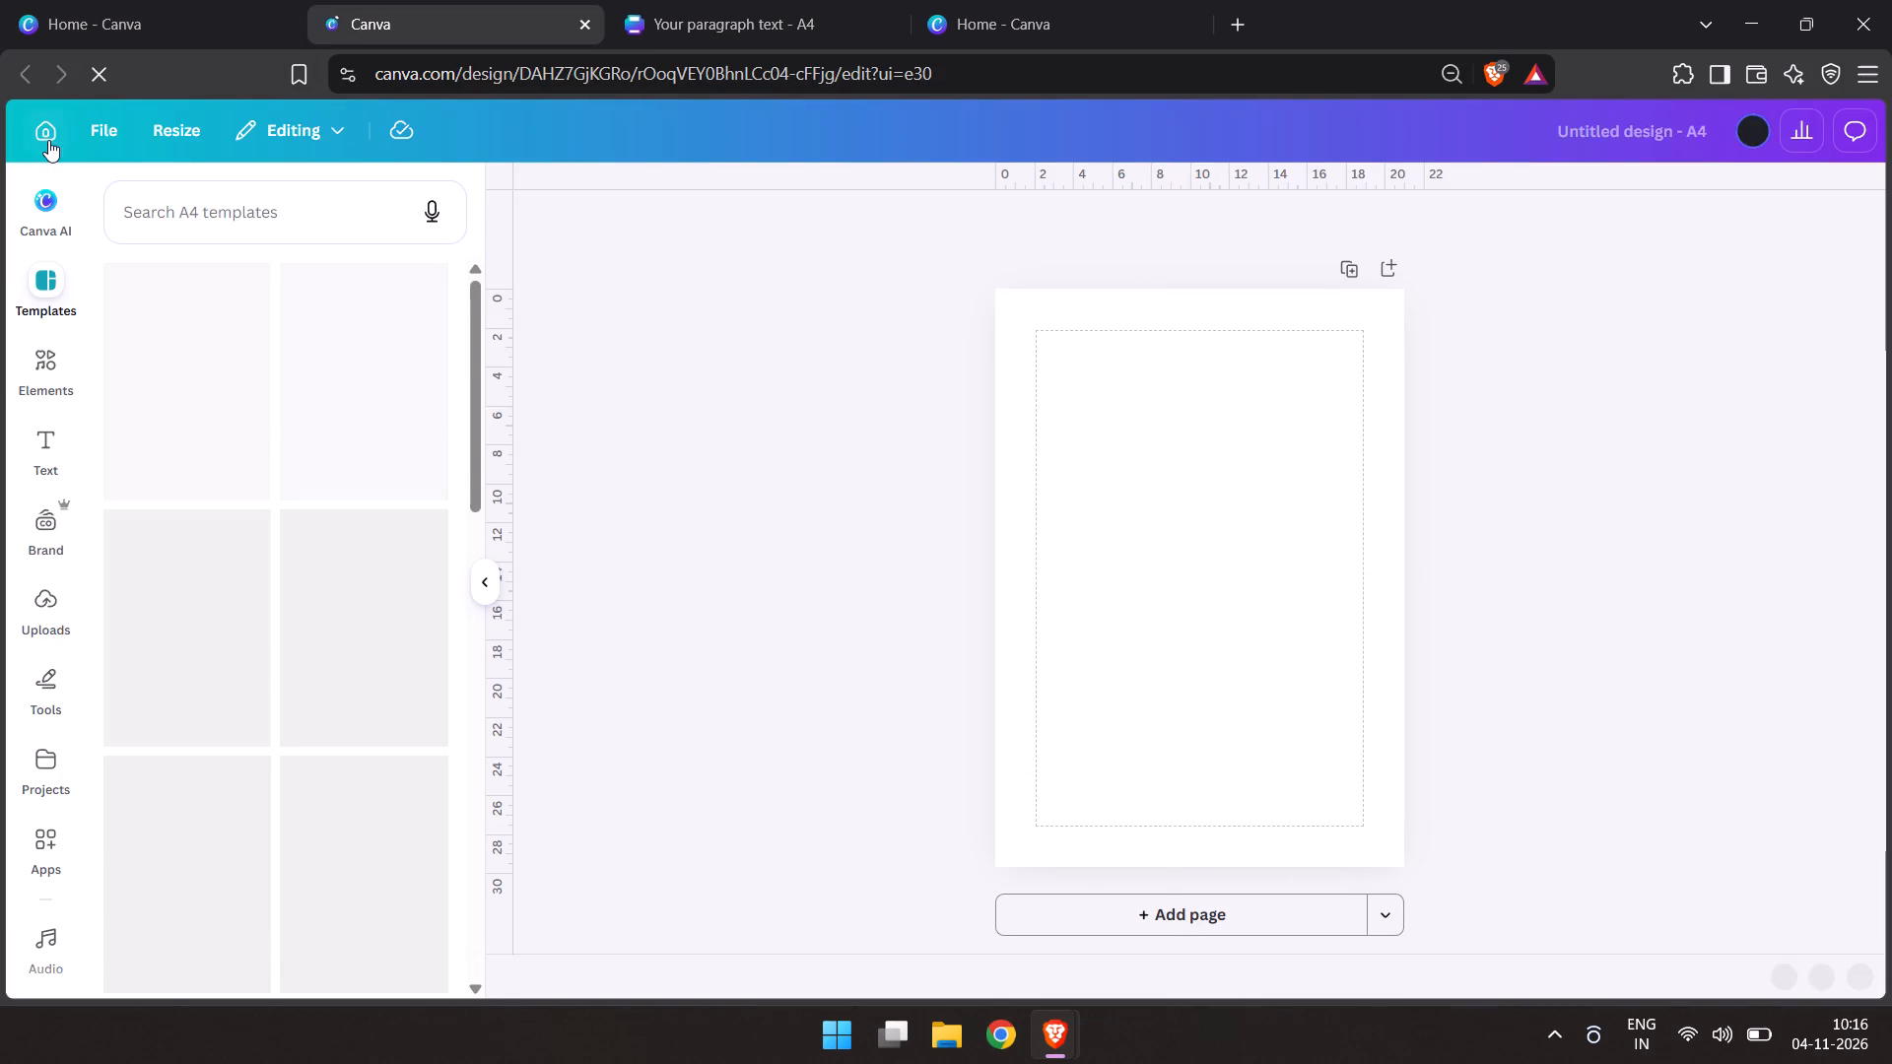
Start a custom guide layout on the blank page with the column gap set to 0 cm.
{"action": "left_click", "coordinate": [104, 128]}
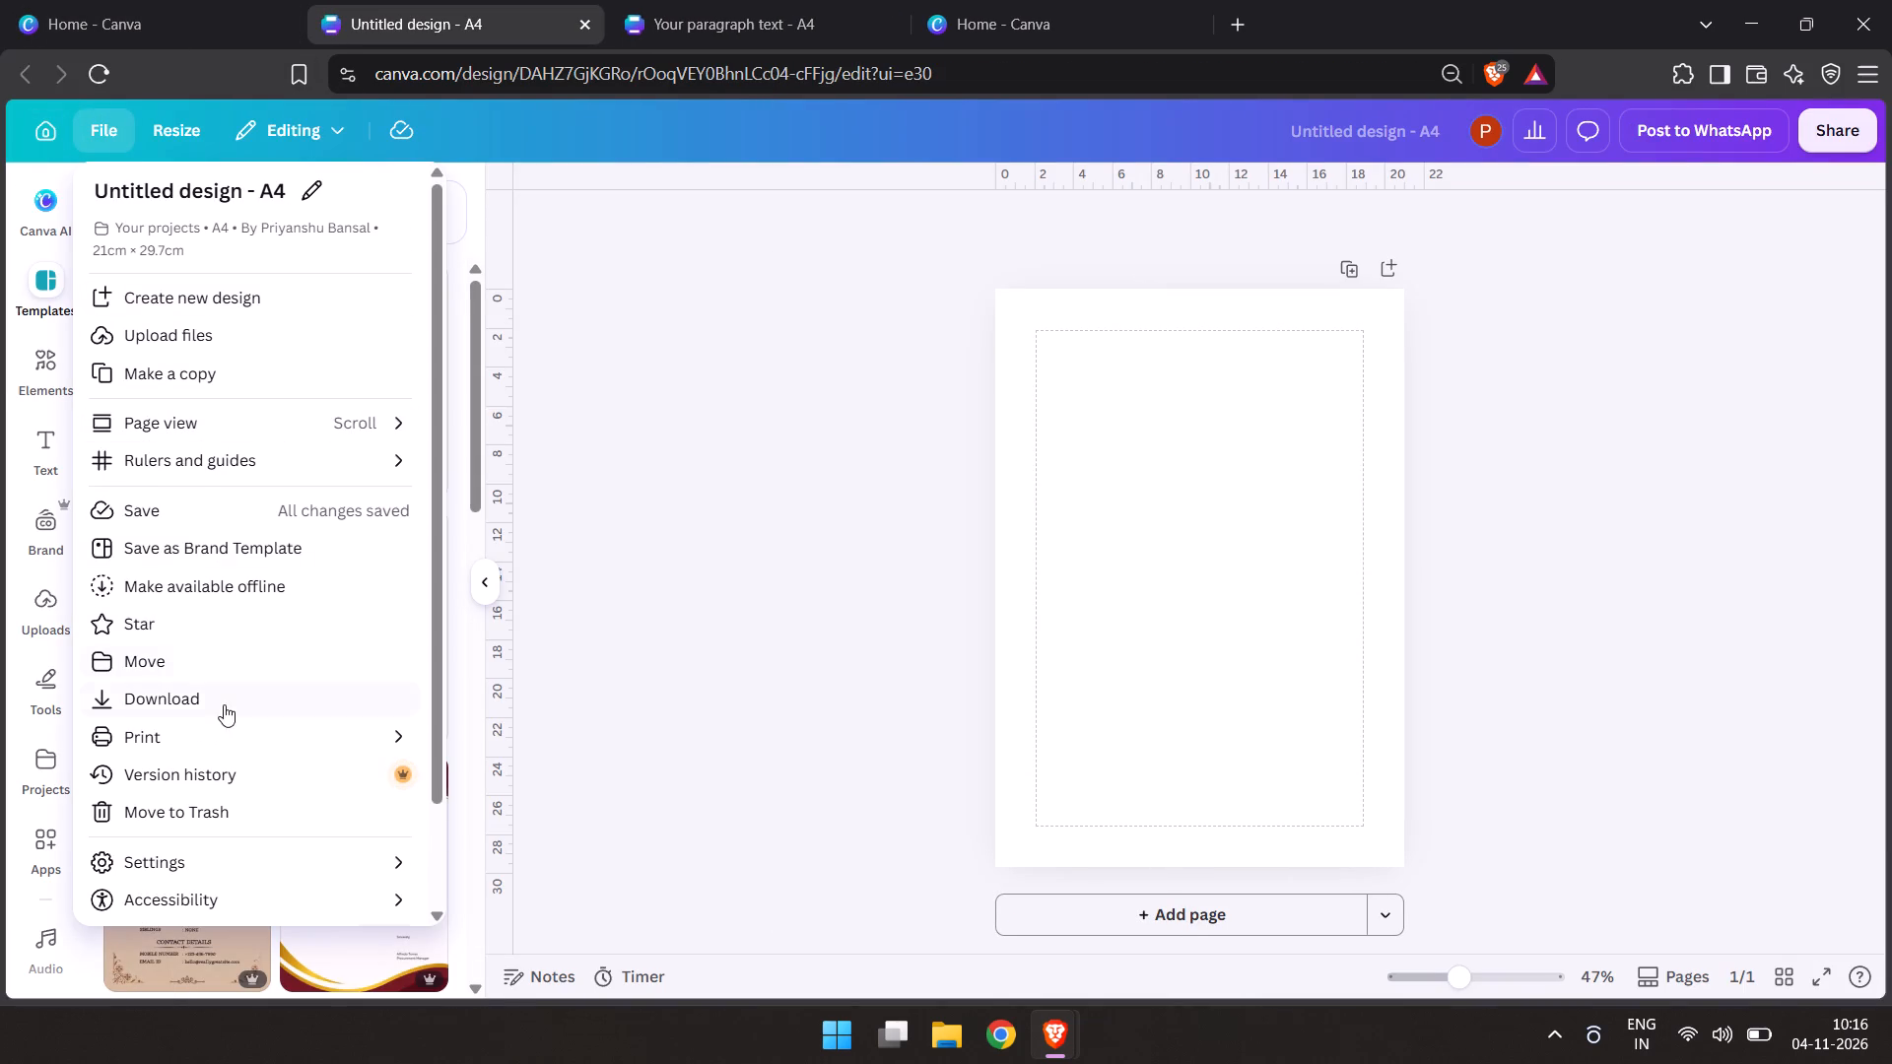
{"action": "left_click", "coordinate": [205, 479]}
{"action": "left_click", "coordinate": [217, 448]}
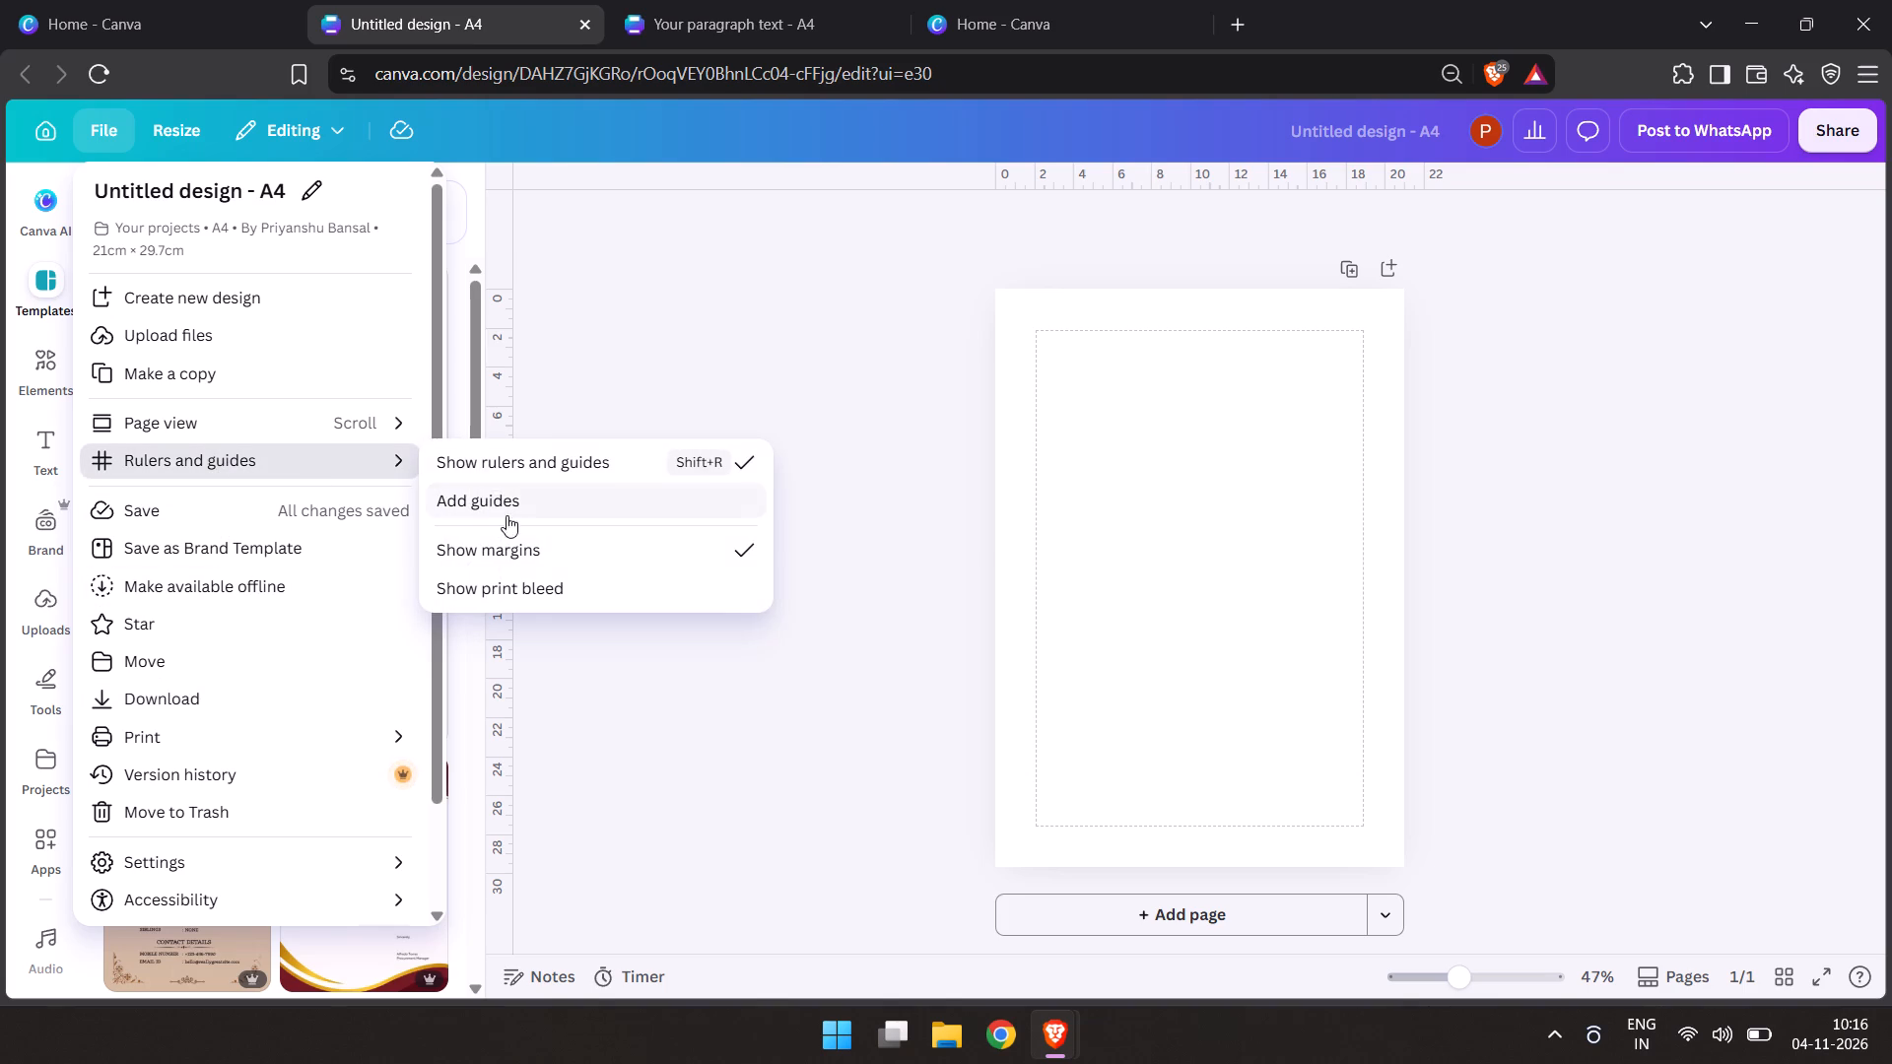
{"action": "left_click", "coordinate": [499, 503]}
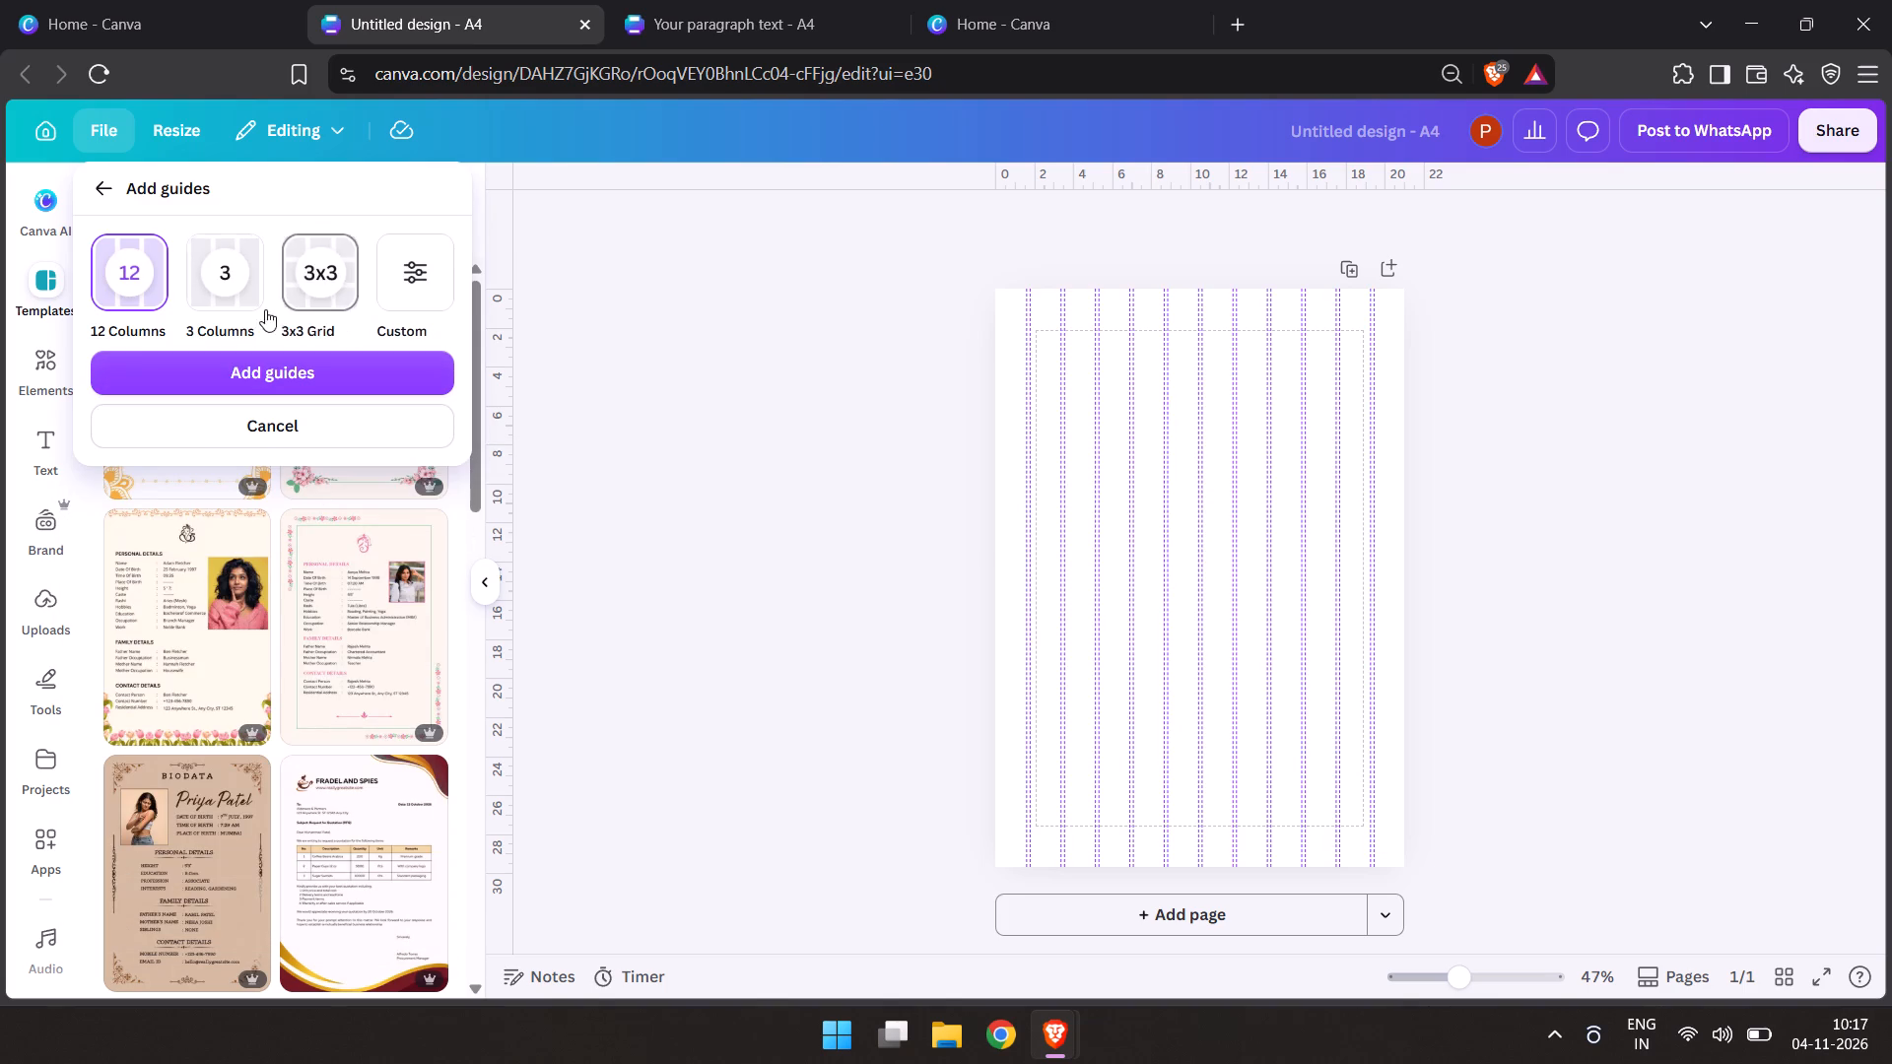
{"action": "left_click", "coordinate": [398, 276]}
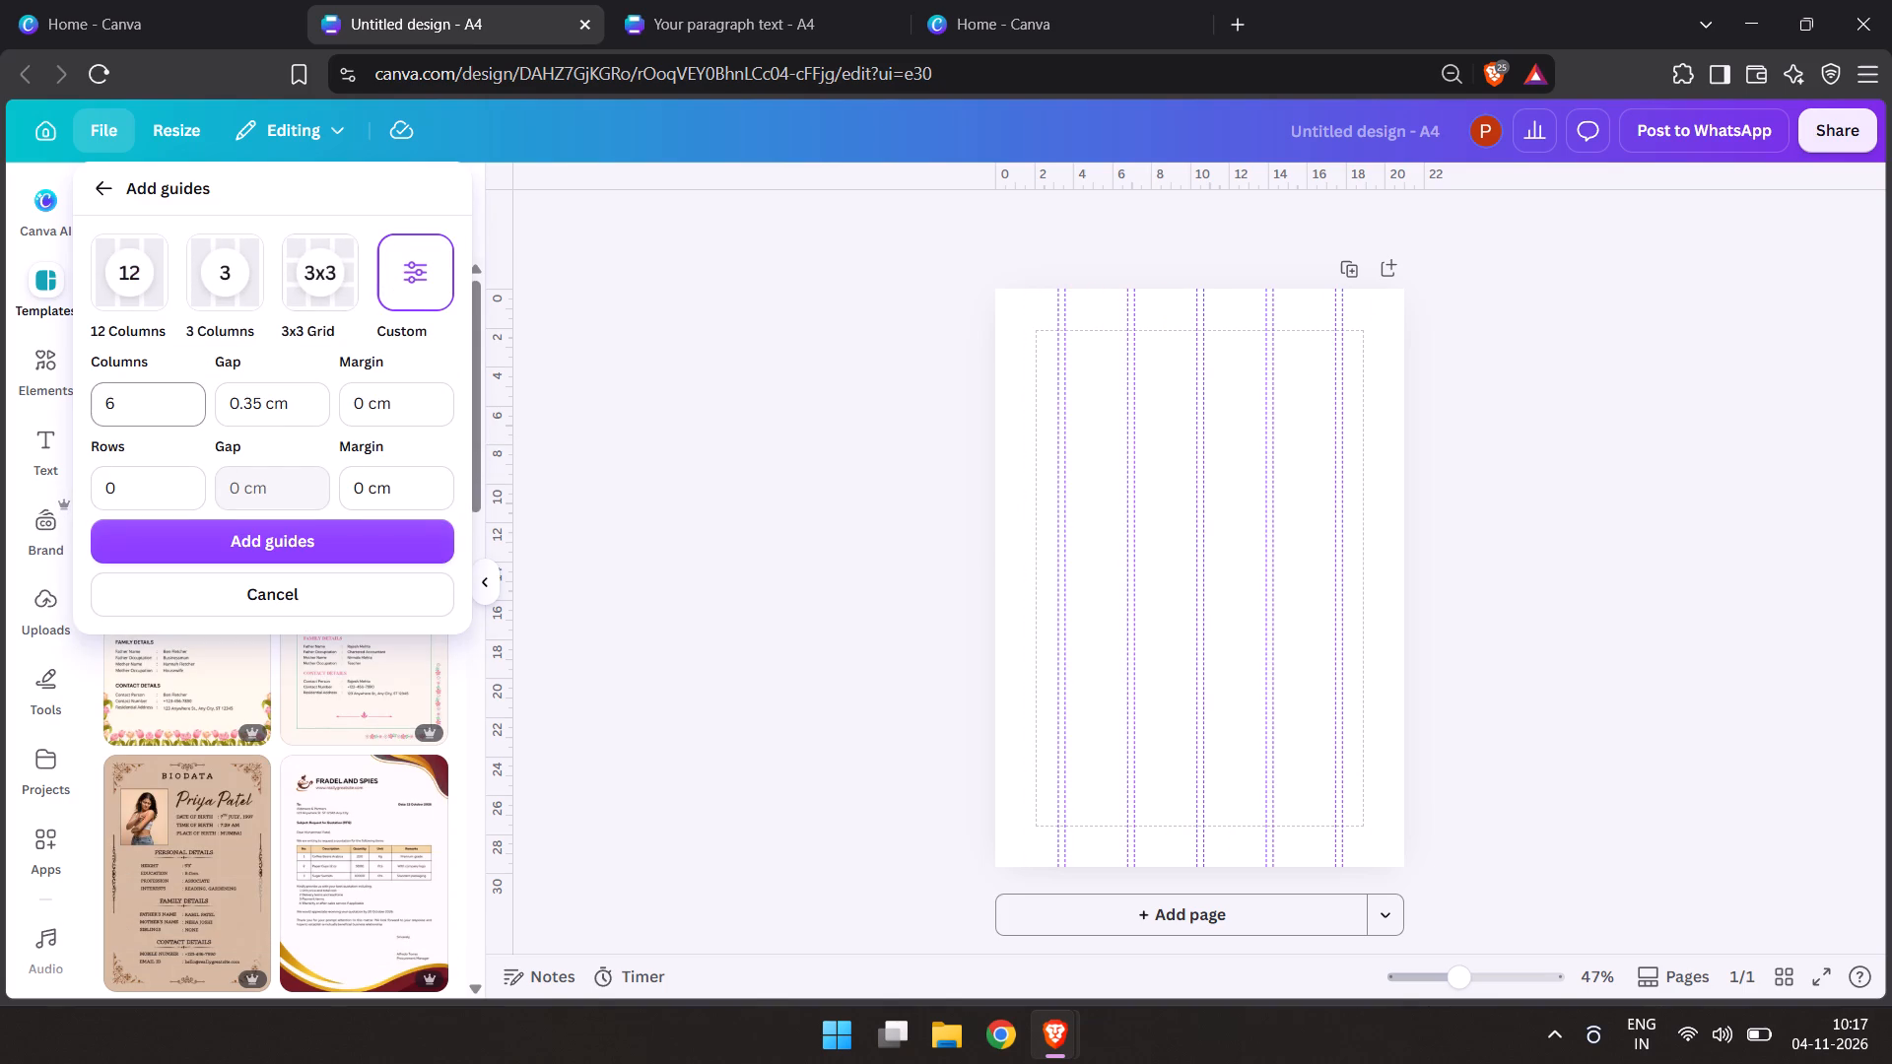
{"action": "left_click", "coordinate": [142, 420]}
{"action": "left_click", "coordinate": [286, 411]}
{"action": "key", "text": "BackSpace"}
{"action": "key", "text": "BackSpace"}
{"action": "key", "text": "BackSpace"}
{"action": "key", "text": "Return"}
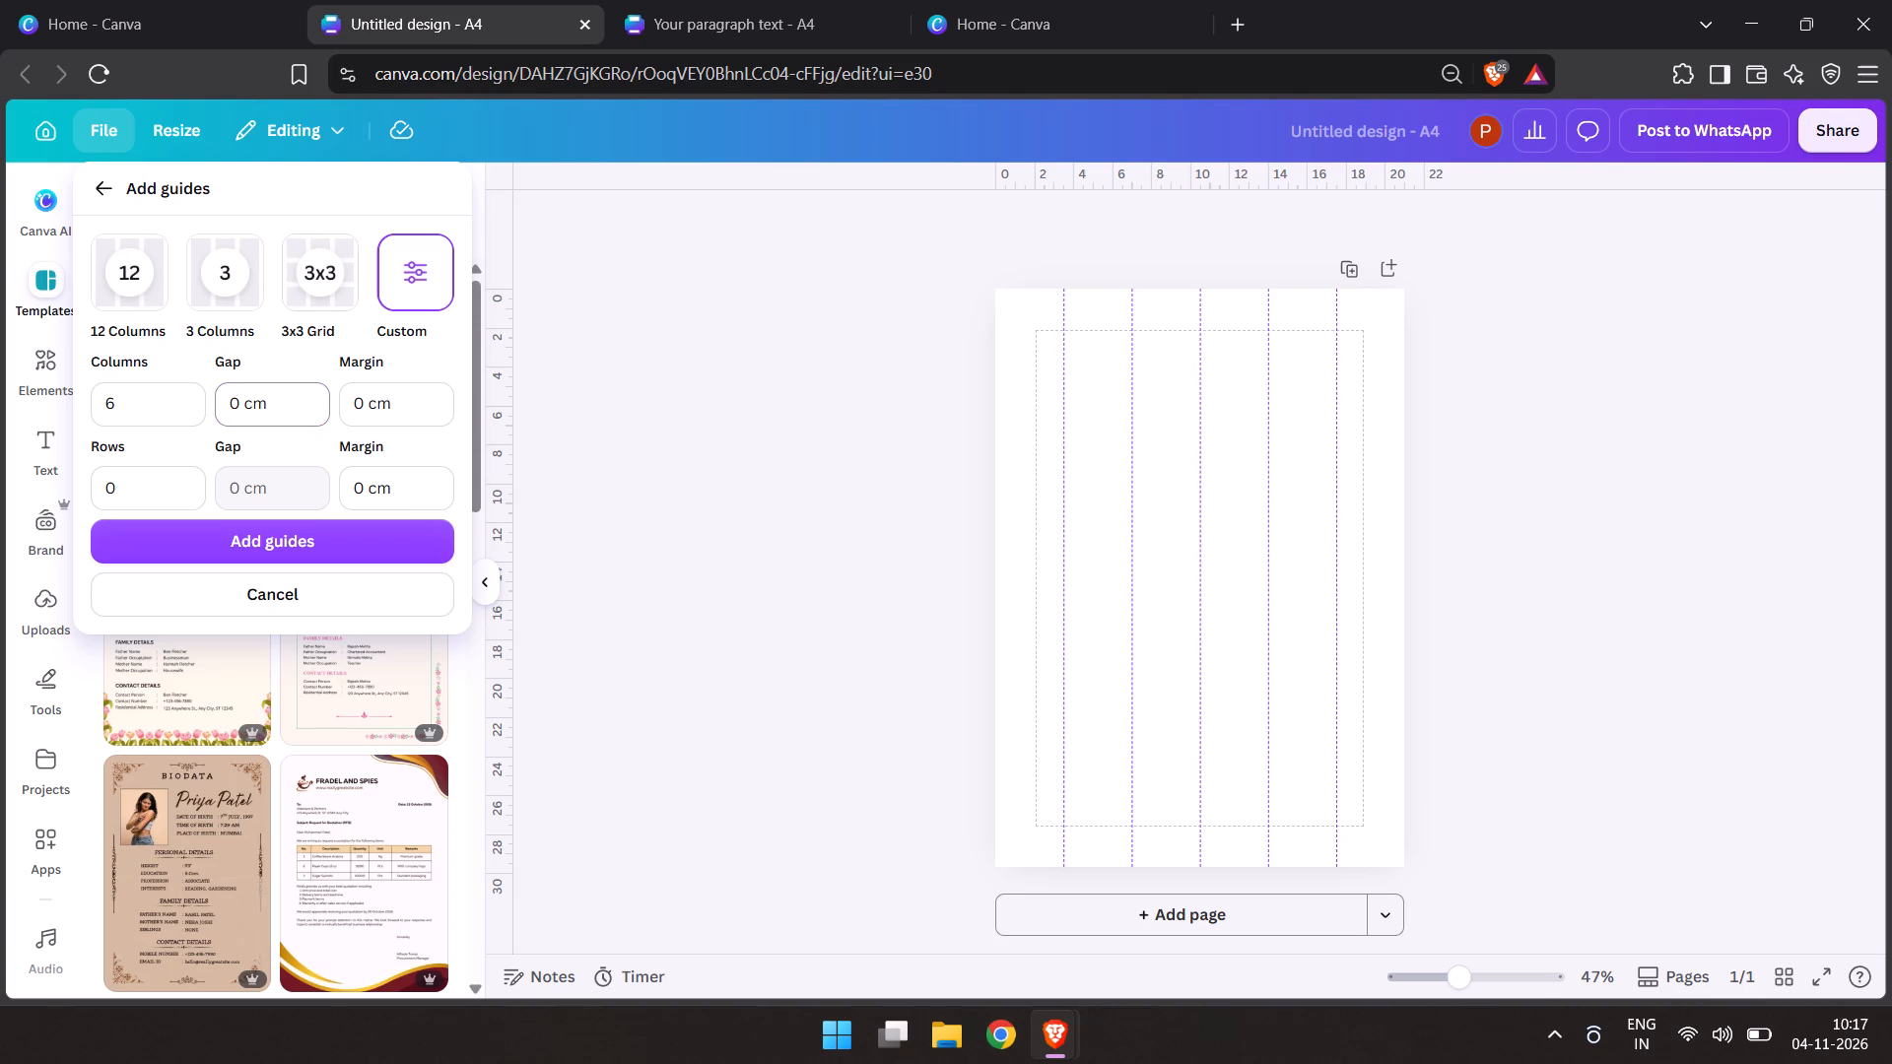
Set the custom guides to 15 columns and 15 rows and add them to the page.
{"action": "left_click", "coordinate": [140, 403]}
{"action": "type", "text": "15"}
{"action": "left_click", "coordinate": [107, 458]}
{"action": "left_click", "coordinate": [114, 479]}
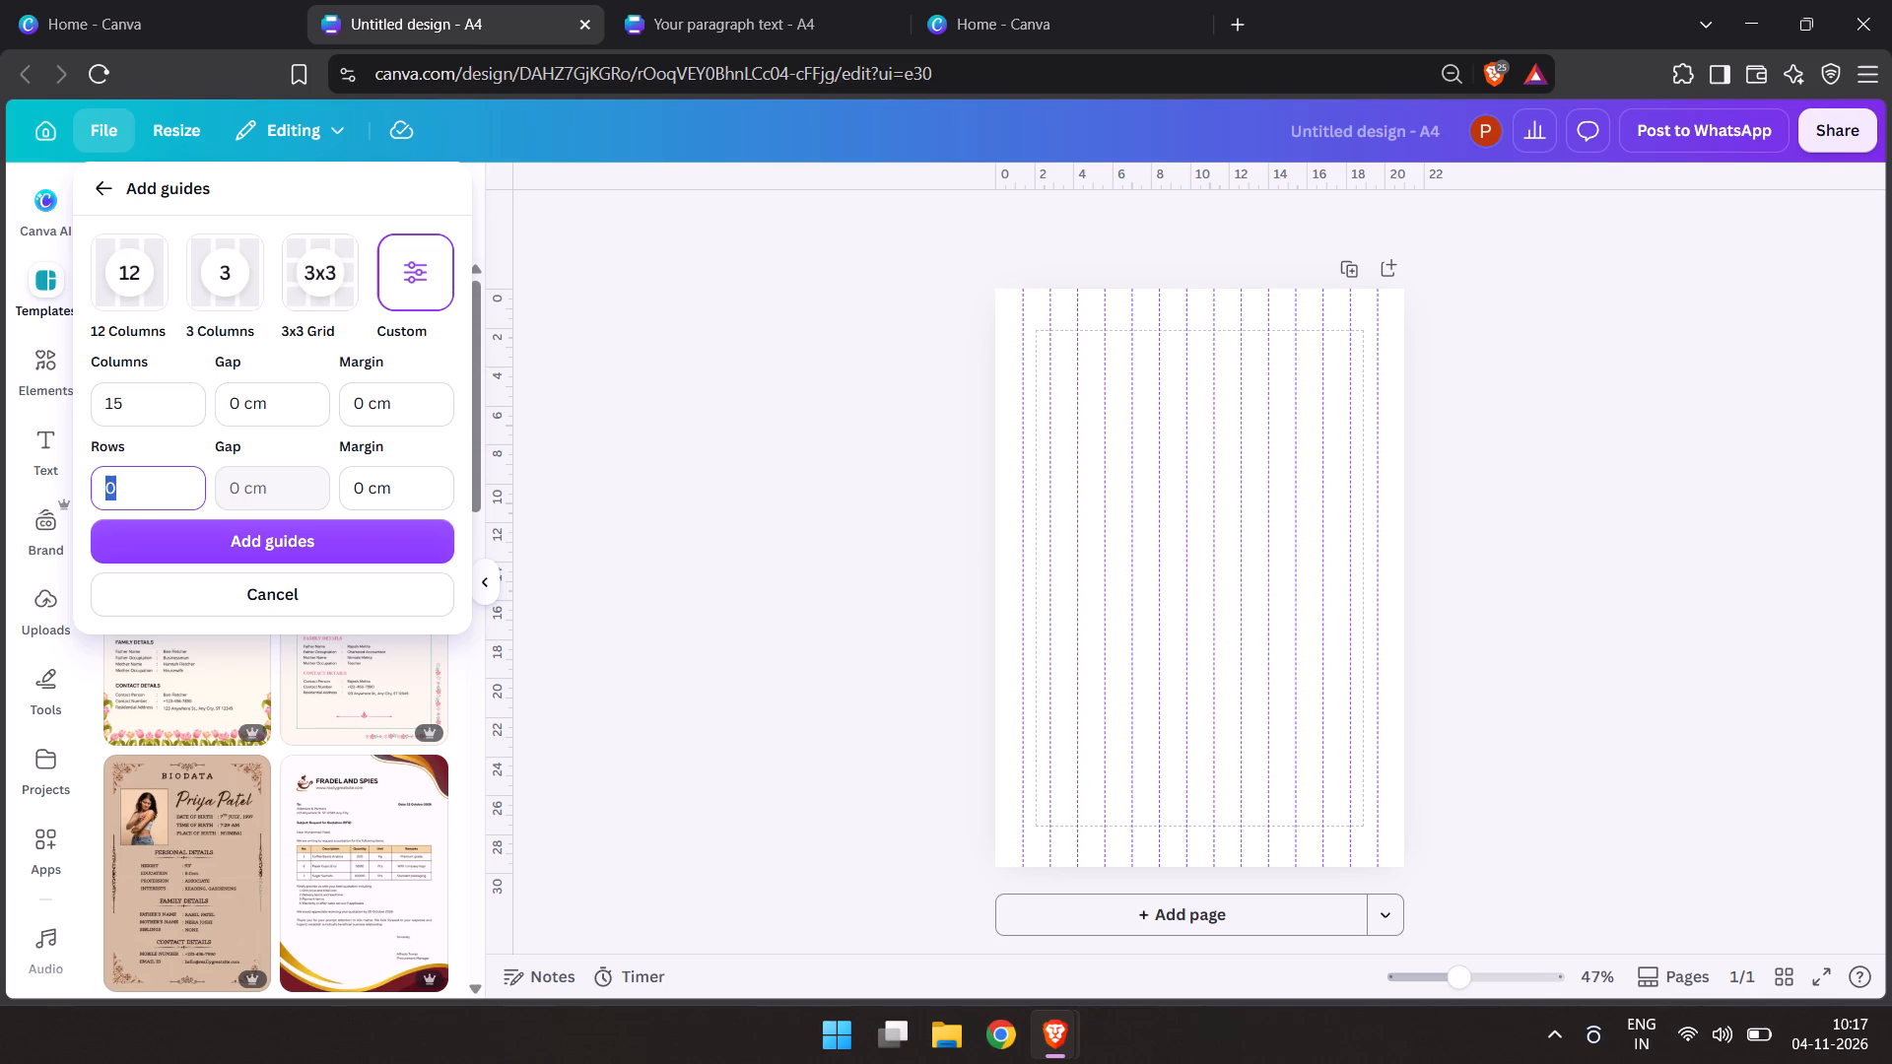
{"action": "type", "text": "15"}
{"action": "key", "text": "Return"}
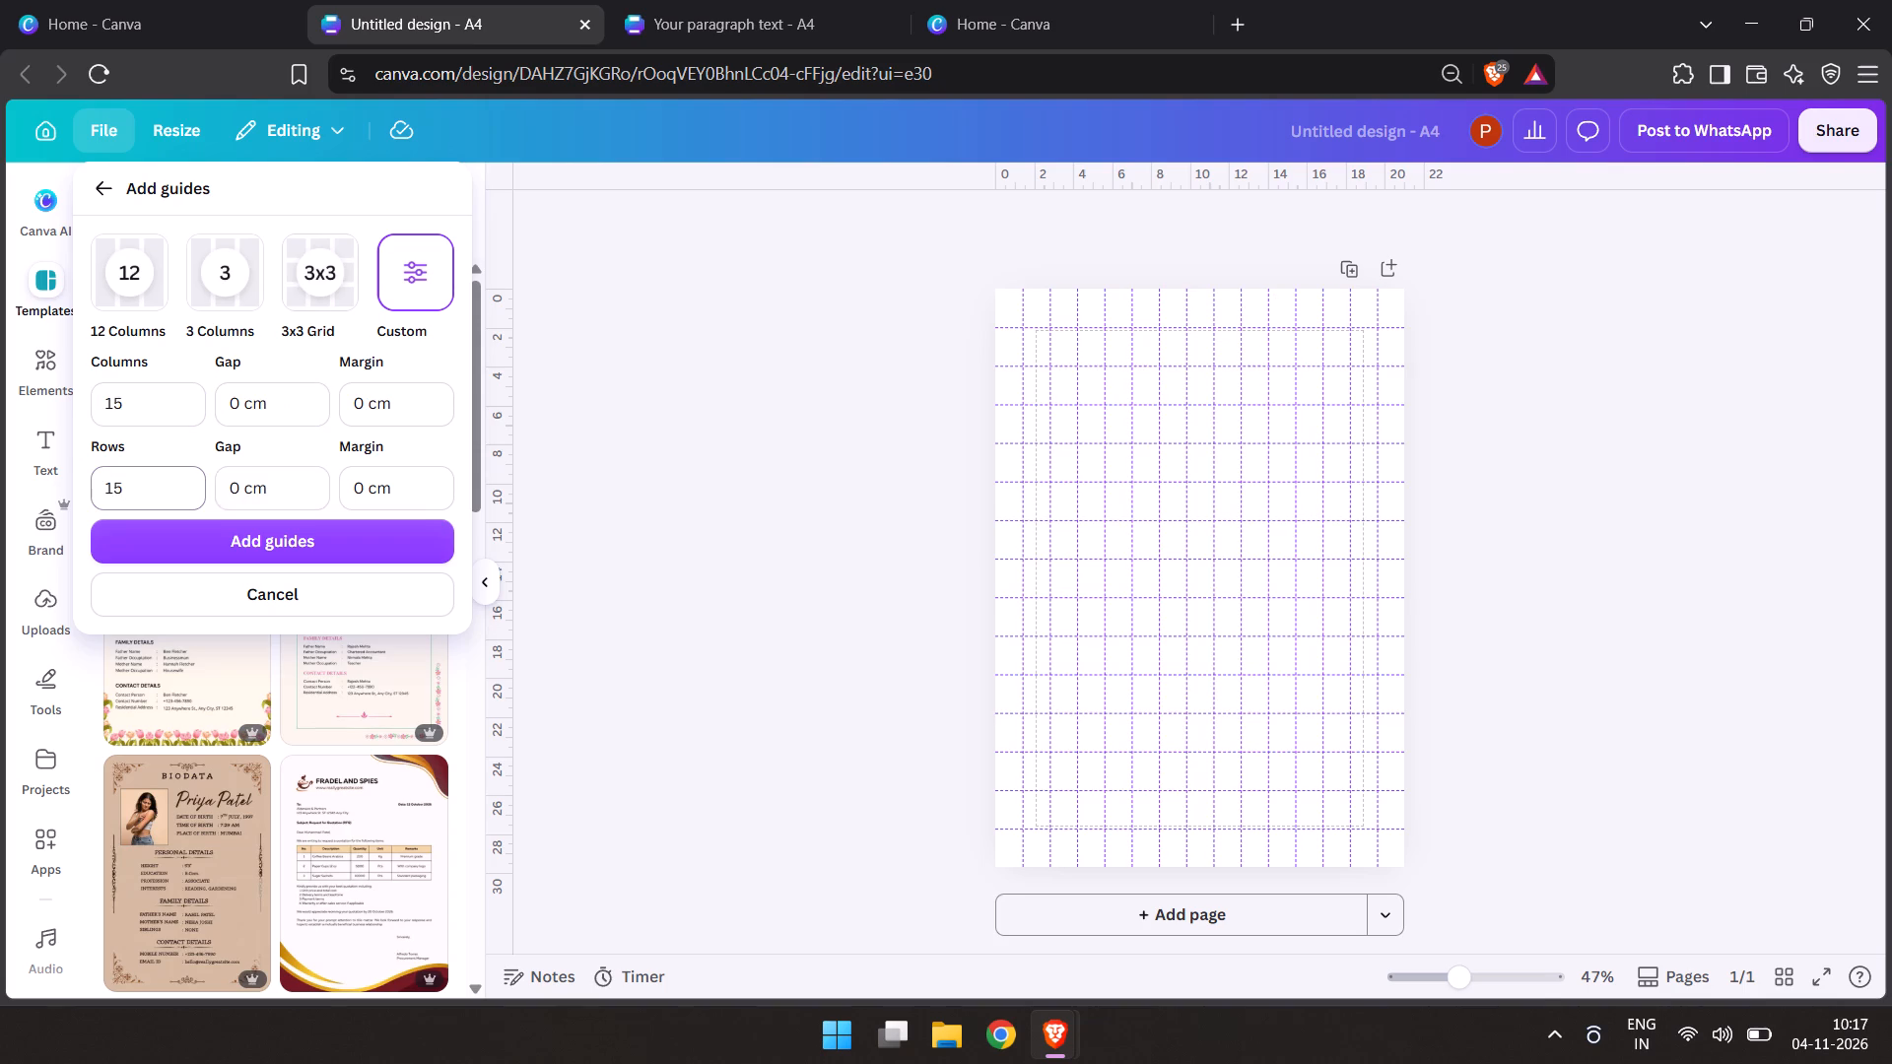
{"action": "left_click", "coordinate": [219, 528]}
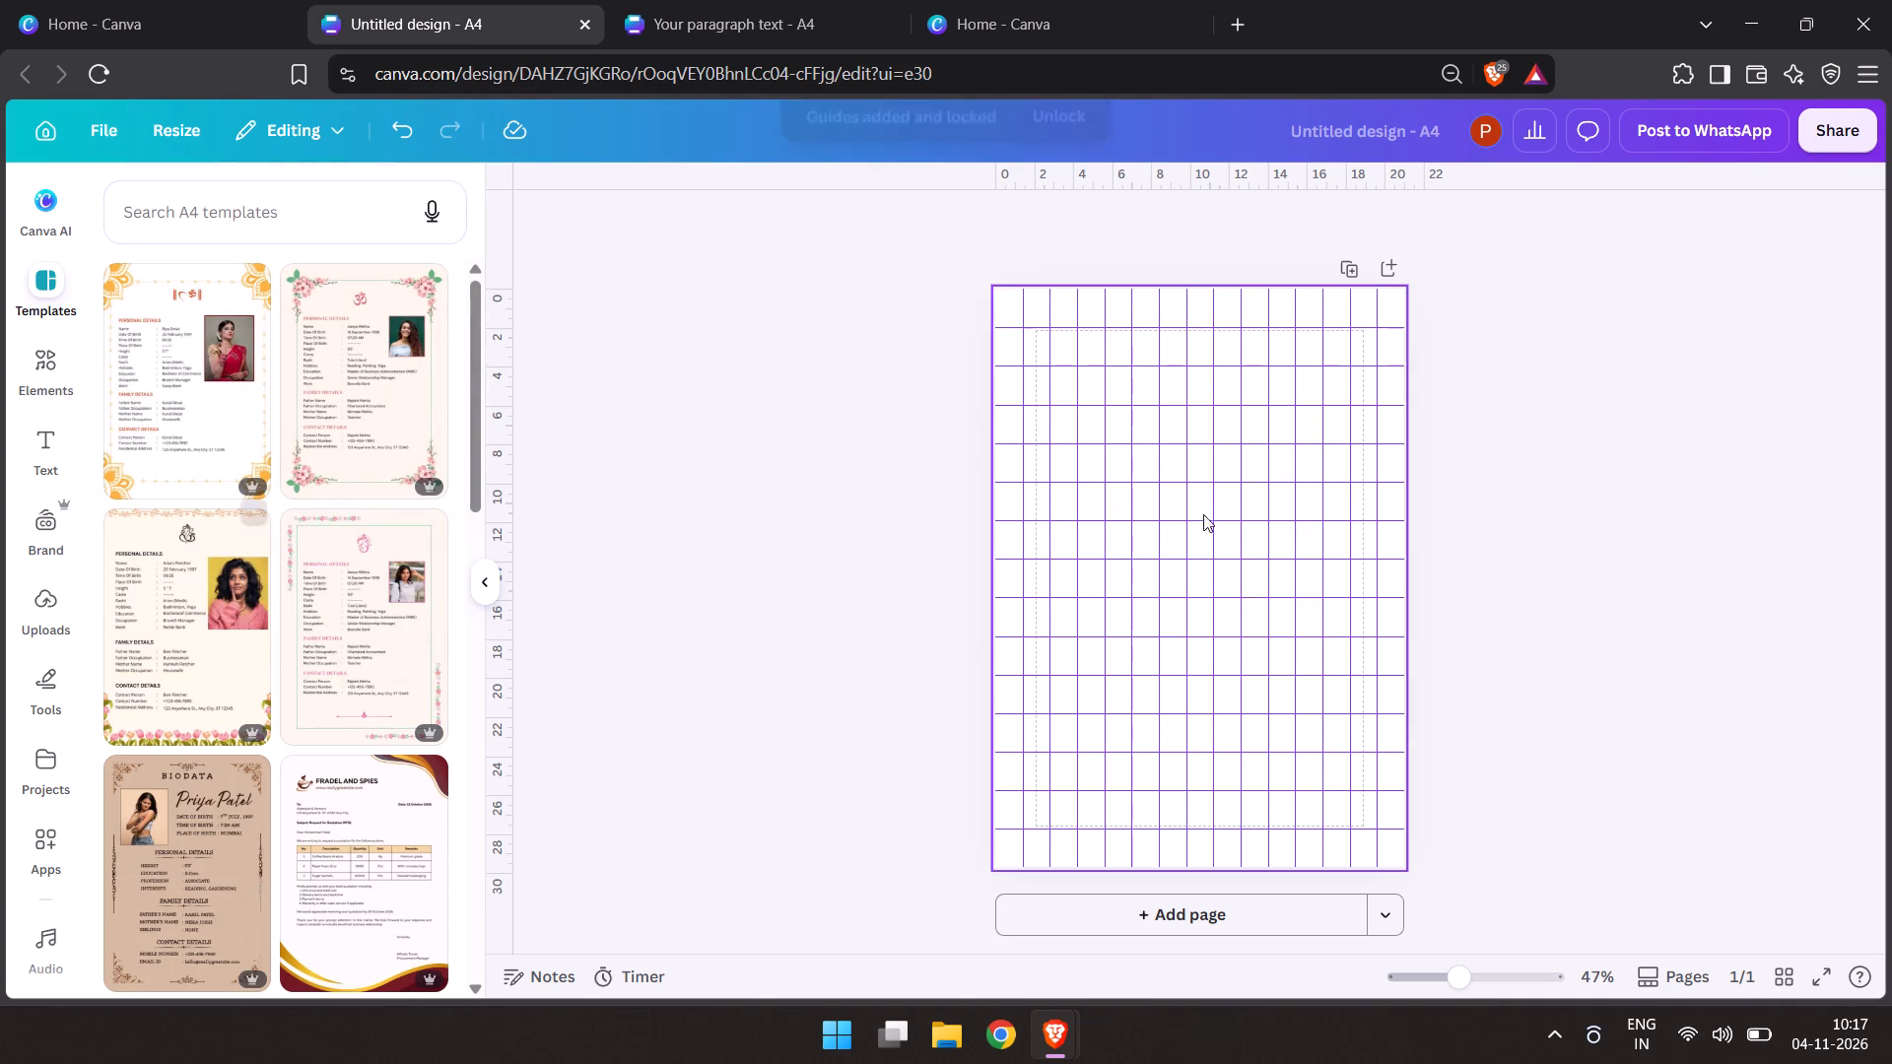
{"action": "left_click_drag", "start_coordinate": [1035, 344], "coordinate": [999, 364]}
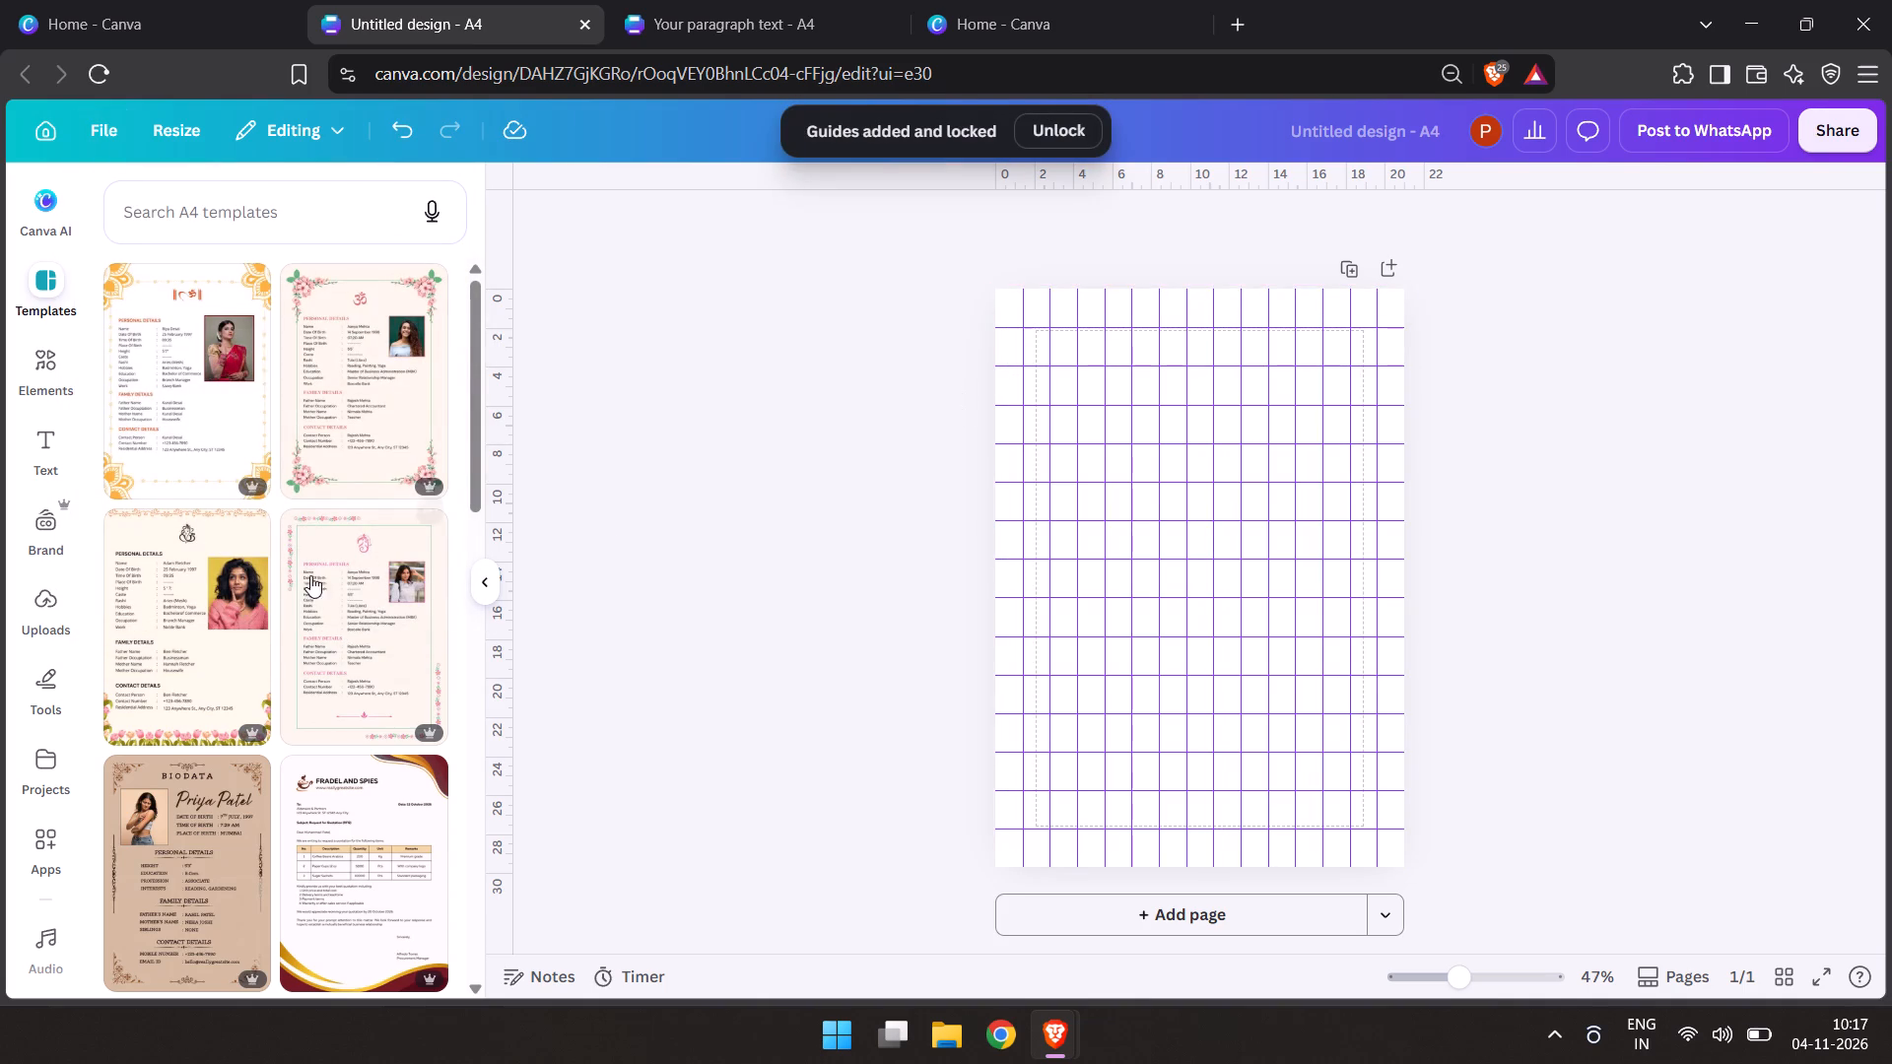
Look through the A4 template designs.
{"action": "scroll", "coordinate": [289, 625], "scroll_direction": "down", "scroll_amount": 7}
{"action": "scroll", "coordinate": [226, 599], "scroll_direction": "up", "scroll_amount": 4}
{"action": "scroll", "coordinate": [216, 571], "scroll_direction": "down", "scroll_amount": 1}
{"action": "scroll", "coordinate": [214, 567], "scroll_direction": "up", "scroll_amount": 1}
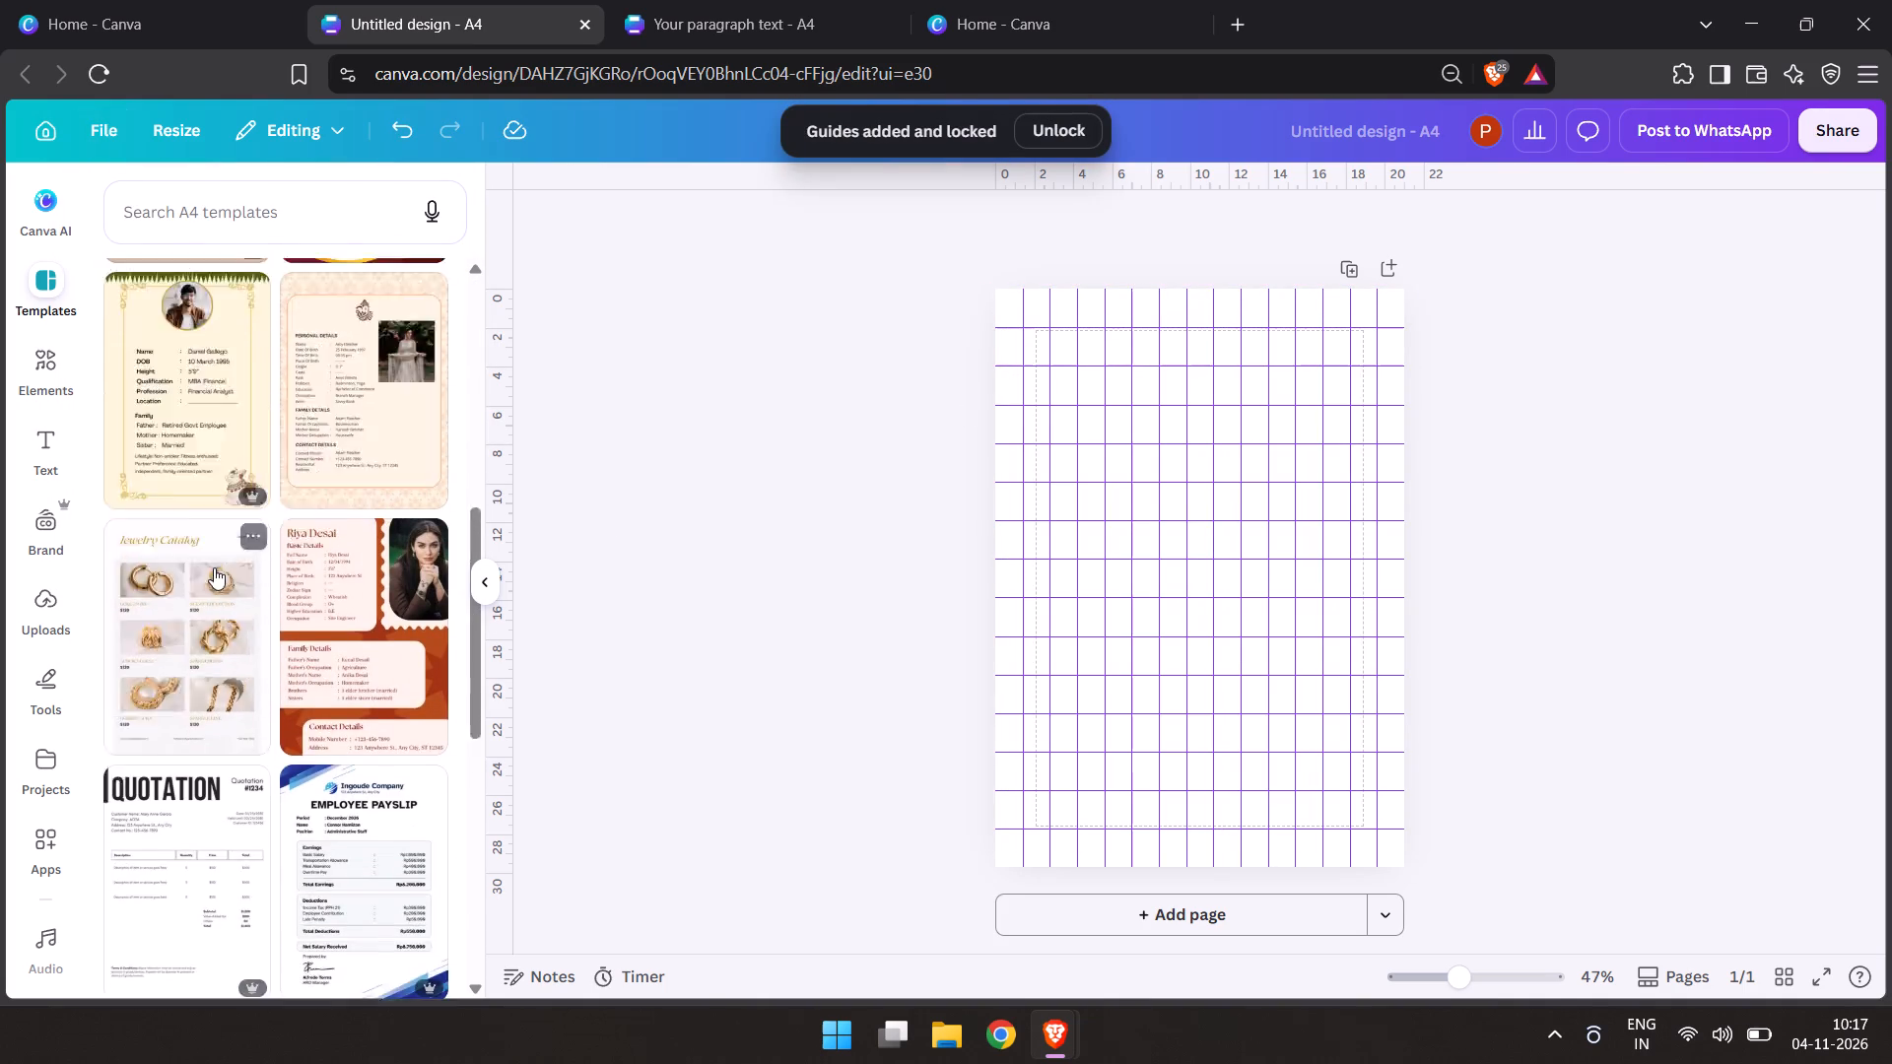
{"action": "scroll", "coordinate": [214, 567], "scroll_direction": "up", "scroll_amount": 7}
{"action": "scroll", "coordinate": [203, 524], "scroll_direction": "down", "scroll_amount": 9}
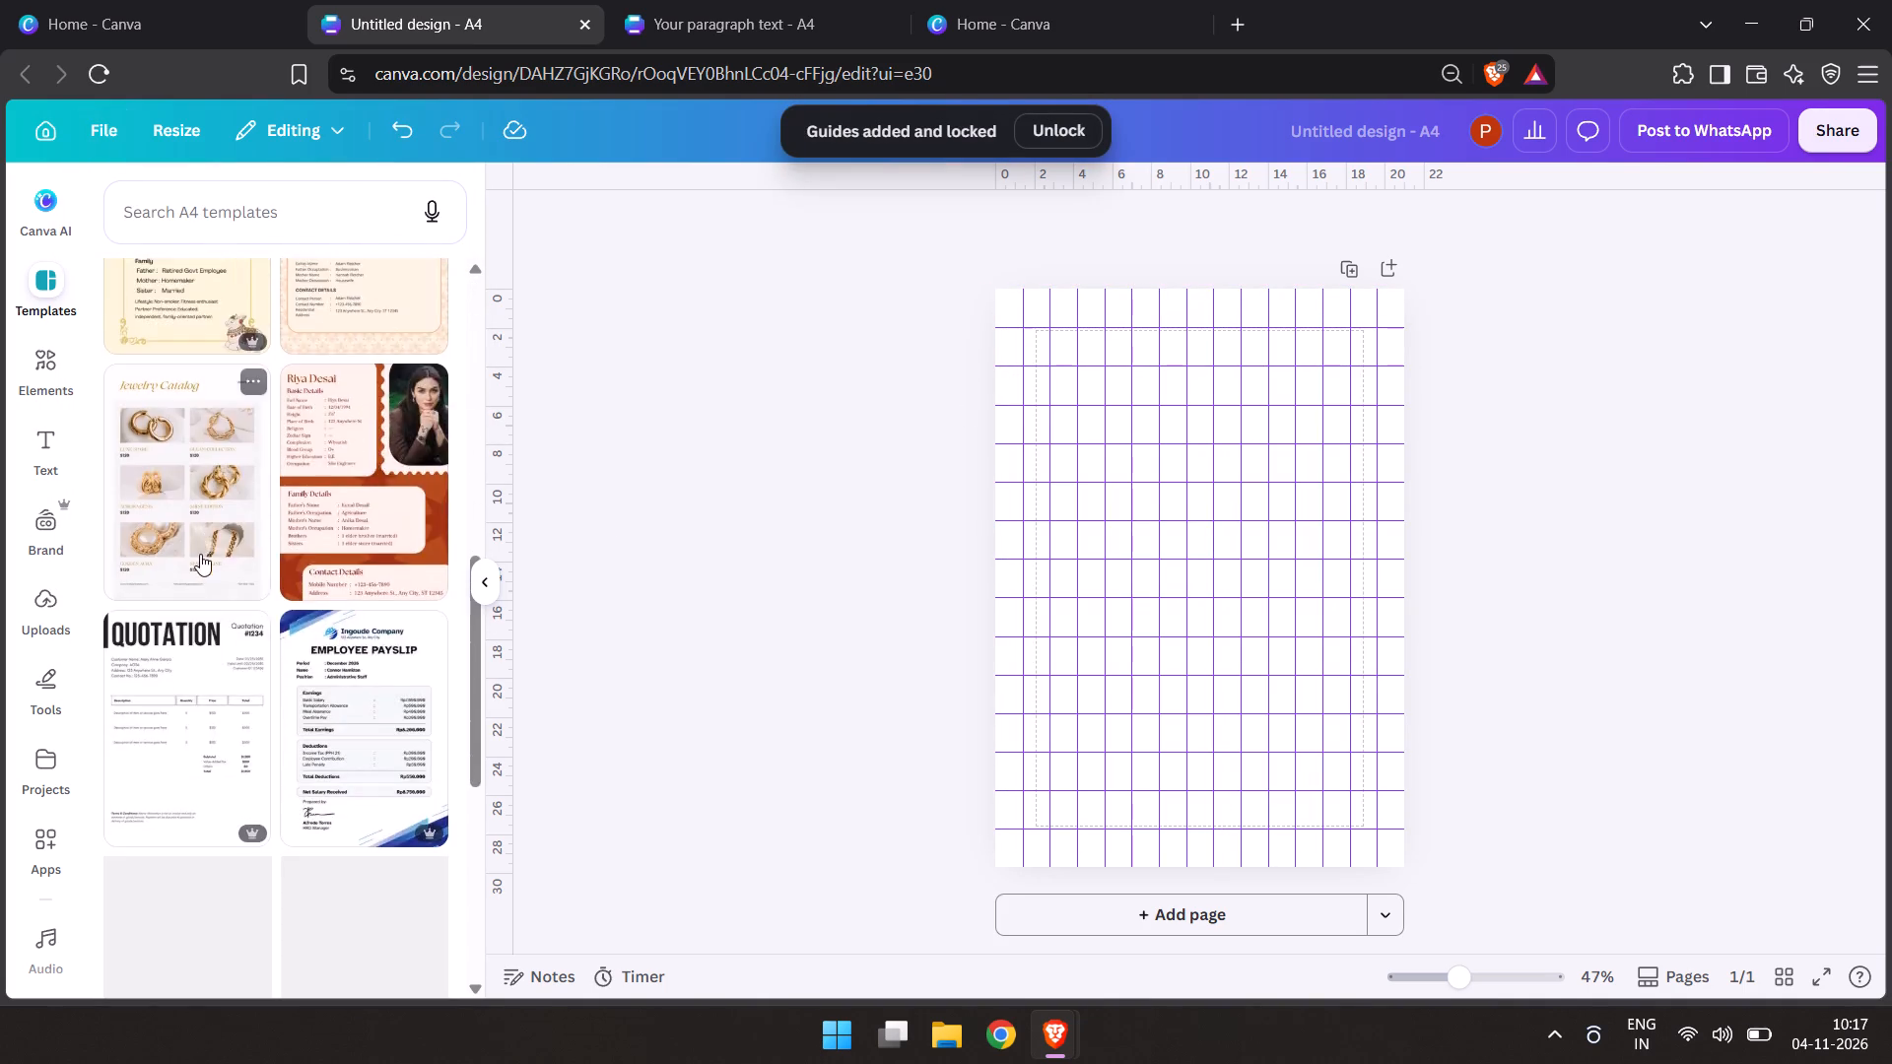
{"action": "scroll", "coordinate": [200, 554], "scroll_direction": "down", "scroll_amount": 6}
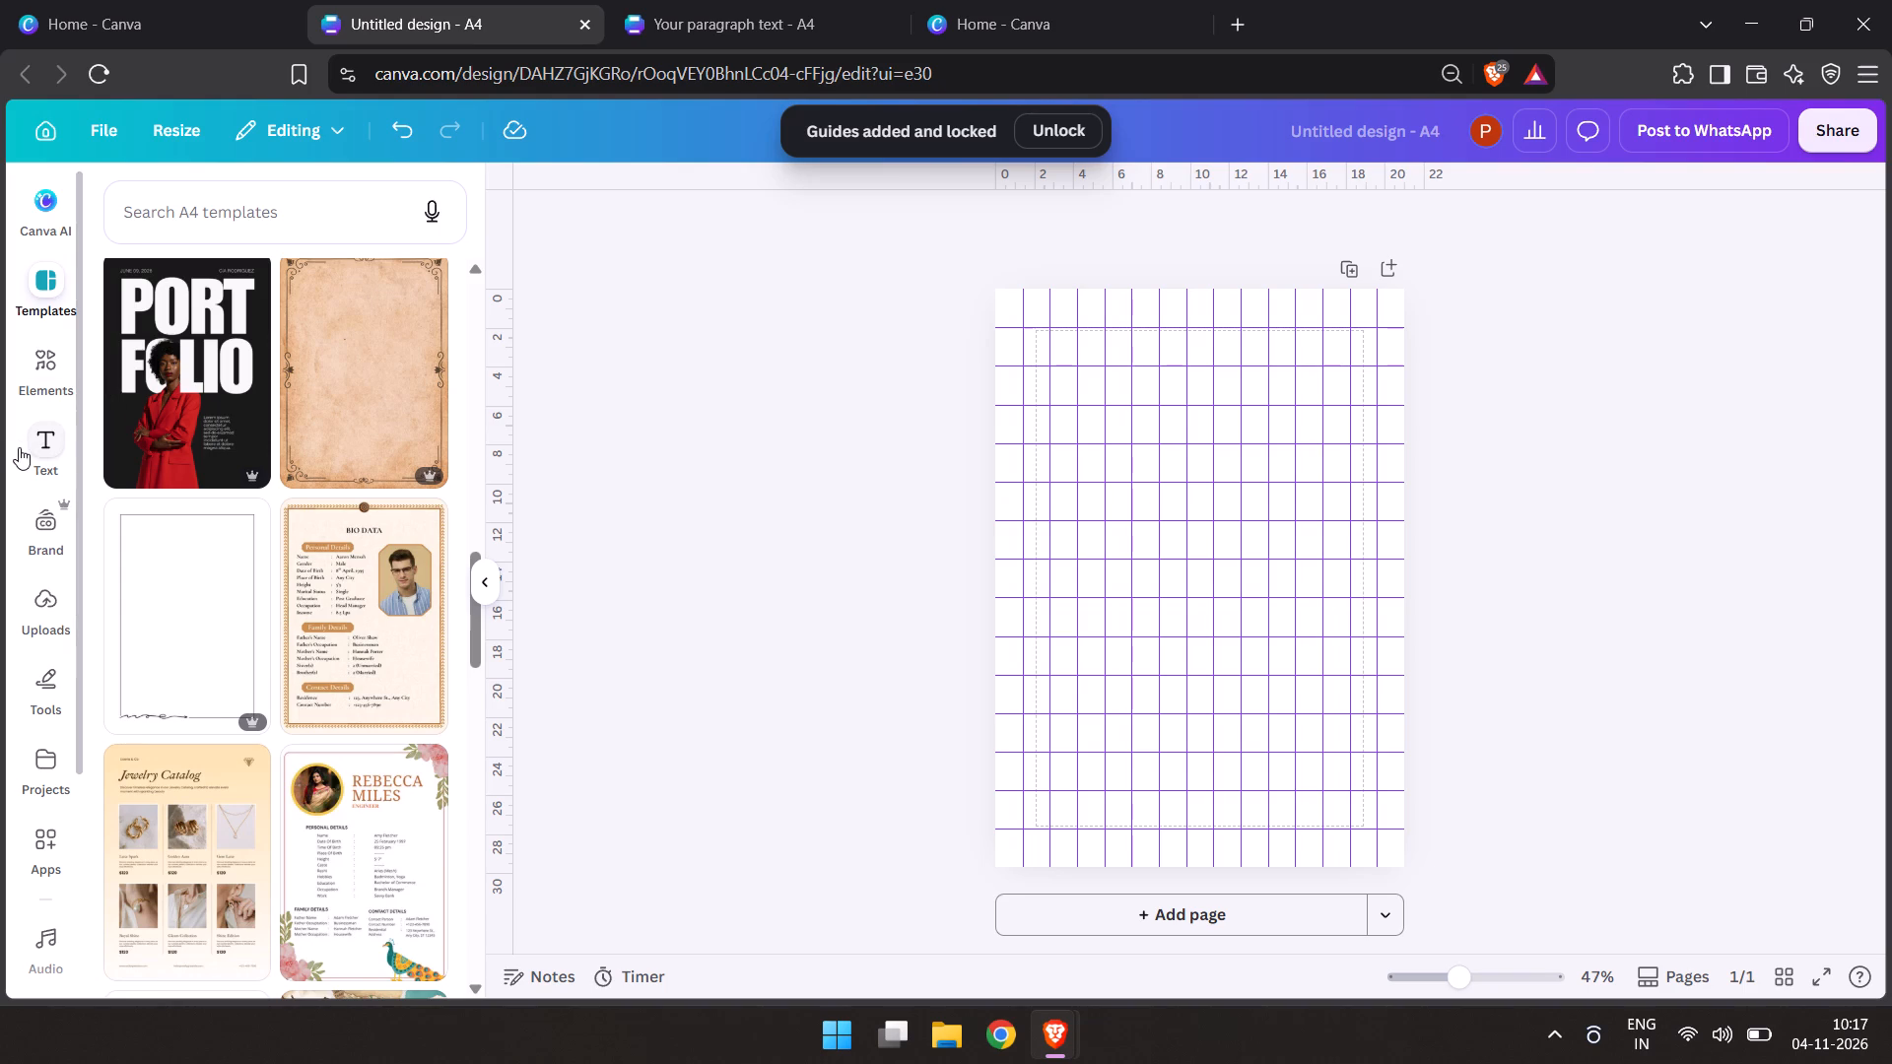
Look through the default text styles and font combinations.
{"action": "left_click", "coordinate": [19, 447]}
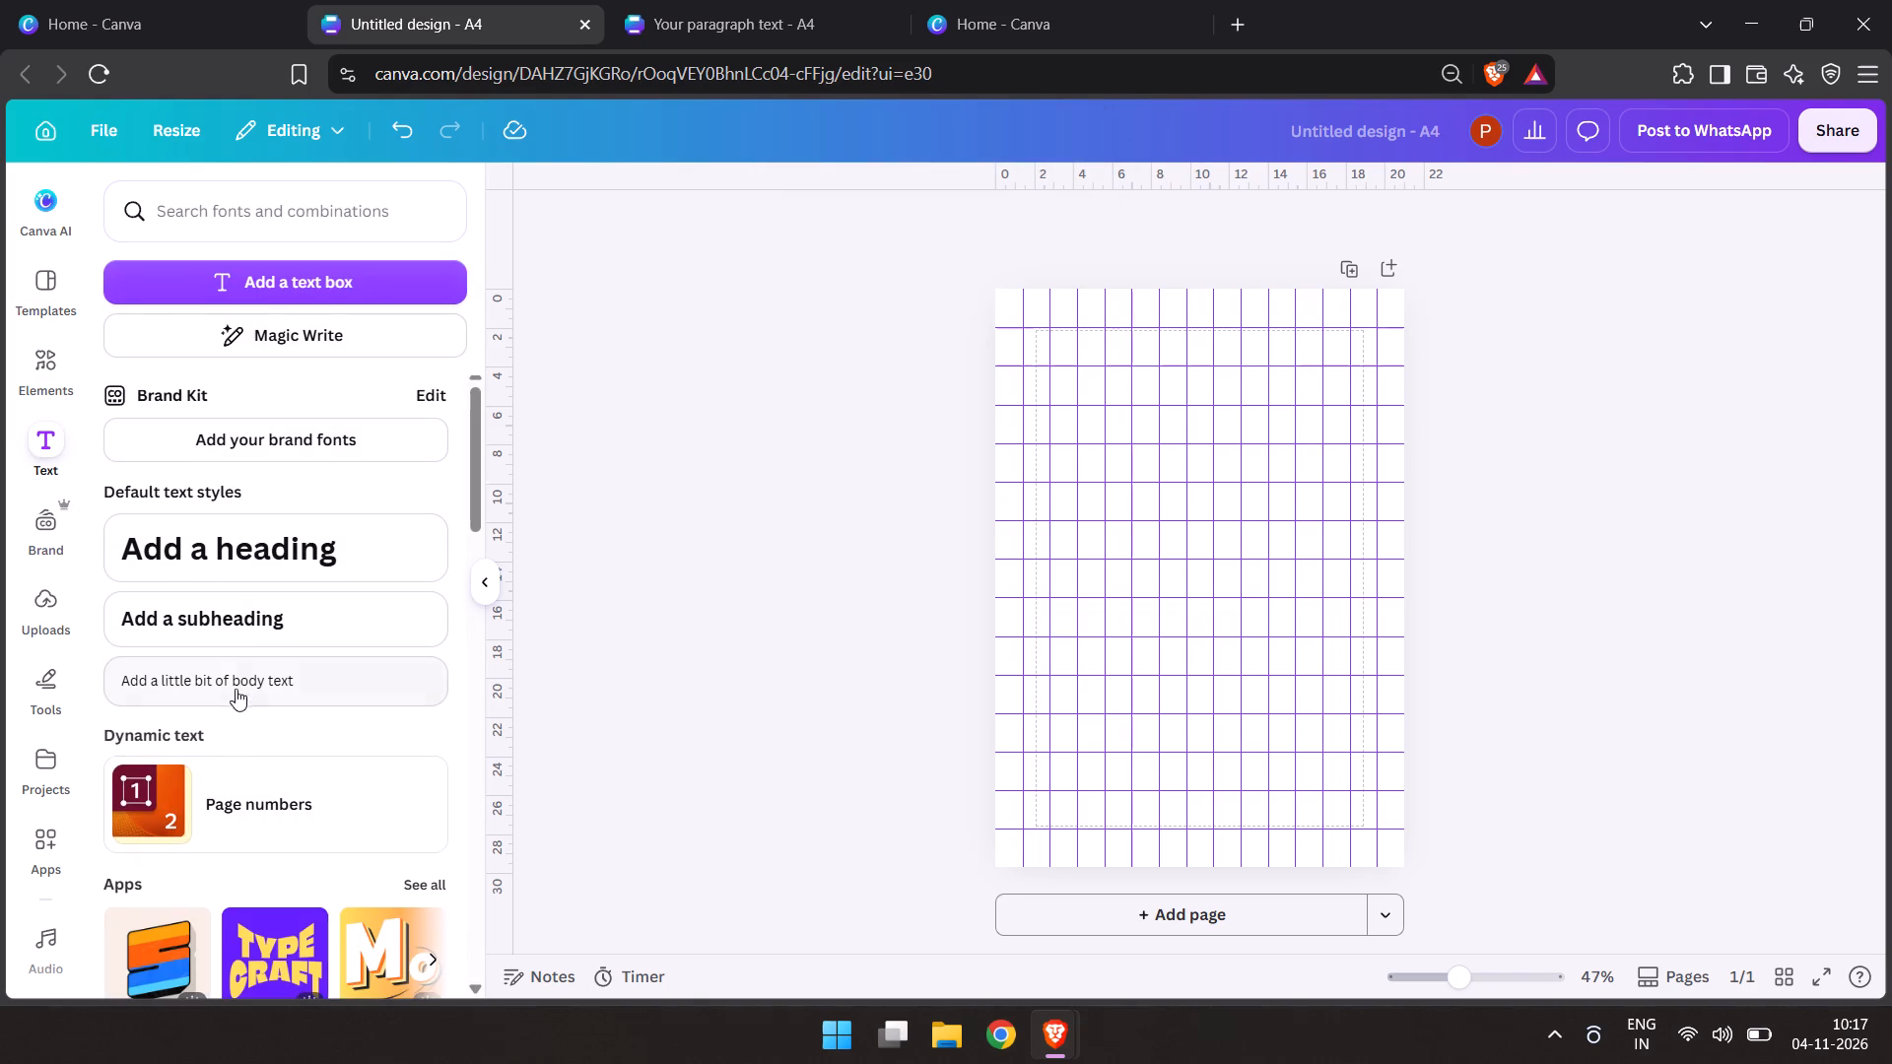
{"action": "scroll", "coordinate": [249, 637], "scroll_direction": "down", "scroll_amount": 1}
{"action": "scroll", "coordinate": [249, 637], "scroll_direction": "up", "scroll_amount": 1}
{"action": "scroll", "coordinate": [249, 637], "scroll_direction": "down", "scroll_amount": 12}
{"action": "scroll", "coordinate": [249, 637], "scroll_direction": "up", "scroll_amount": 3}
{"action": "scroll", "coordinate": [249, 637], "scroll_direction": "down", "scroll_amount": 1}
{"action": "scroll", "coordinate": [249, 637], "scroll_direction": "up", "scroll_amount": 2}
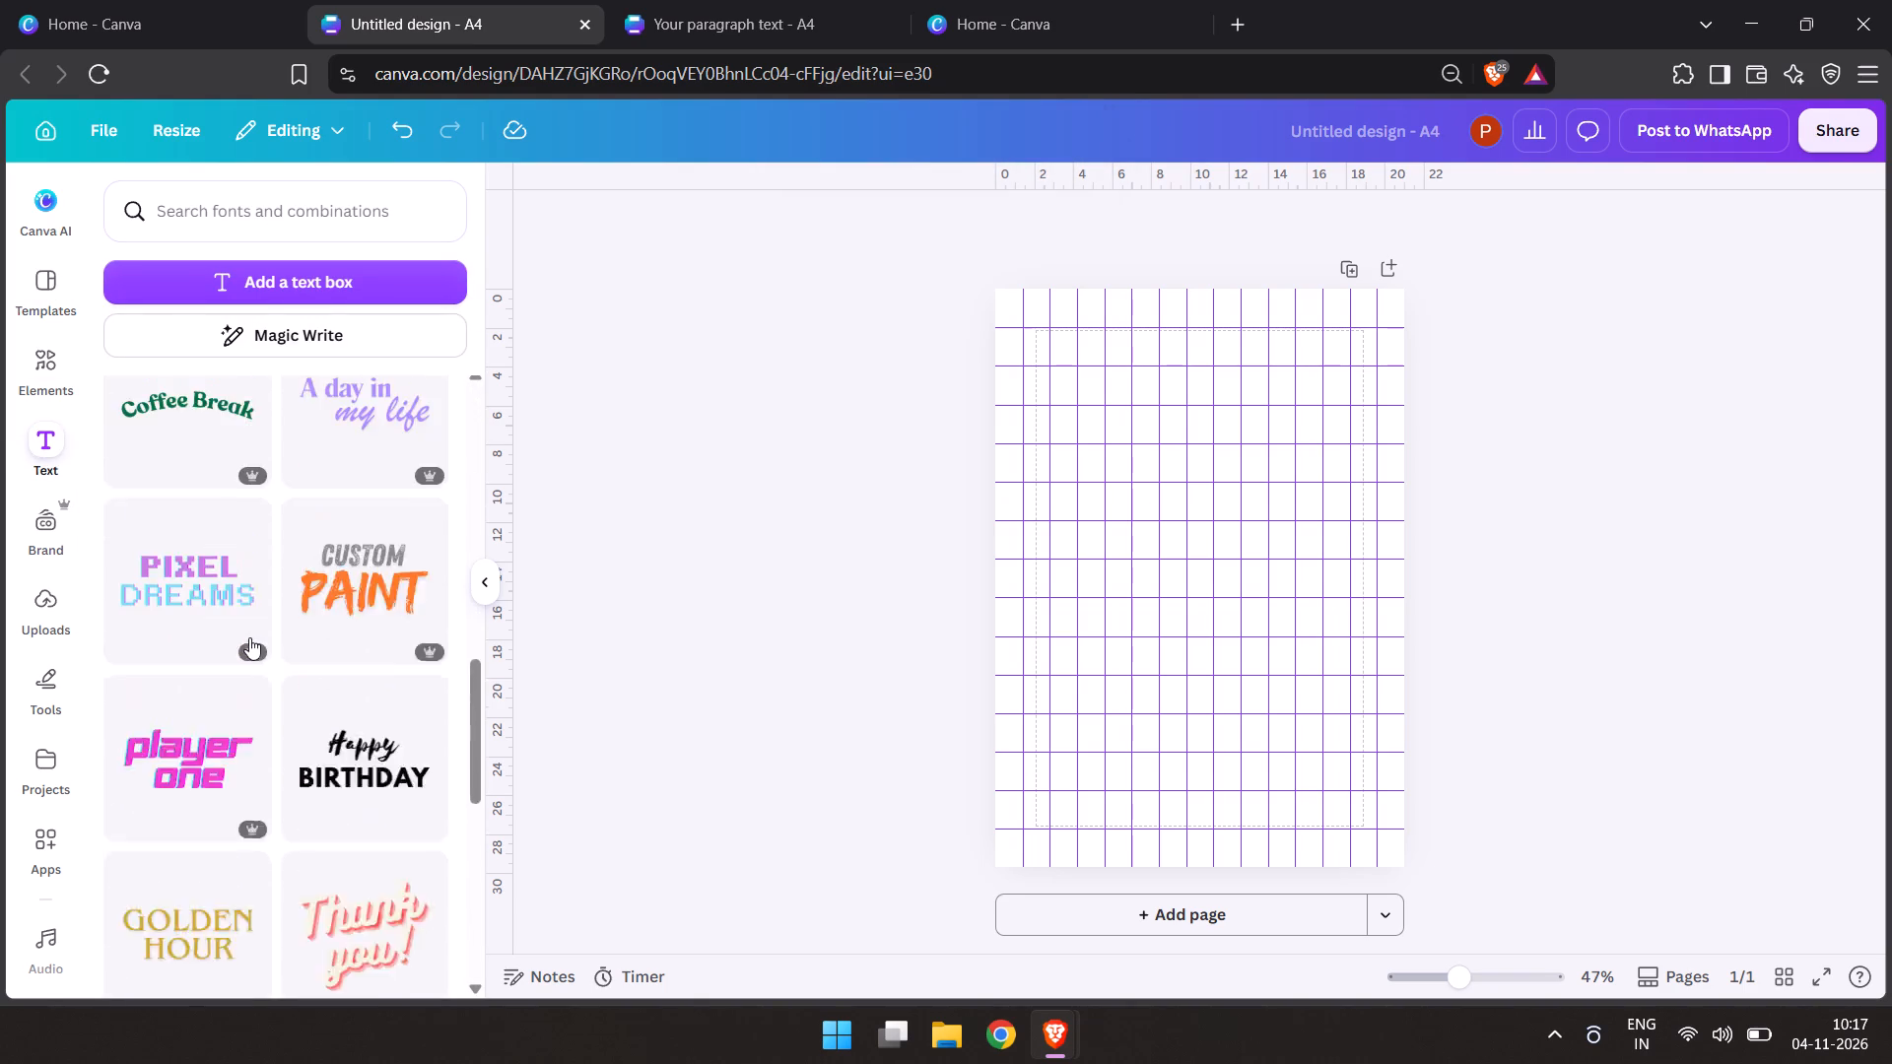
{"action": "scroll", "coordinate": [249, 637], "scroll_direction": "up", "scroll_amount": 5}
{"action": "scroll", "coordinate": [263, 626], "scroll_direction": "down", "scroll_amount": 1}
{"action": "scroll", "coordinate": [263, 626], "scroll_direction": "up", "scroll_amount": 1}
{"action": "scroll", "coordinate": [263, 626], "scroll_direction": "down", "scroll_amount": 1}
{"action": "scroll", "coordinate": [263, 622], "scroll_direction": "up", "scroll_amount": 1}
Add a text box and scale it to font size 33.5, extending to the page's left edge.
{"action": "left_click", "coordinate": [333, 277]}
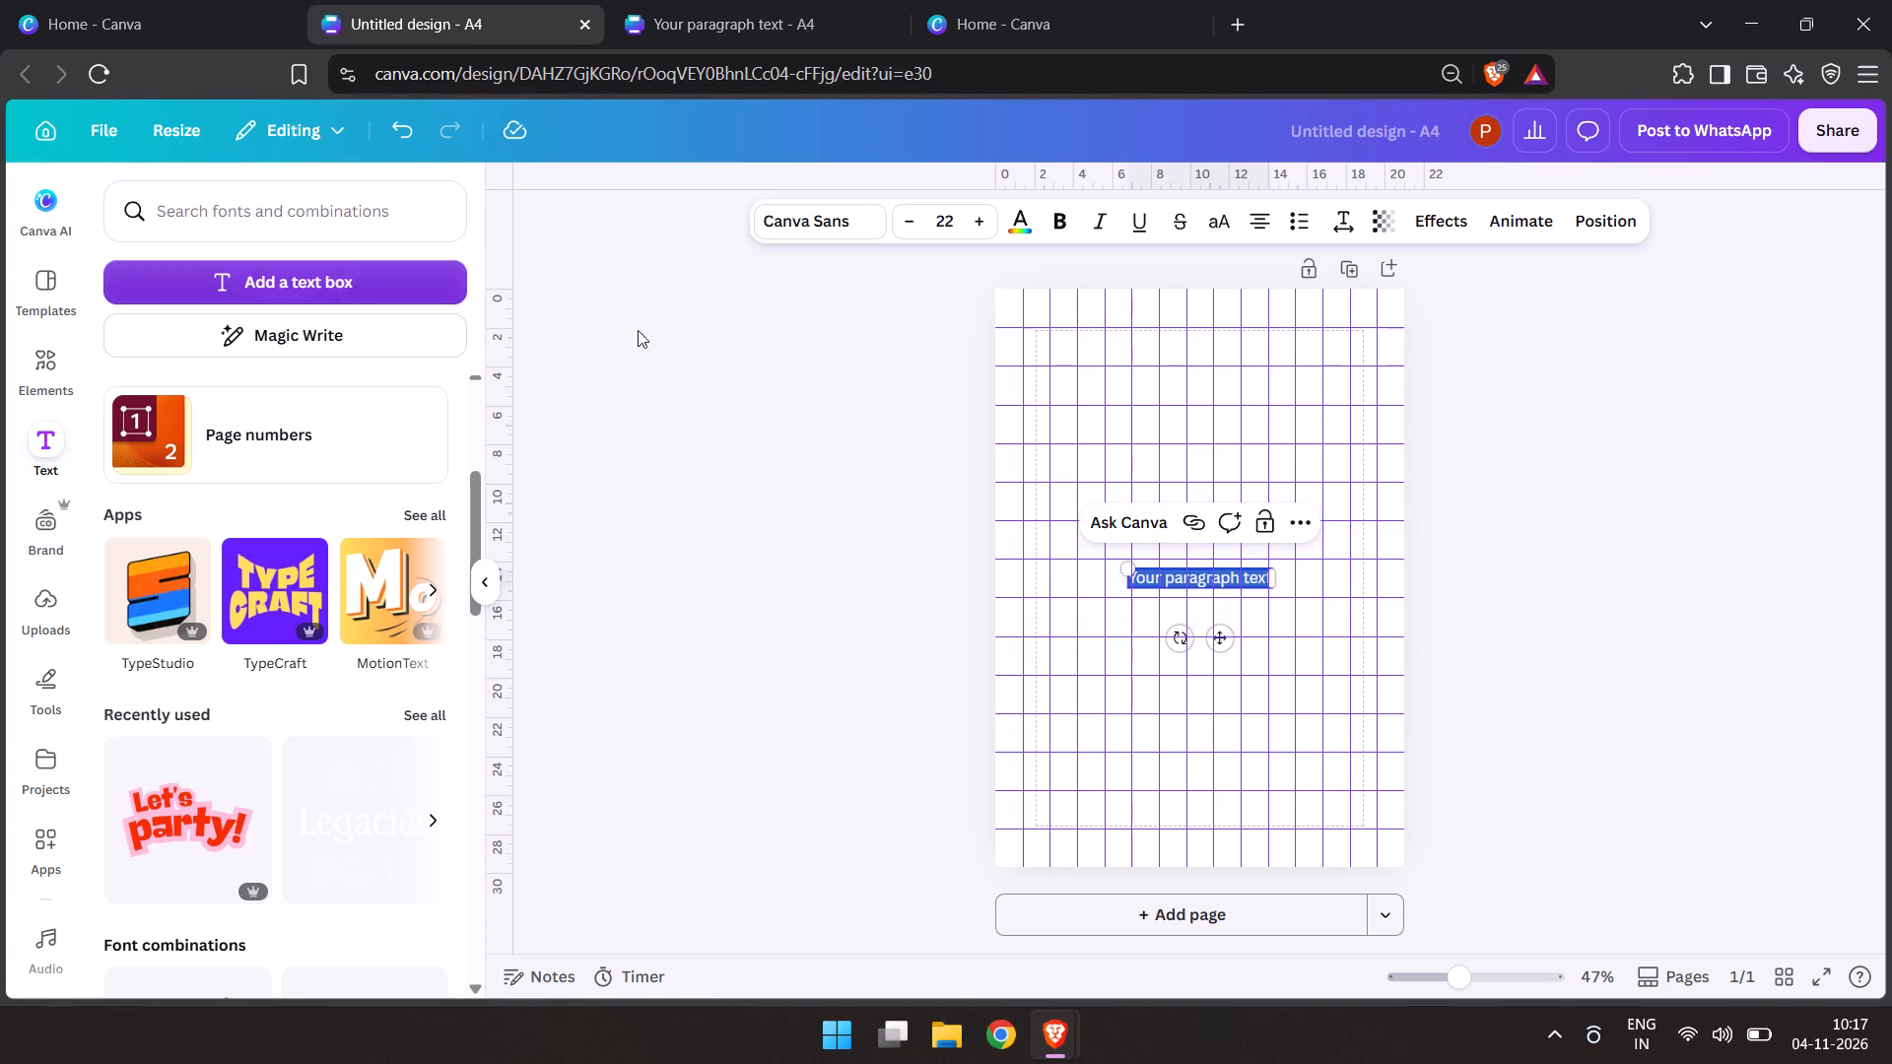
{"action": "left_click_drag", "start_coordinate": [1126, 570], "coordinate": [1167, 574]}
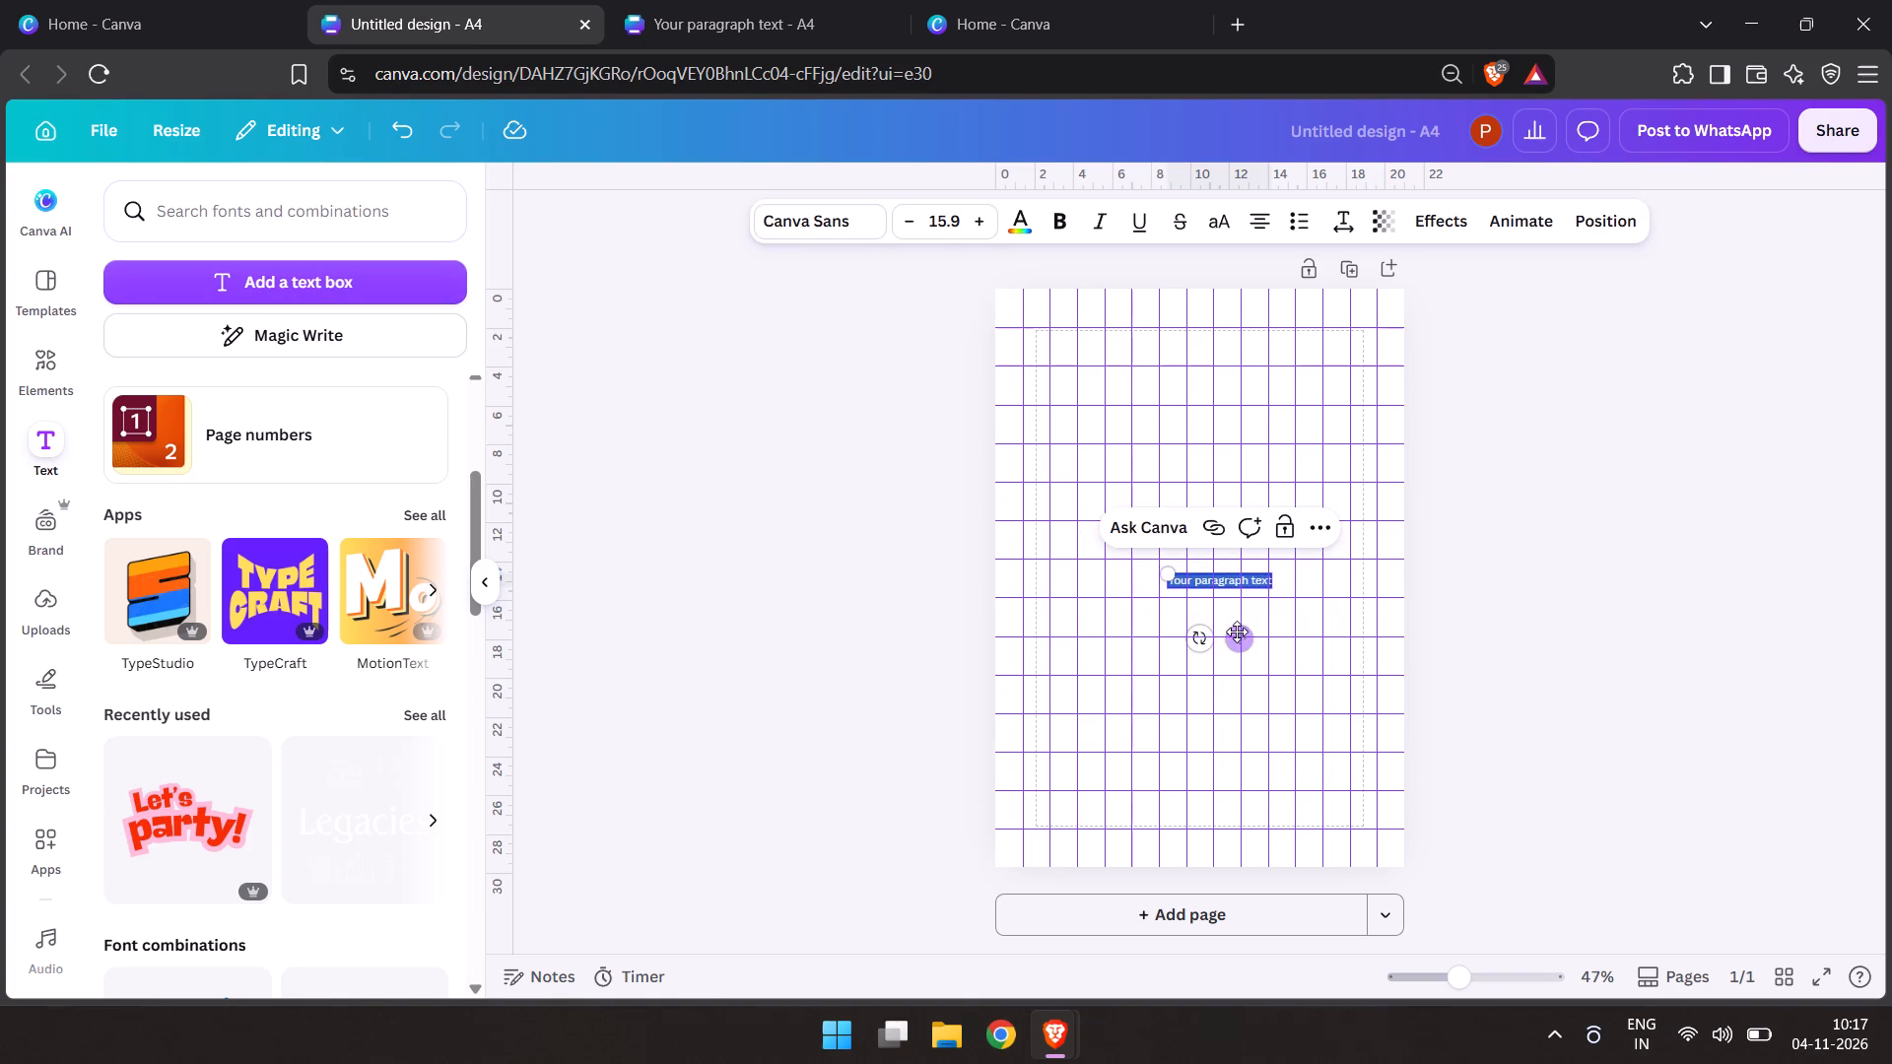
{"action": "left_click_drag", "start_coordinate": [1237, 632], "coordinate": [1180, 594]}
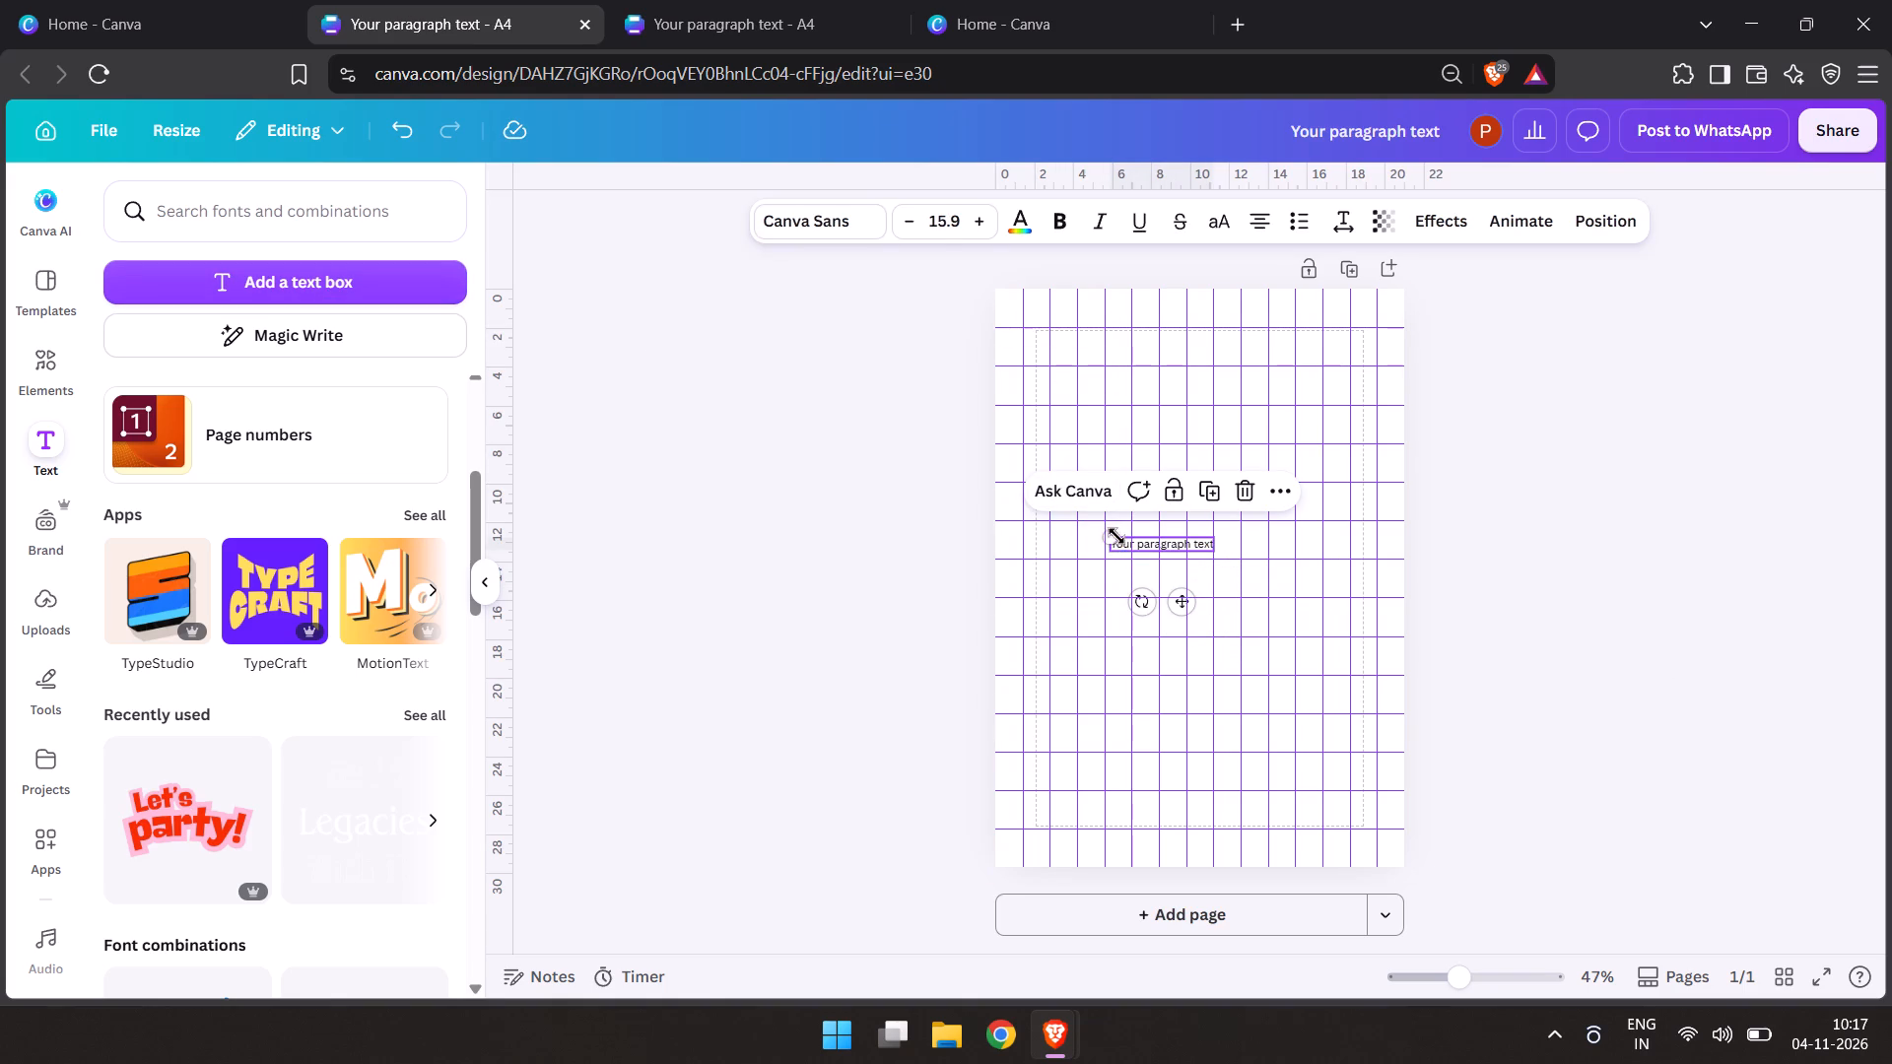
{"action": "left_click_drag", "start_coordinate": [1113, 534], "coordinate": [996, 528]}
Replace the placeholder text in the text box with 7.
{"action": "left_click", "coordinate": [1069, 530]}
{"action": "left_click", "coordinate": [1076, 532]}
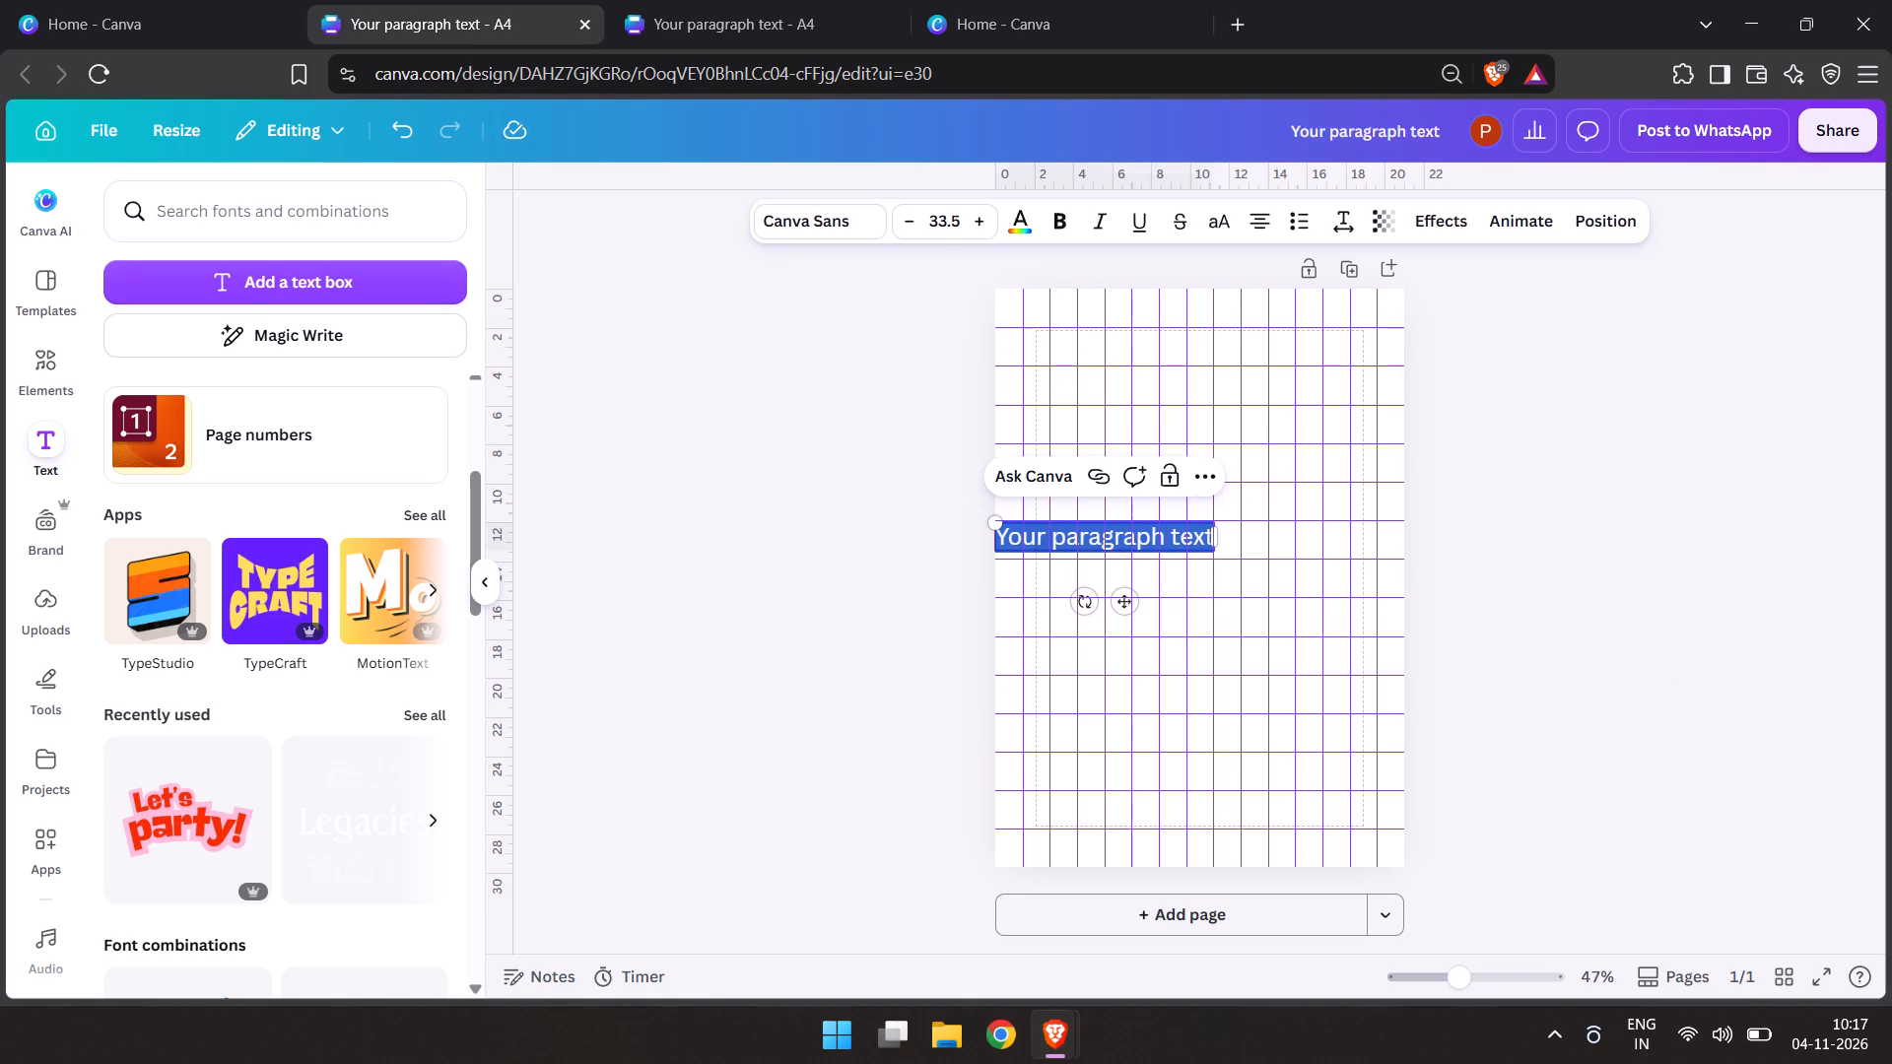
{"action": "key", "text": "7"}
{"action": "key", "text": "Return"}
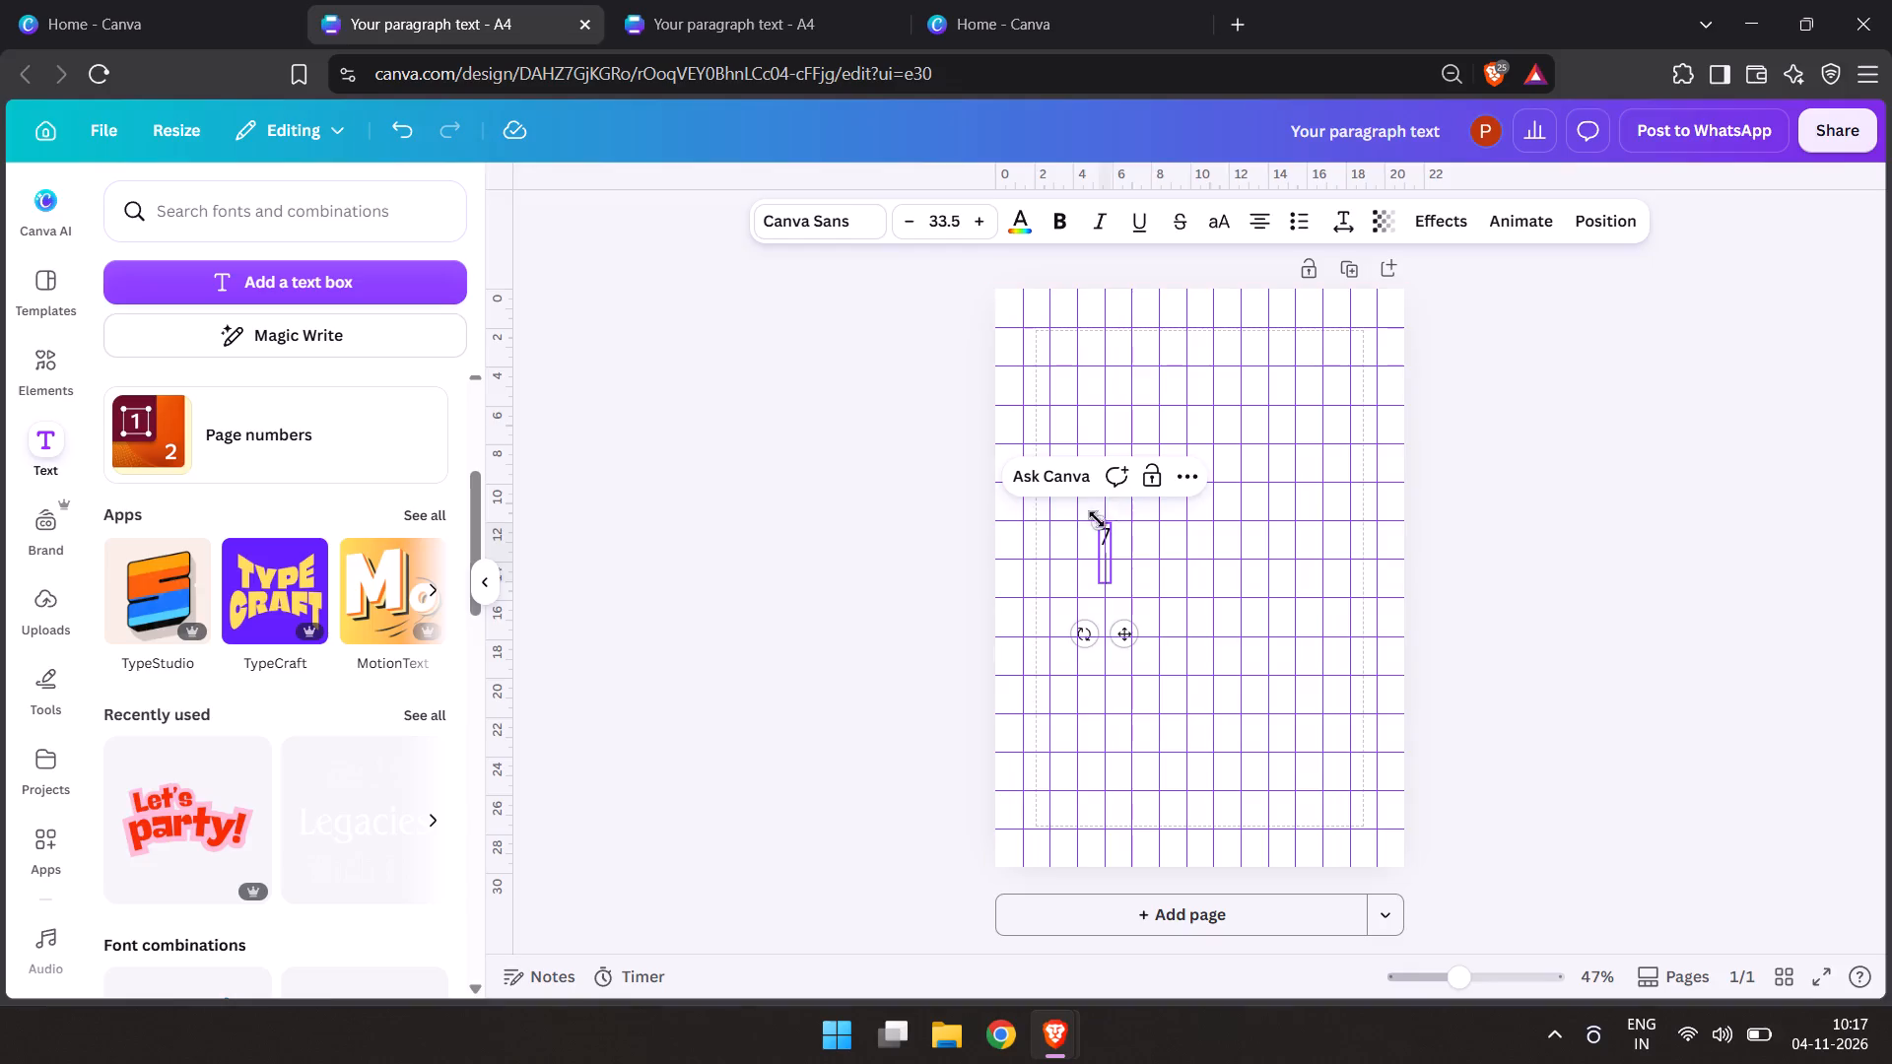
{"action": "key", "text": "BackSpace"}
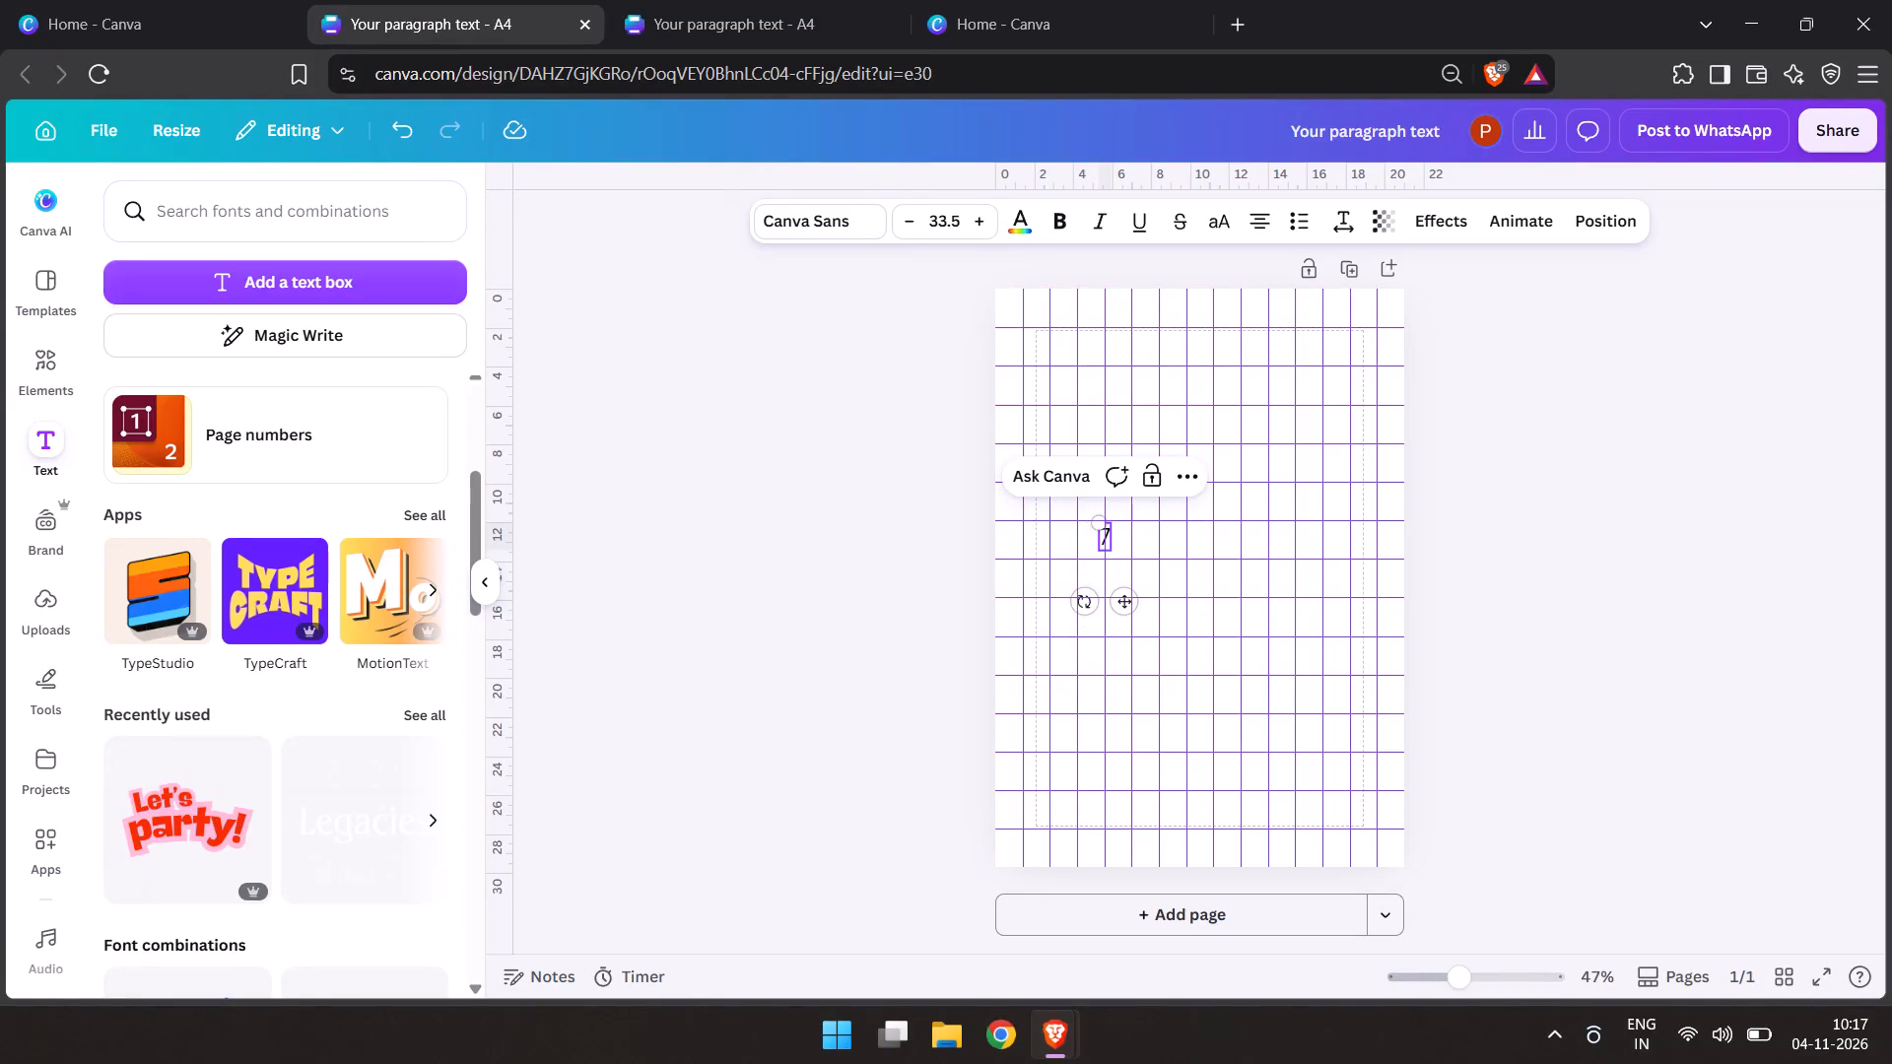
Move the 7 into the grid cell at the page's top-left corner, against the guides.
{"action": "left_click_drag", "start_coordinate": [1122, 601], "coordinate": [1043, 430]}
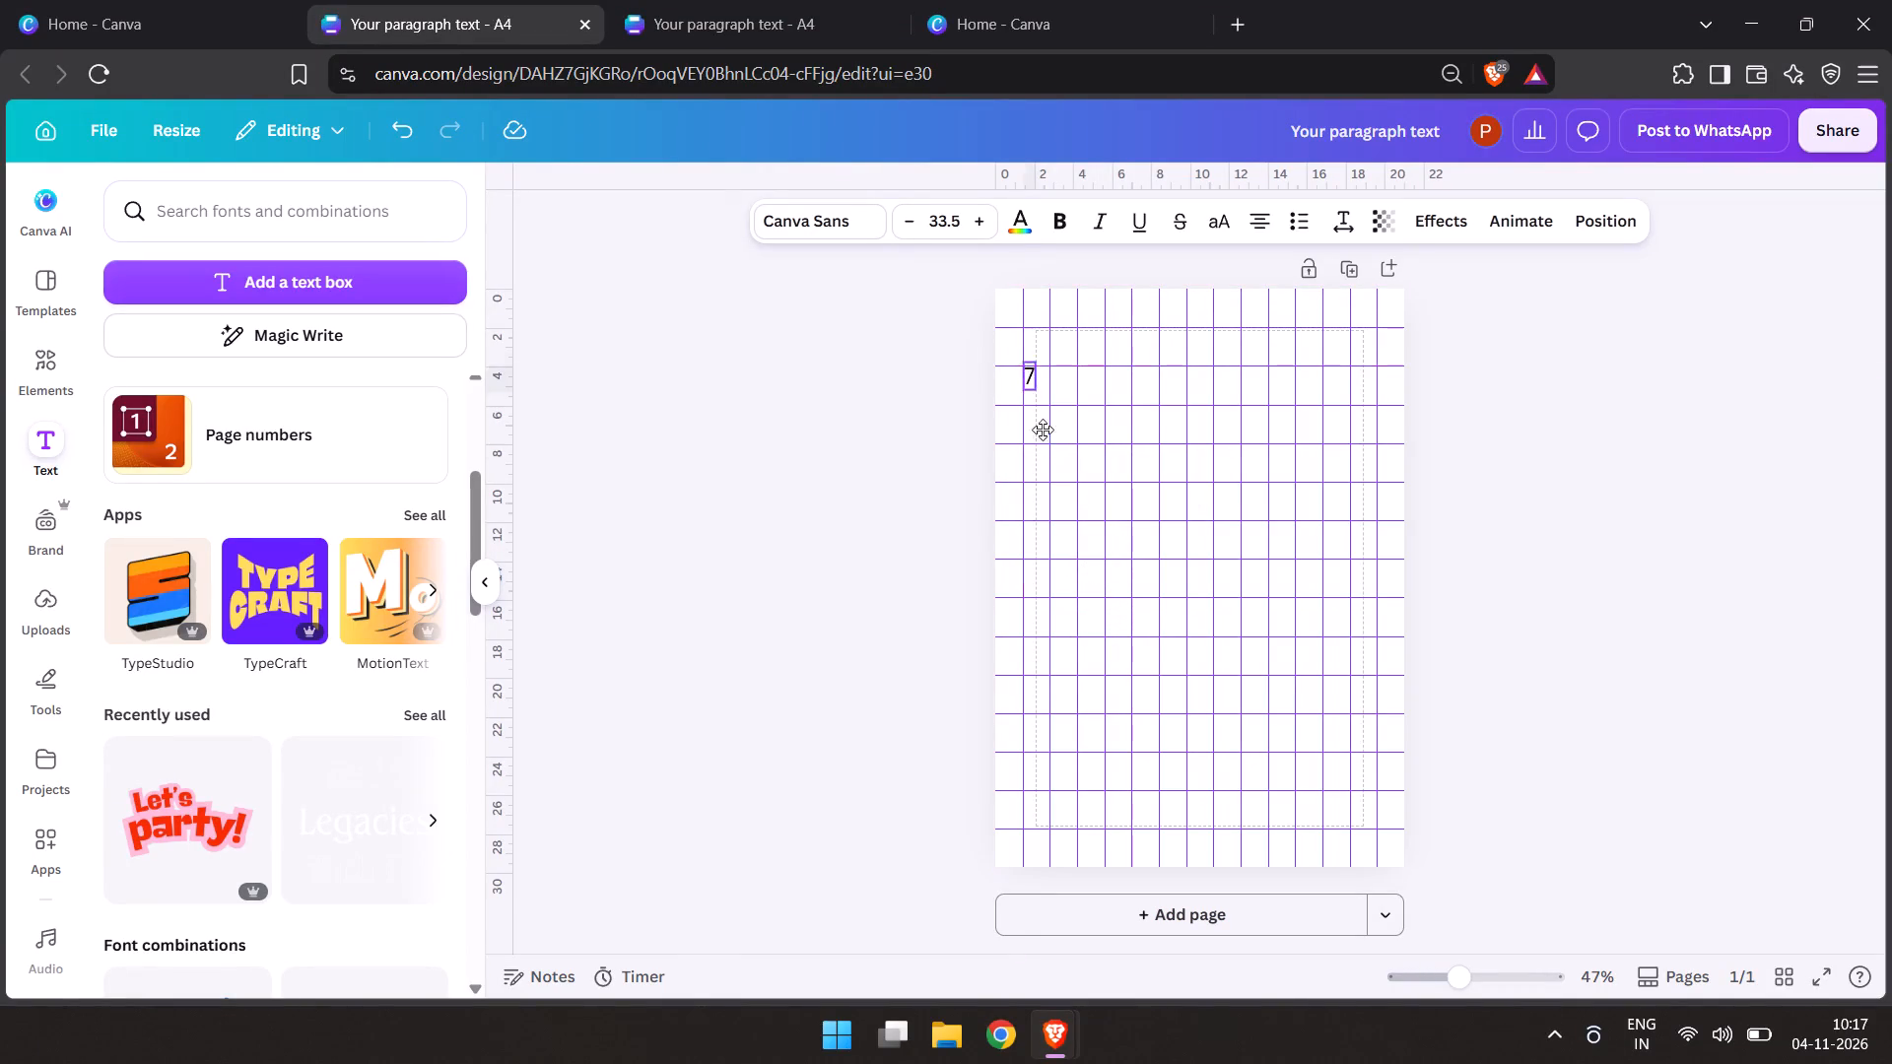
{"action": "left_click_drag", "start_coordinate": [1043, 430], "coordinate": [1032, 374]}
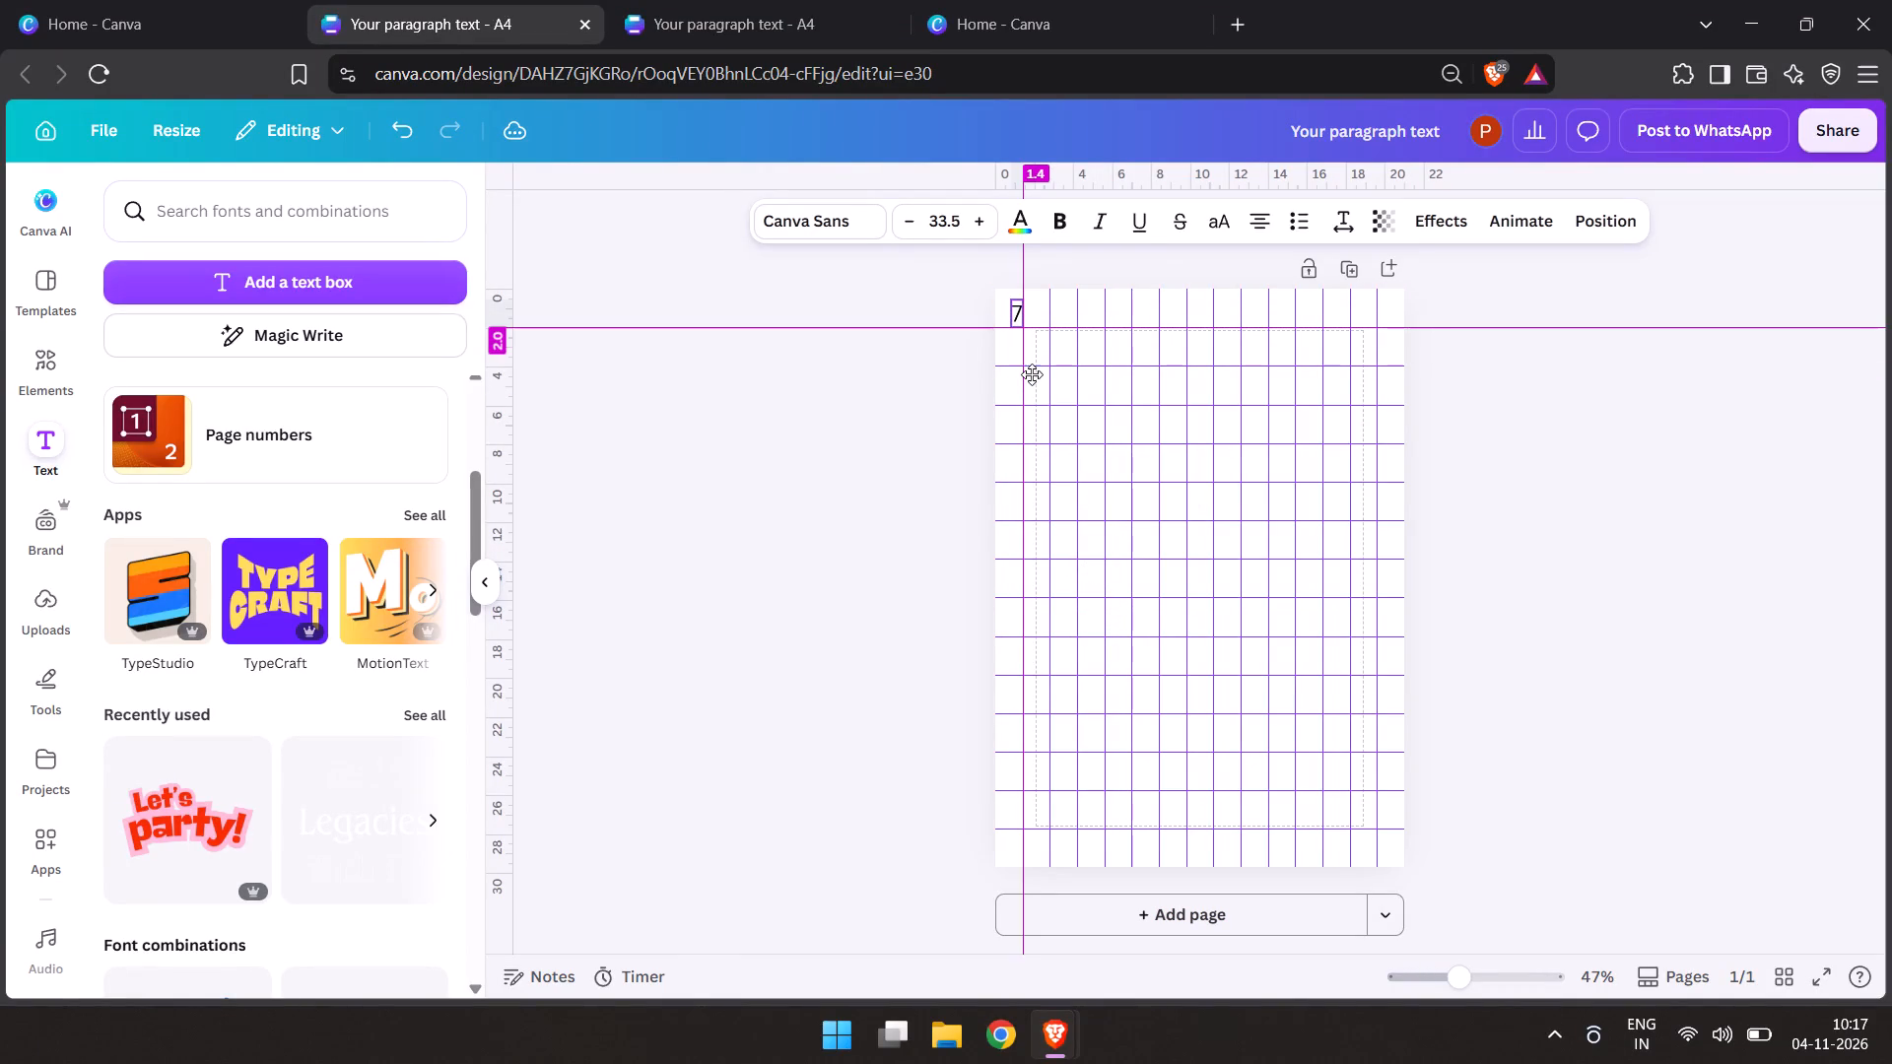
{"action": "left_click_drag", "start_coordinate": [1032, 374], "coordinate": [1029, 372]}
Change the font of the 7 to Public Sans.
{"action": "left_click", "coordinate": [861, 211]}
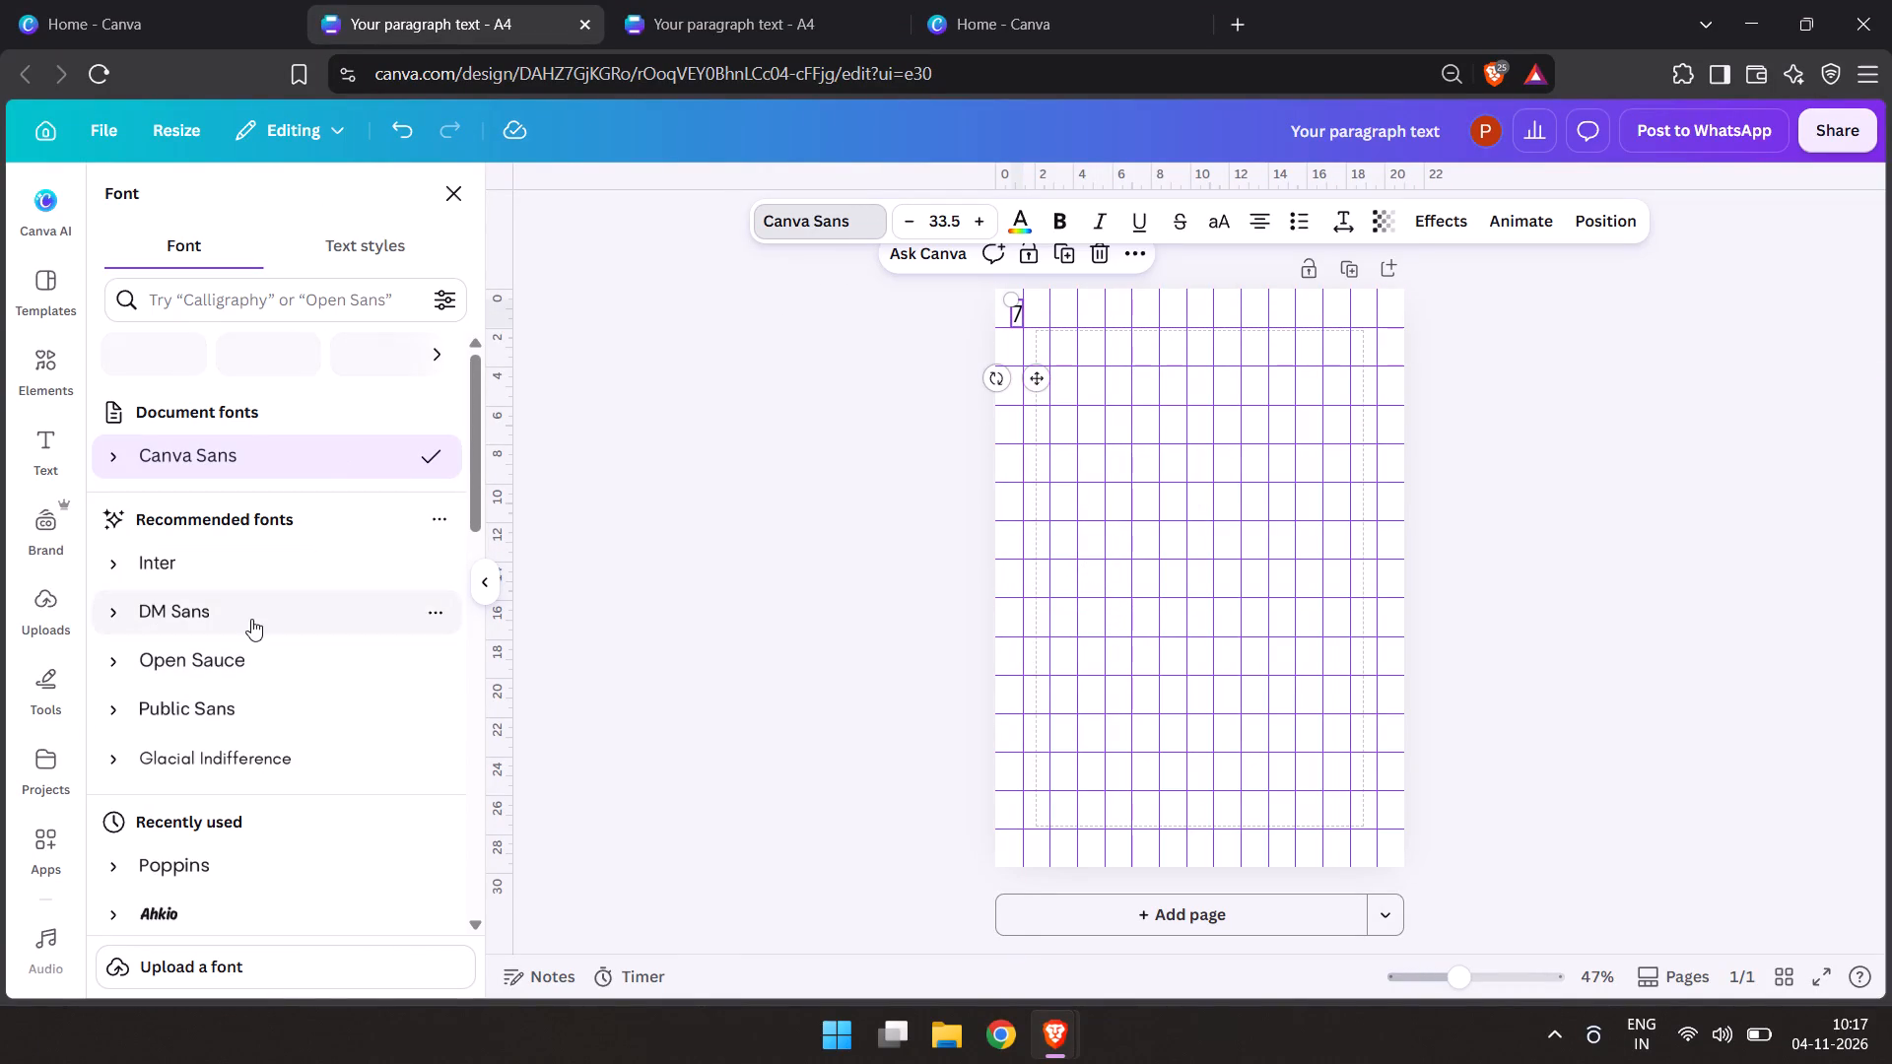
{"action": "left_click", "coordinate": [212, 685]}
{"action": "left_click", "coordinate": [212, 710]}
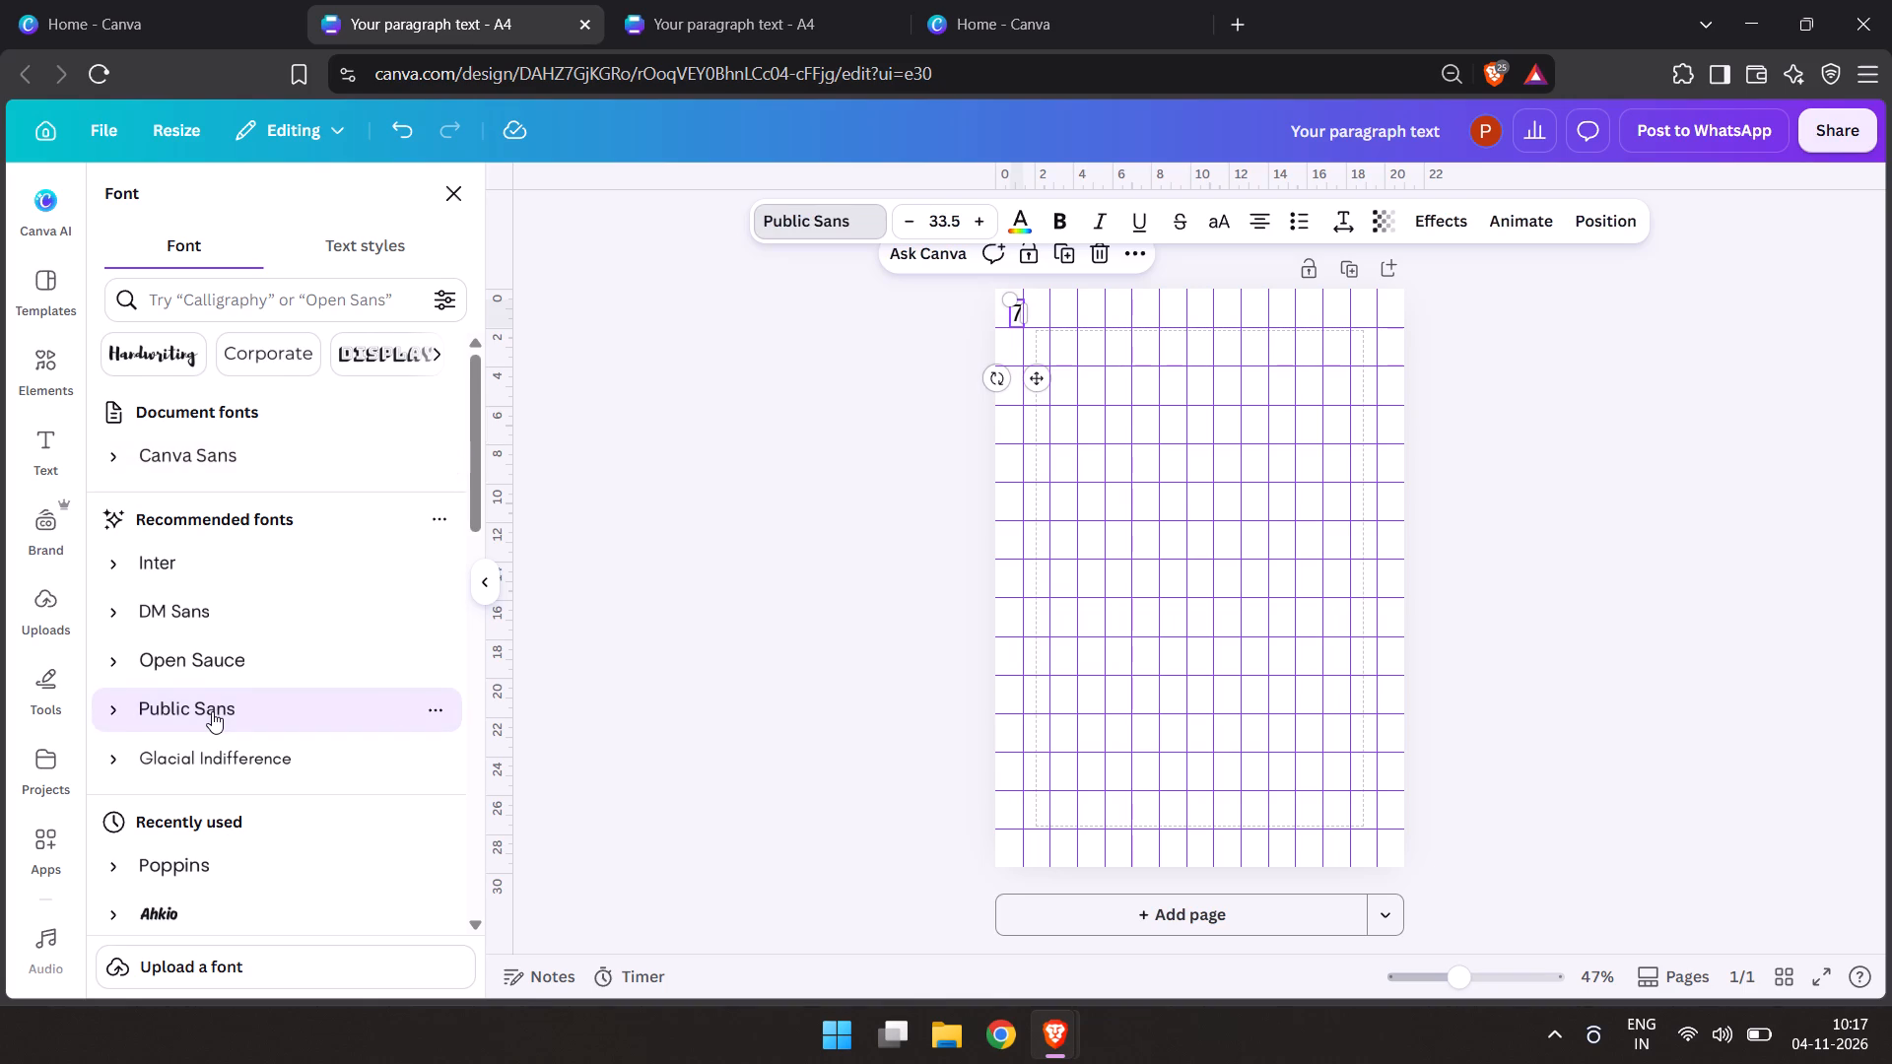
Change the font of the 7 in the top-left cell to Zing Rust Base and adjust its position in the cell.
{"action": "scroll", "coordinate": [212, 711], "scroll_direction": "down", "scroll_amount": 4}
{"action": "left_click", "coordinate": [173, 571]}
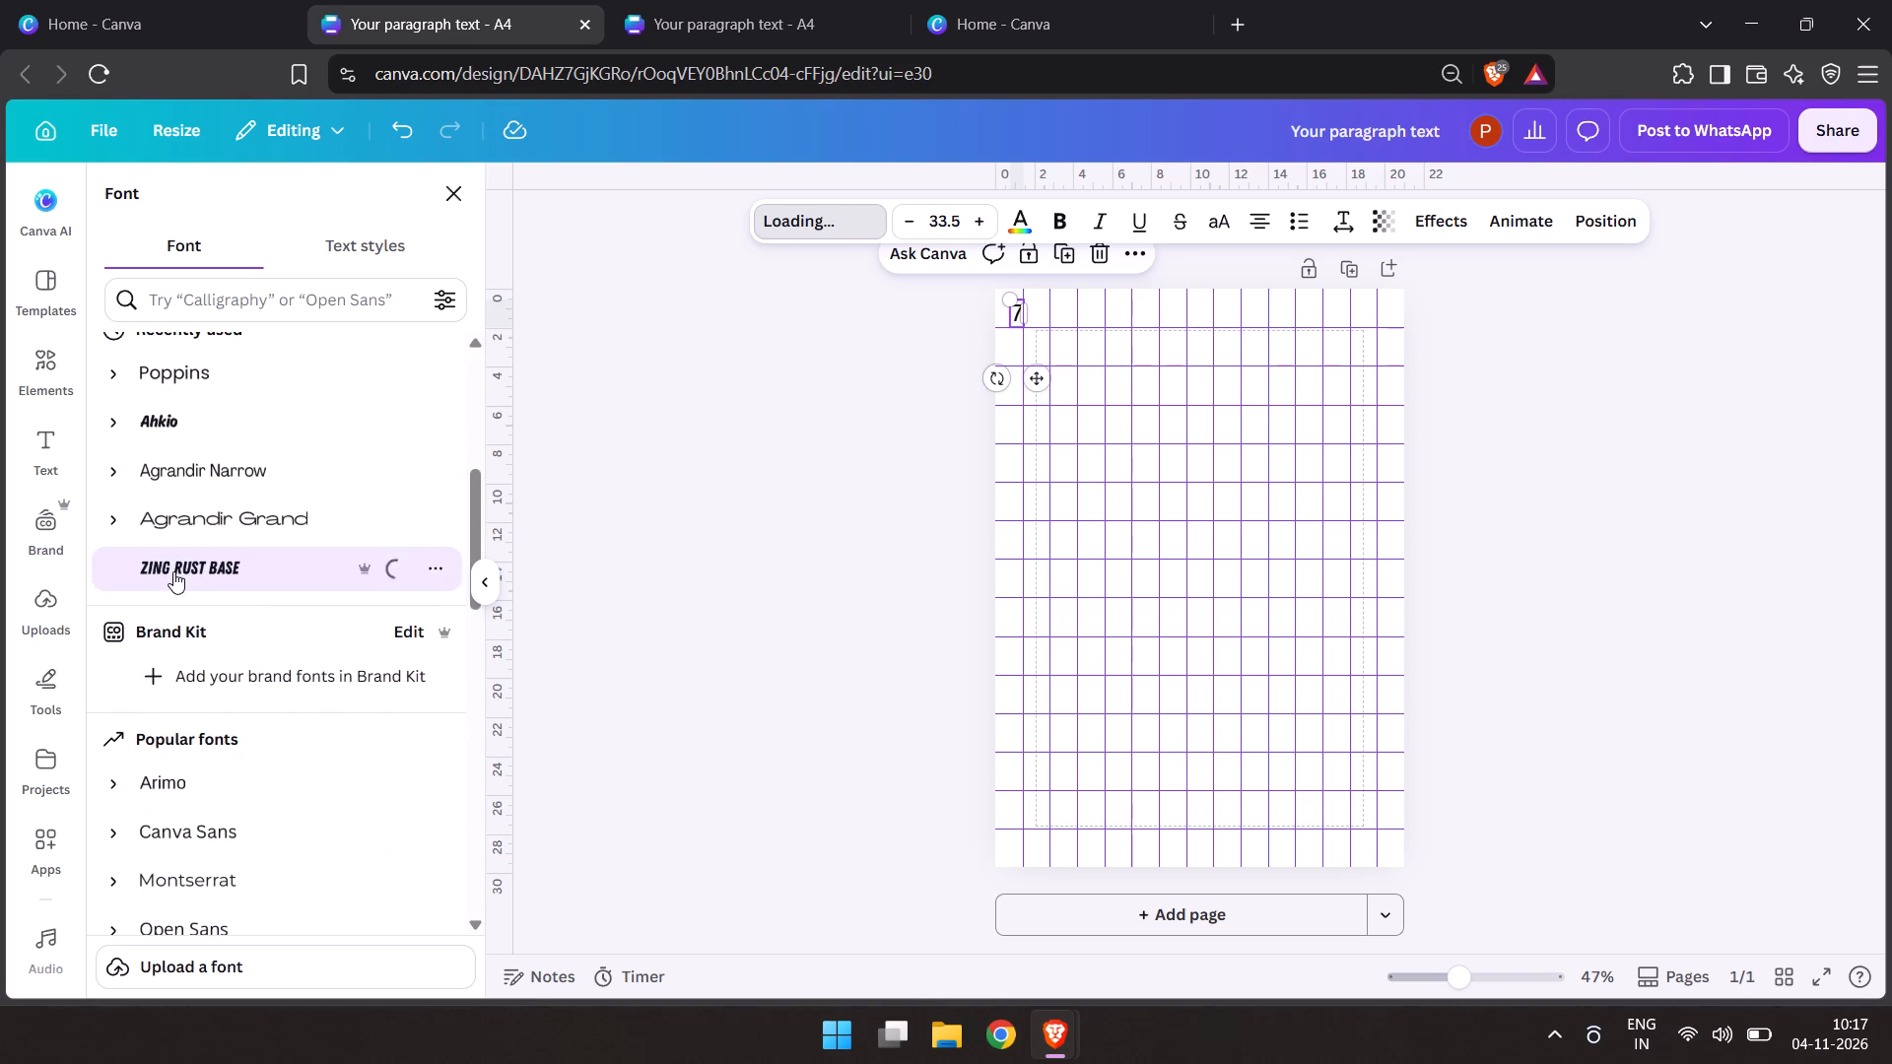
{"action": "left_click", "coordinate": [1032, 385]}
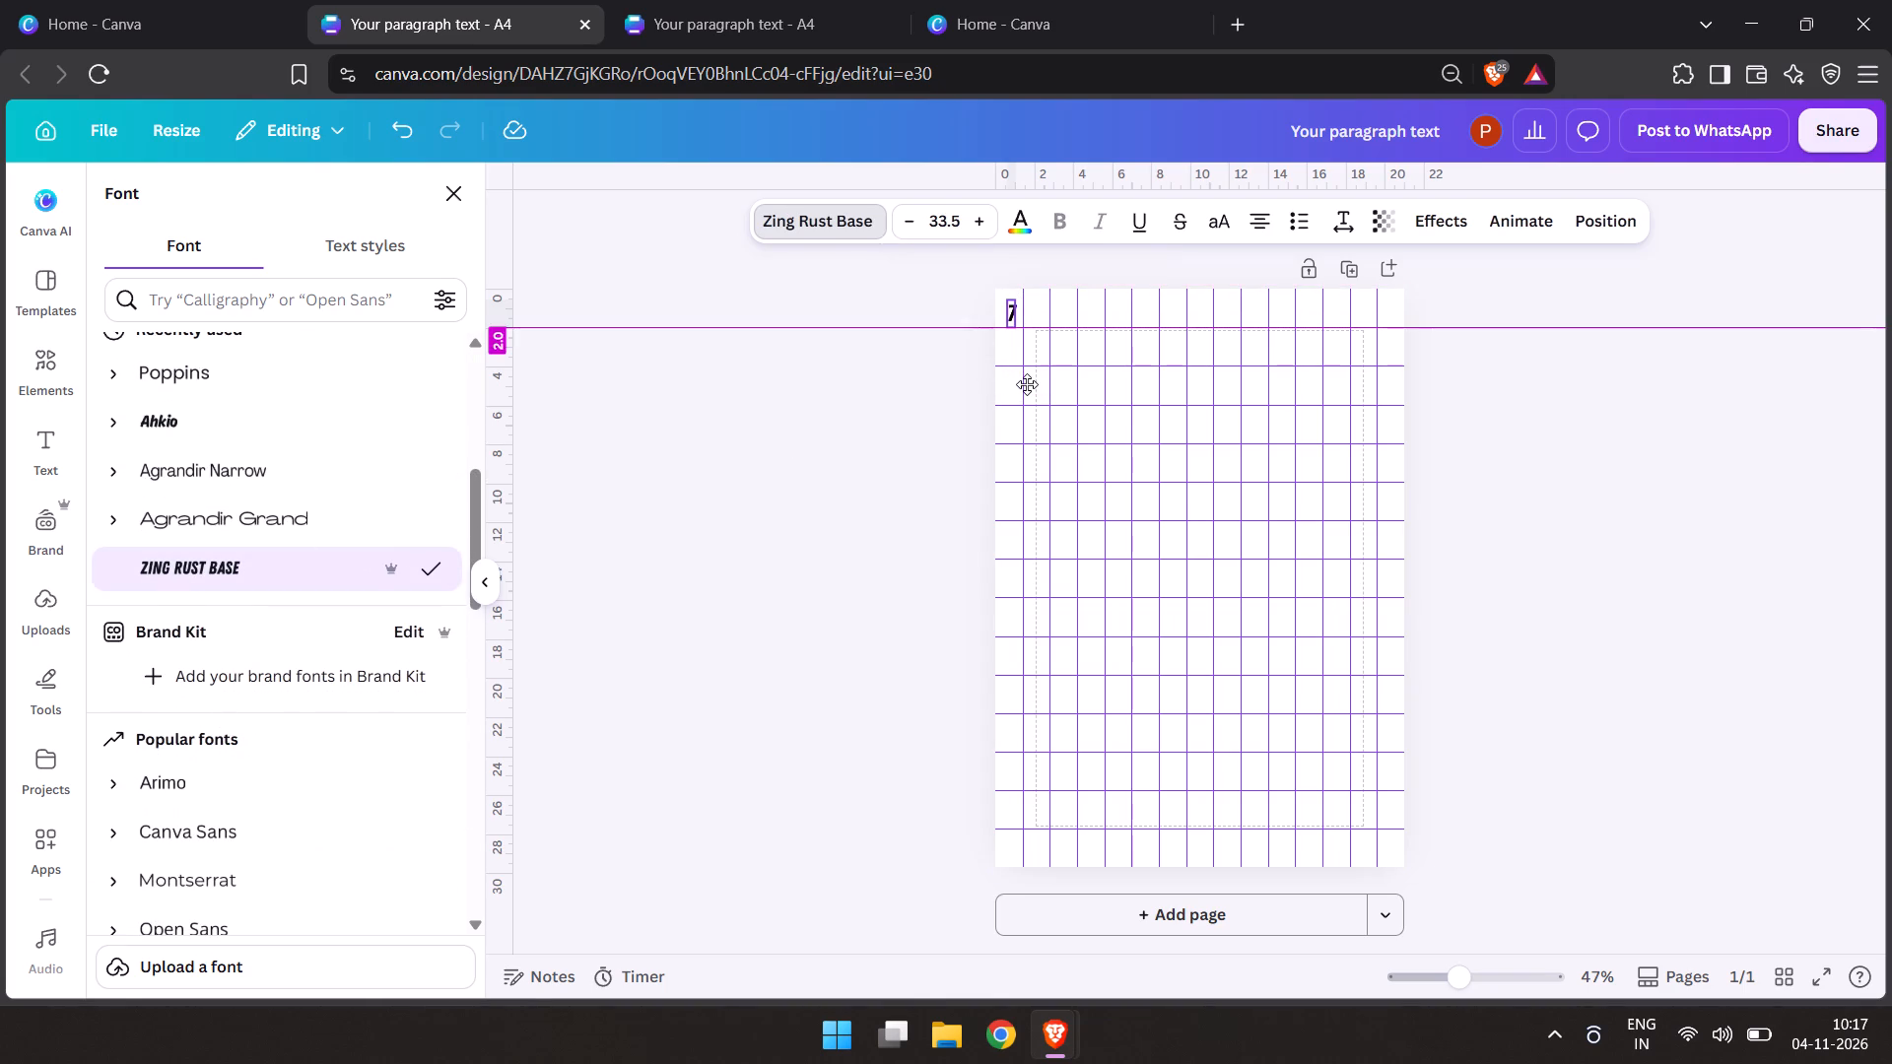
{"action": "double_click", "coordinate": [748, 383]}
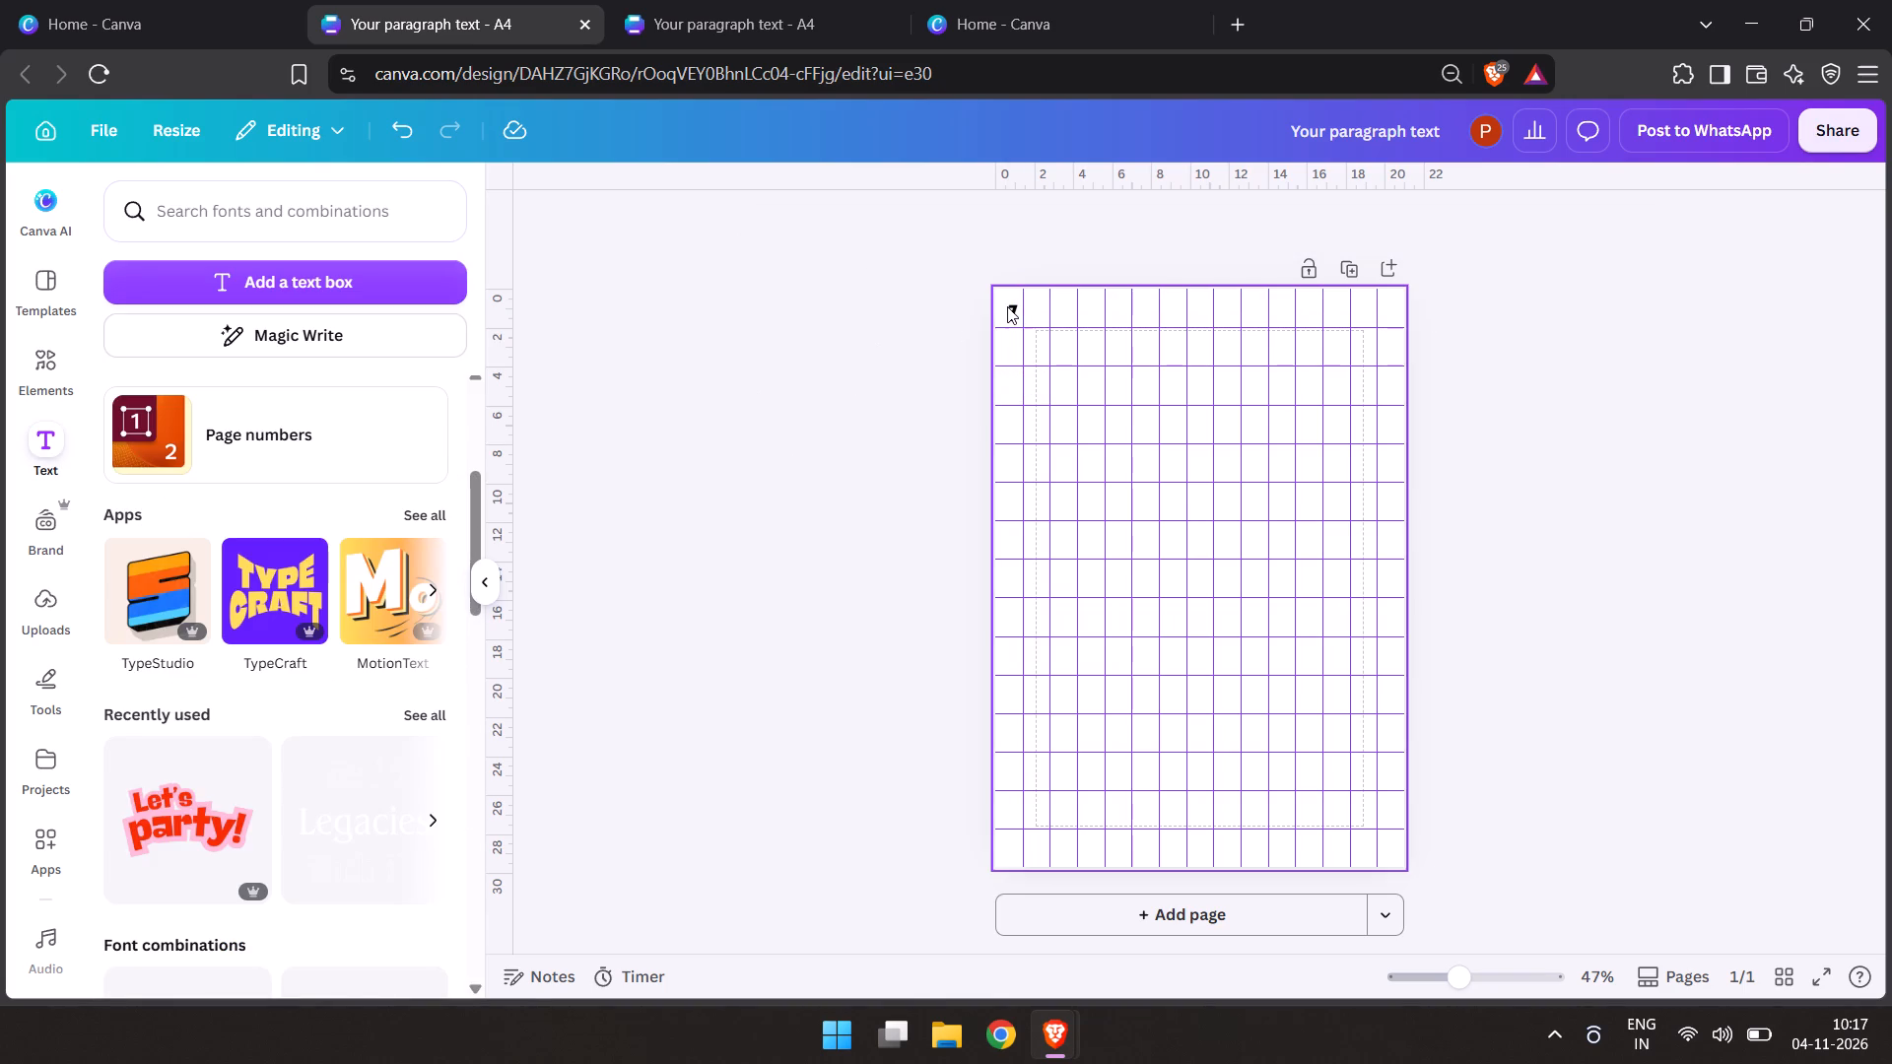
Enlarge the 7 to font size 47.2 and position it inside the grid's top-left cell.
{"action": "left_click", "coordinate": [1006, 306]}
{"action": "left_click", "coordinate": [1009, 306]}
{"action": "left_click", "coordinate": [1006, 300]}
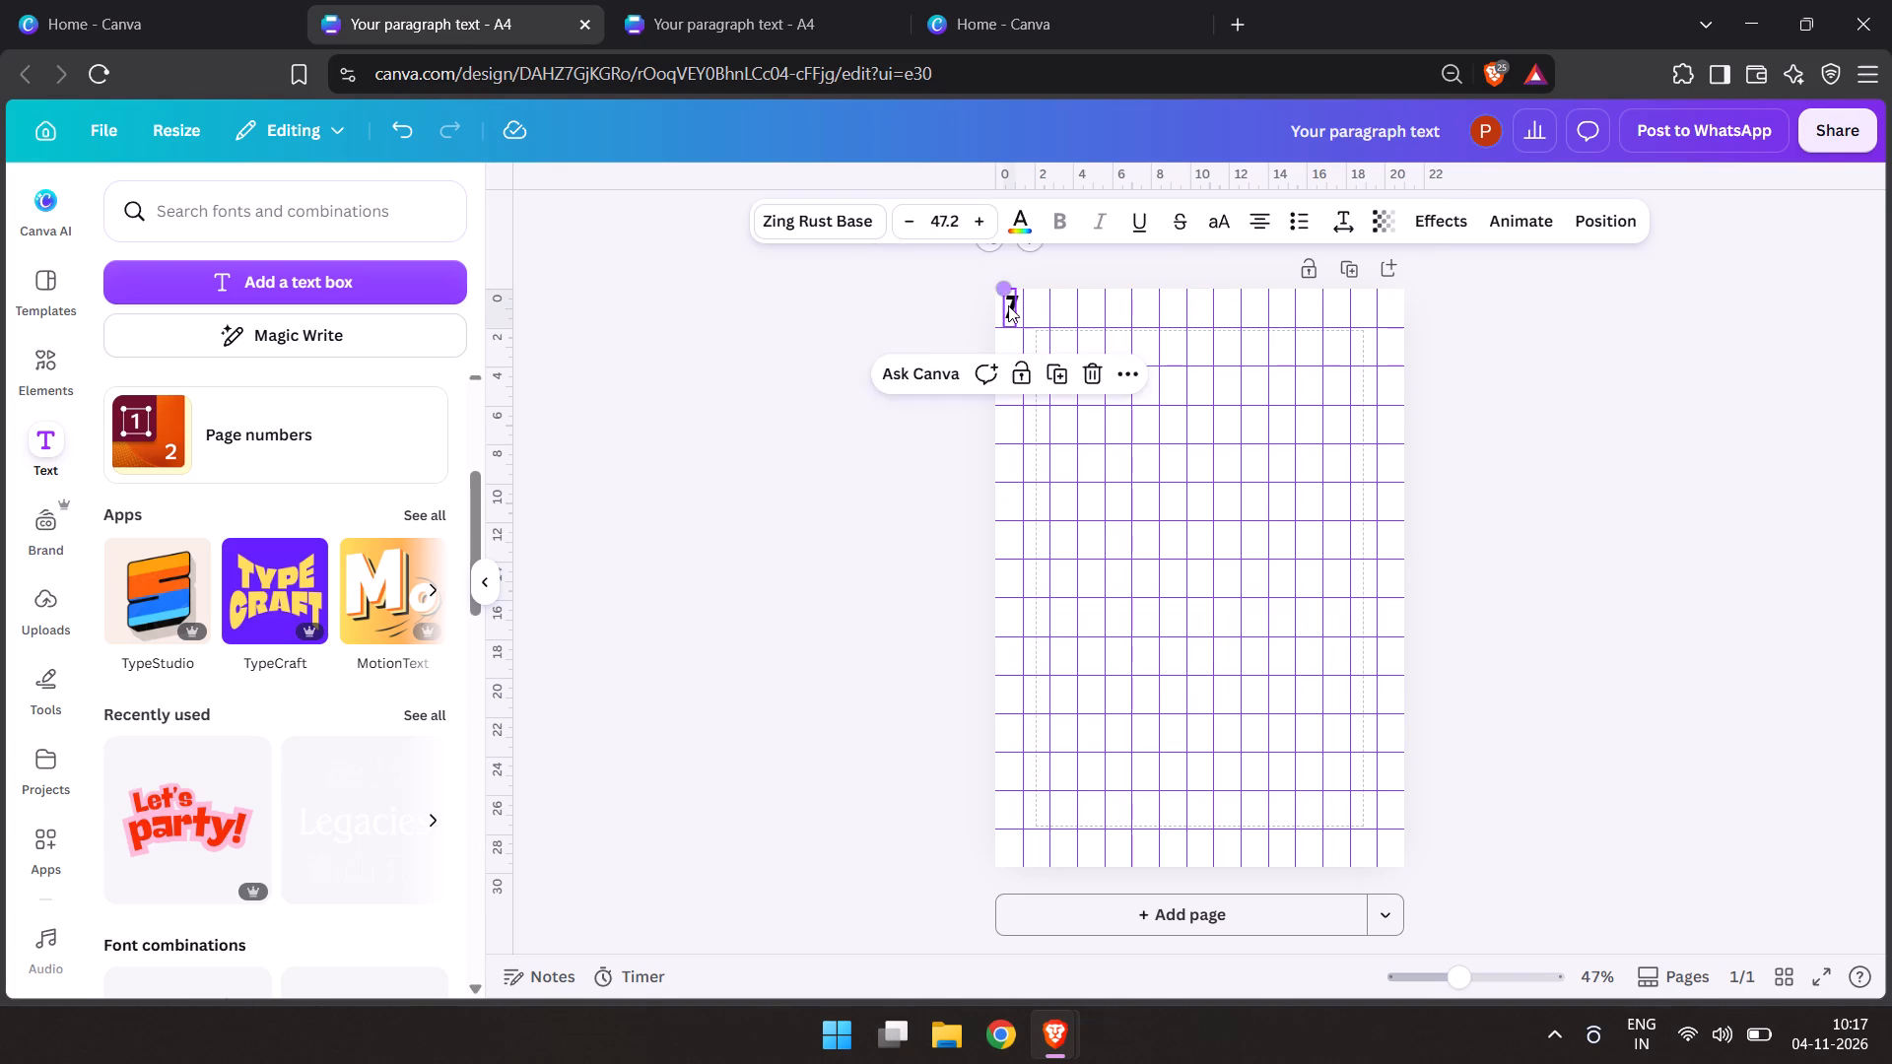
{"action": "left_click", "coordinate": [871, 343]}
{"action": "left_click", "coordinate": [1008, 304]}
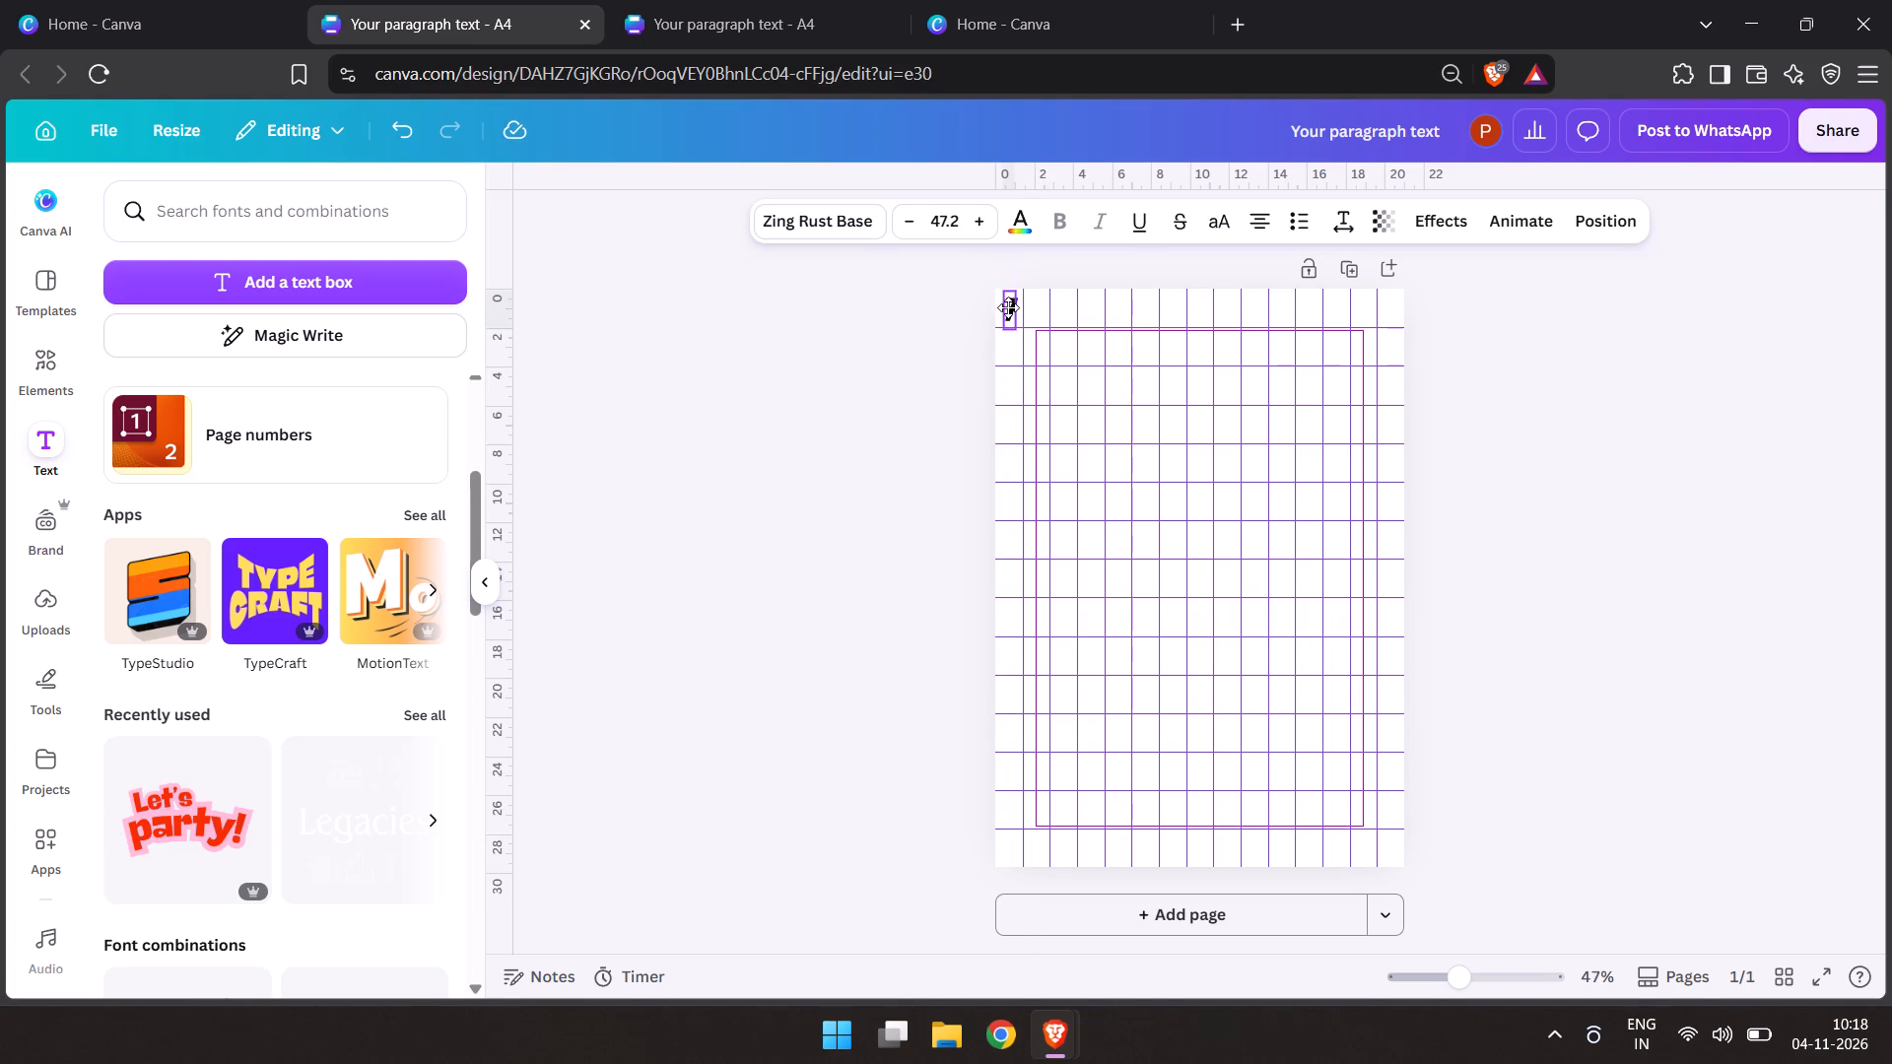
{"action": "left_click", "coordinate": [939, 351]}
{"action": "left_click", "coordinate": [1003, 311]}
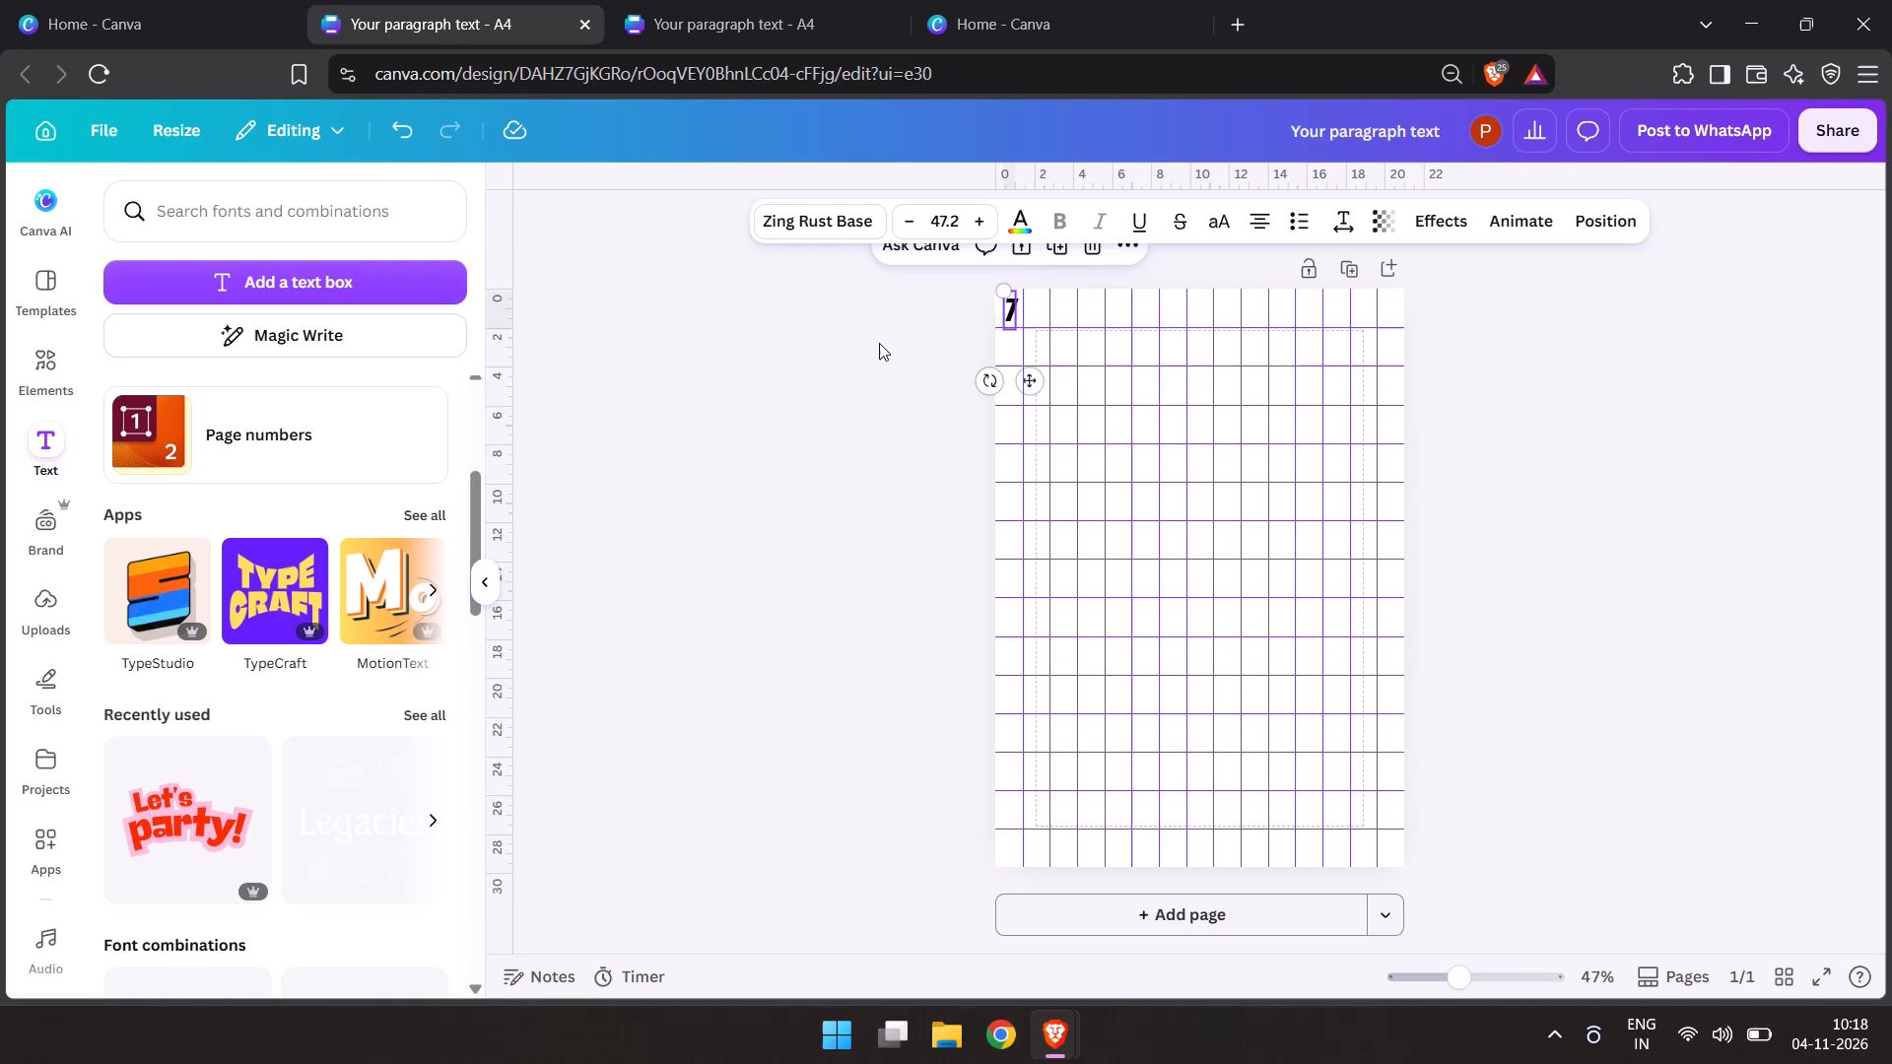
Copy the 7 and paste it into the next four cells down the first column, aligned with the first one.
{"action": "key", "text": "ctrl+c"}
{"action": "key", "text": "ctrl+v"}
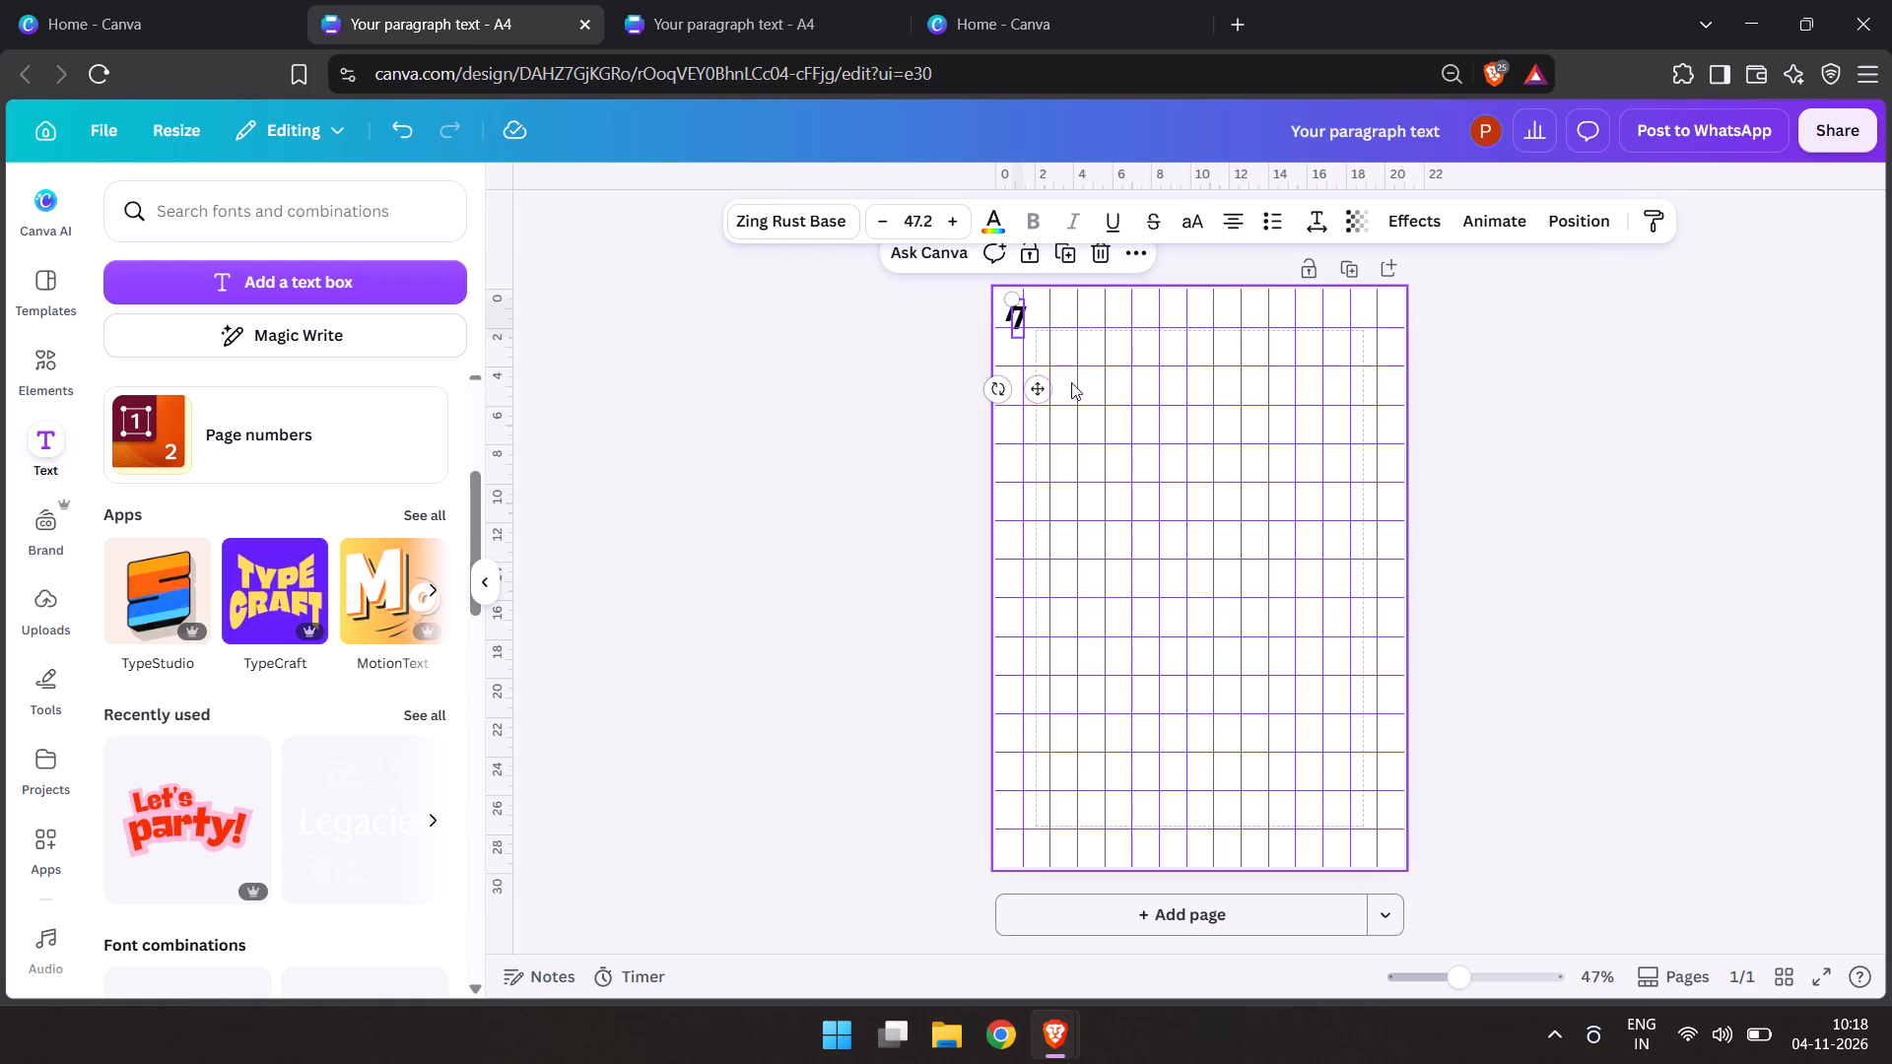
{"action": "left_click_drag", "start_coordinate": [1039, 397], "coordinate": [1037, 425]}
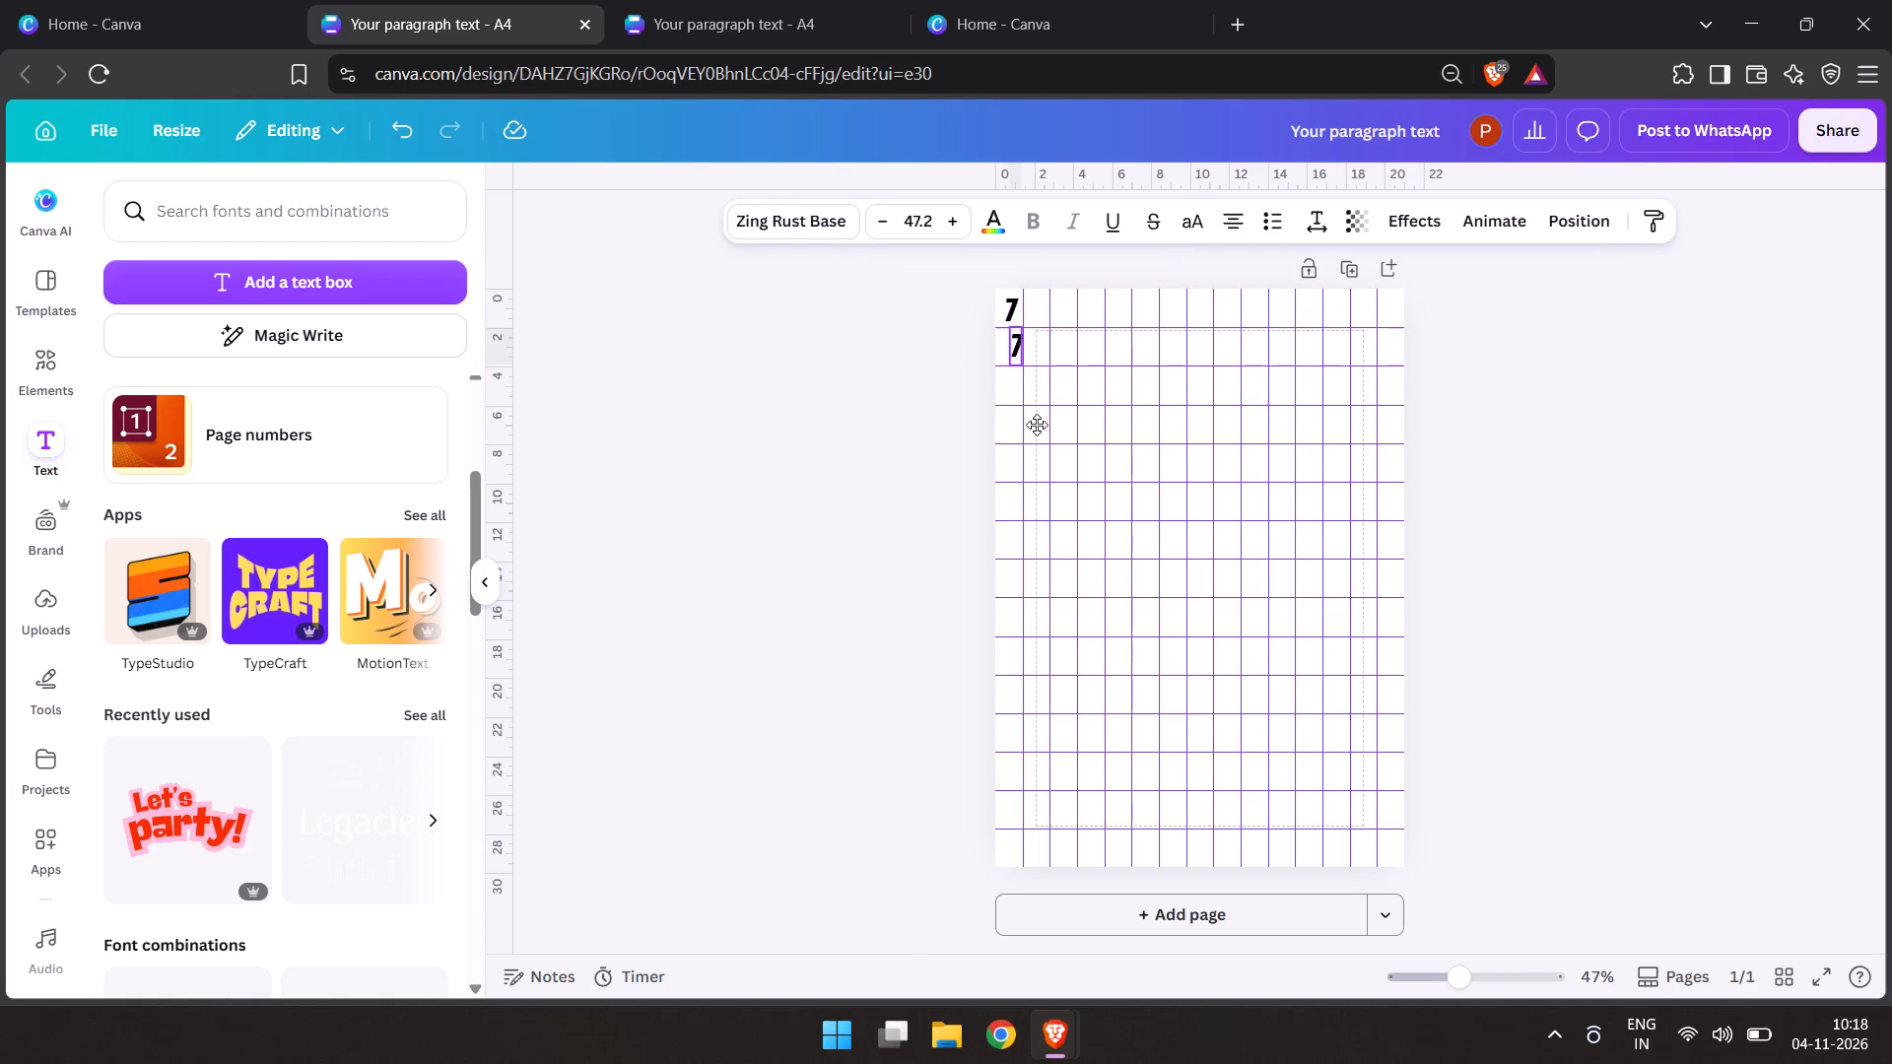
{"action": "left_click_drag", "start_coordinate": [1037, 425], "coordinate": [1031, 425]}
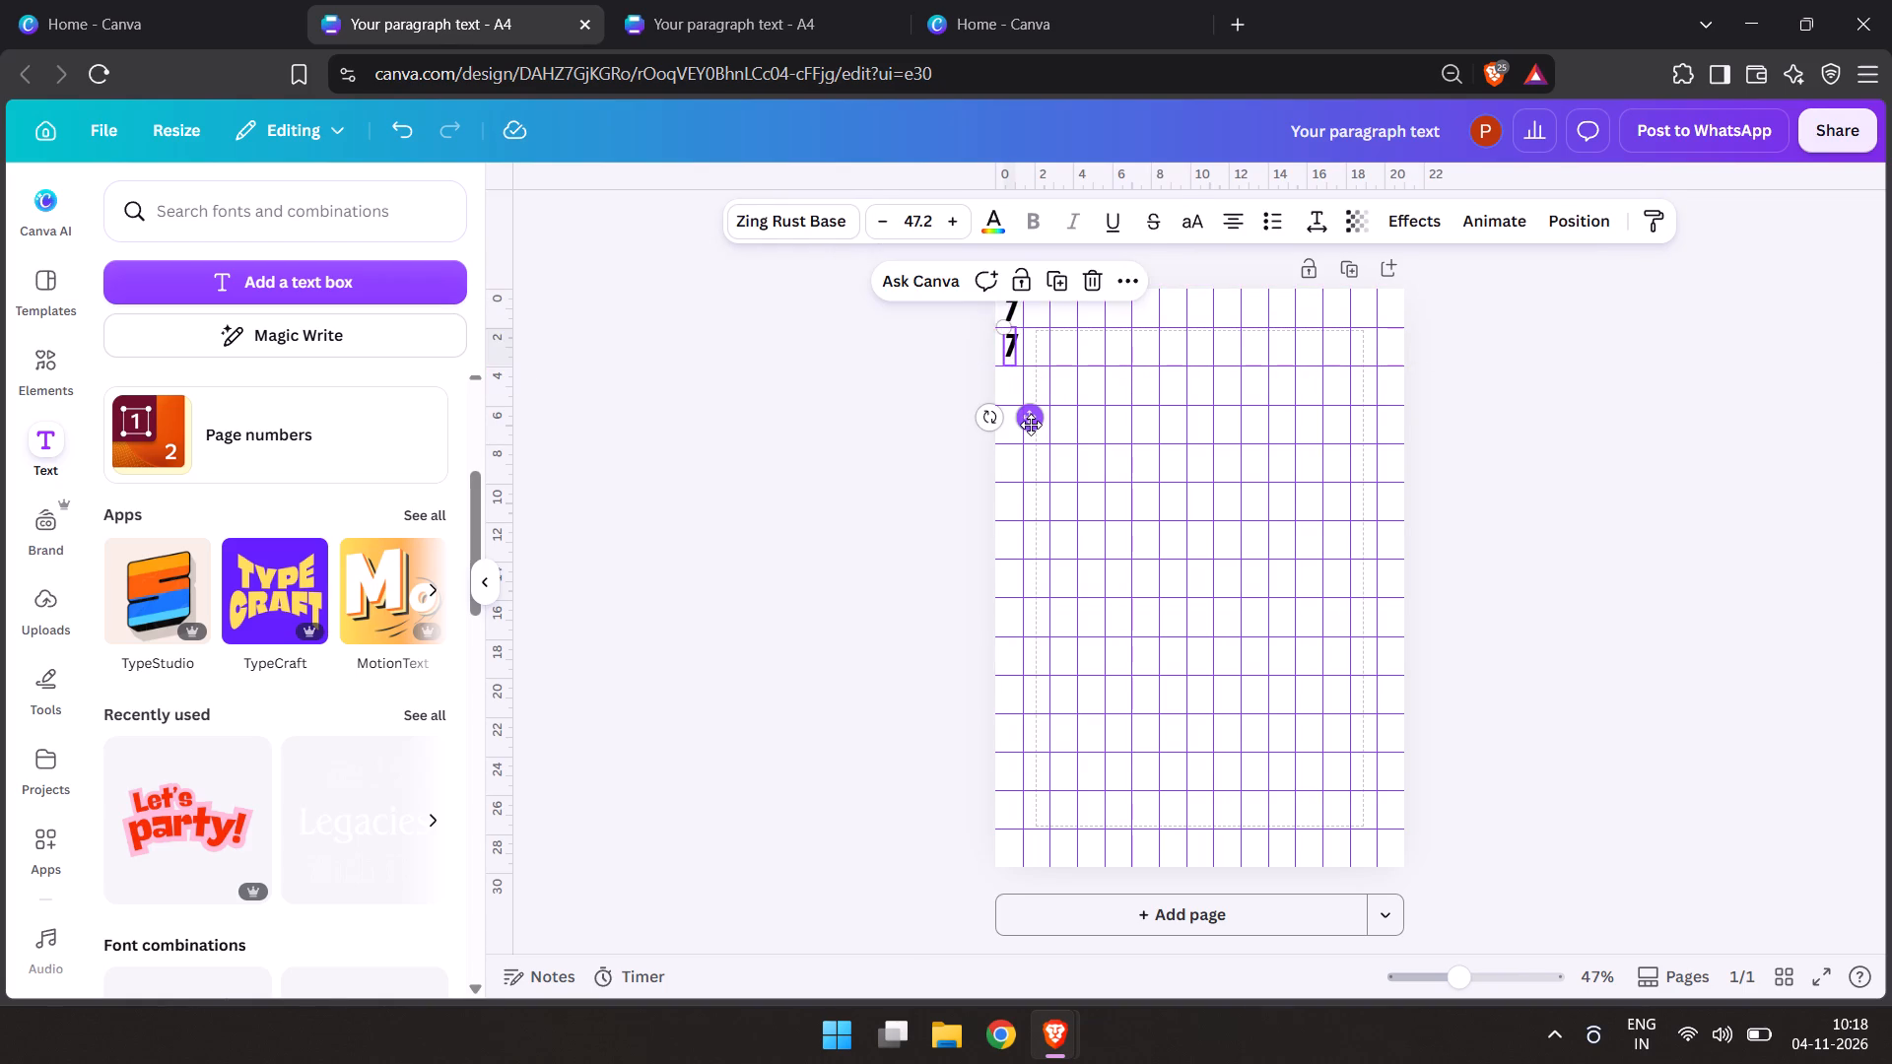
{"action": "key", "text": "ctrl+v"}
{"action": "left_click_drag", "start_coordinate": [1043, 399], "coordinate": [1034, 464]}
{"action": "key", "text": "ctrl+v"}
{"action": "left_click_drag", "start_coordinate": [1037, 396], "coordinate": [1040, 491]}
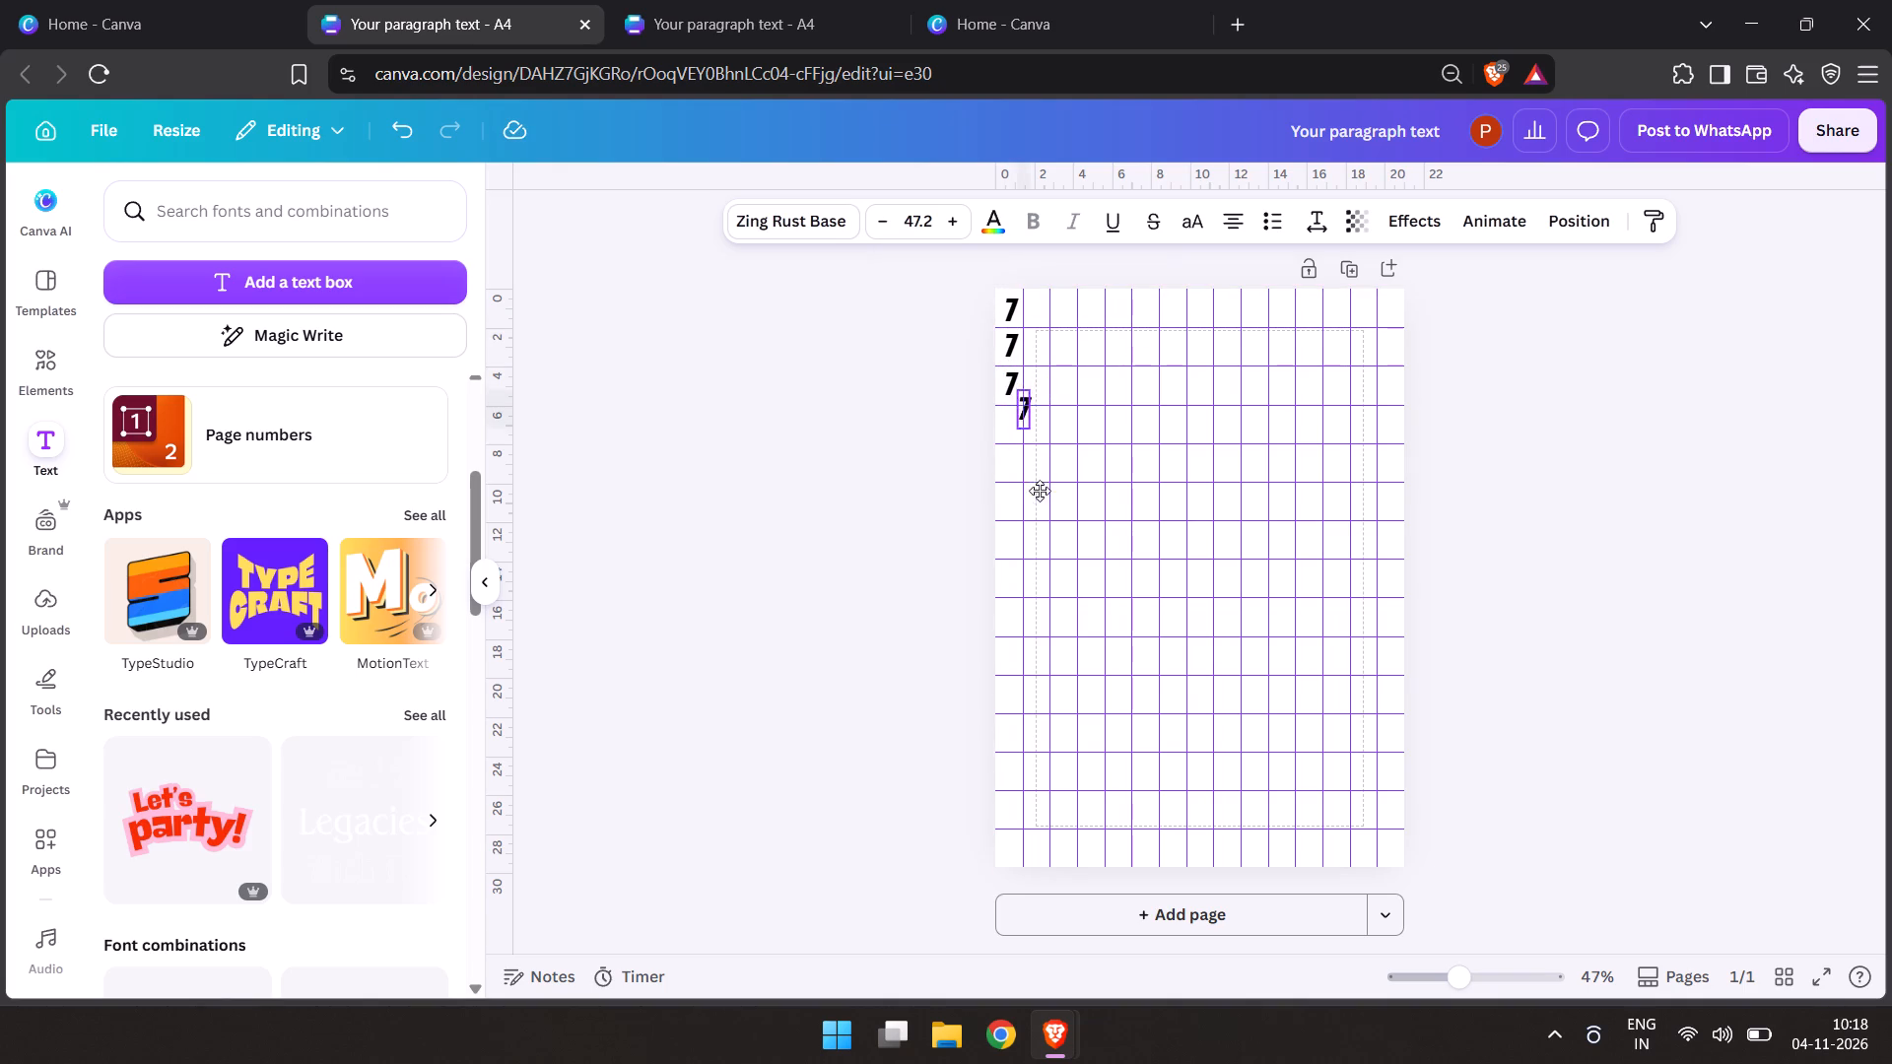
{"action": "left_click_drag", "start_coordinate": [1040, 491], "coordinate": [1026, 506]}
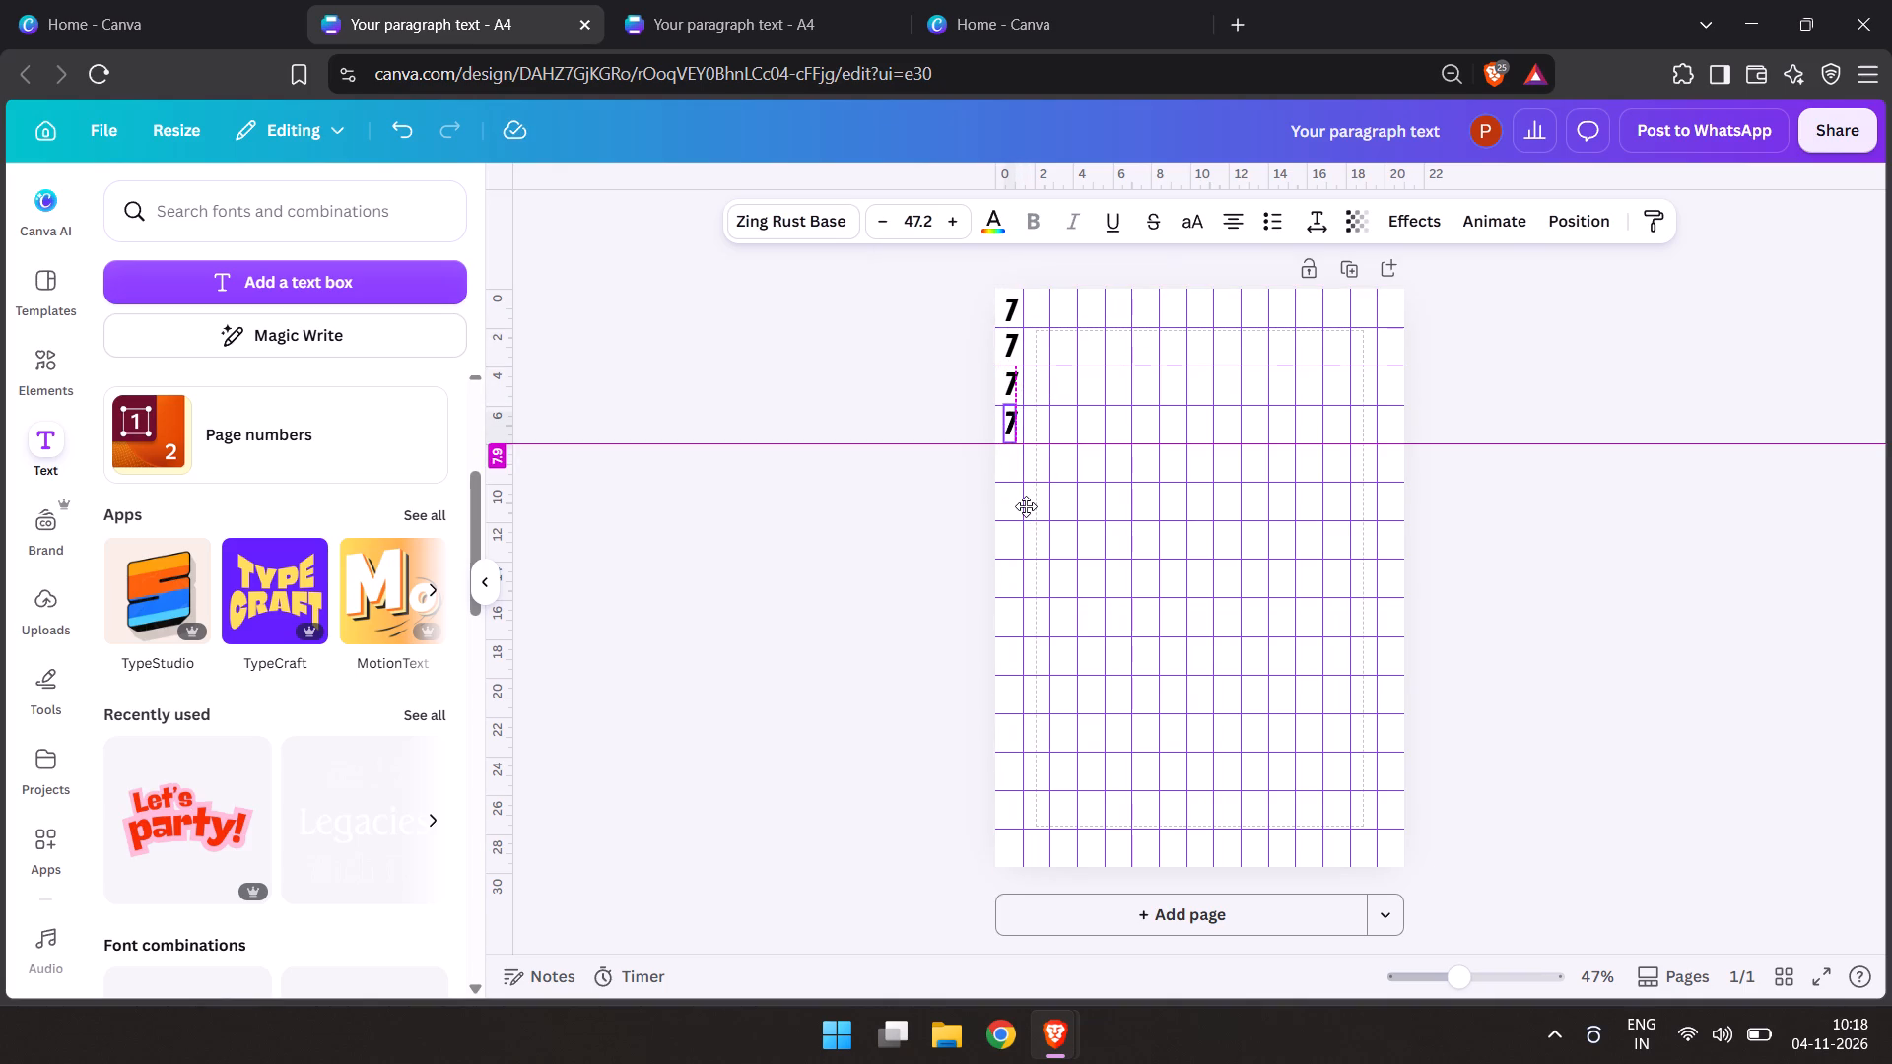
{"action": "left_click_drag", "start_coordinate": [1026, 506], "coordinate": [1026, 505]}
{"action": "key", "text": "ctrl+v"}
{"action": "left_click_drag", "start_coordinate": [1042, 388], "coordinate": [1051, 519]}
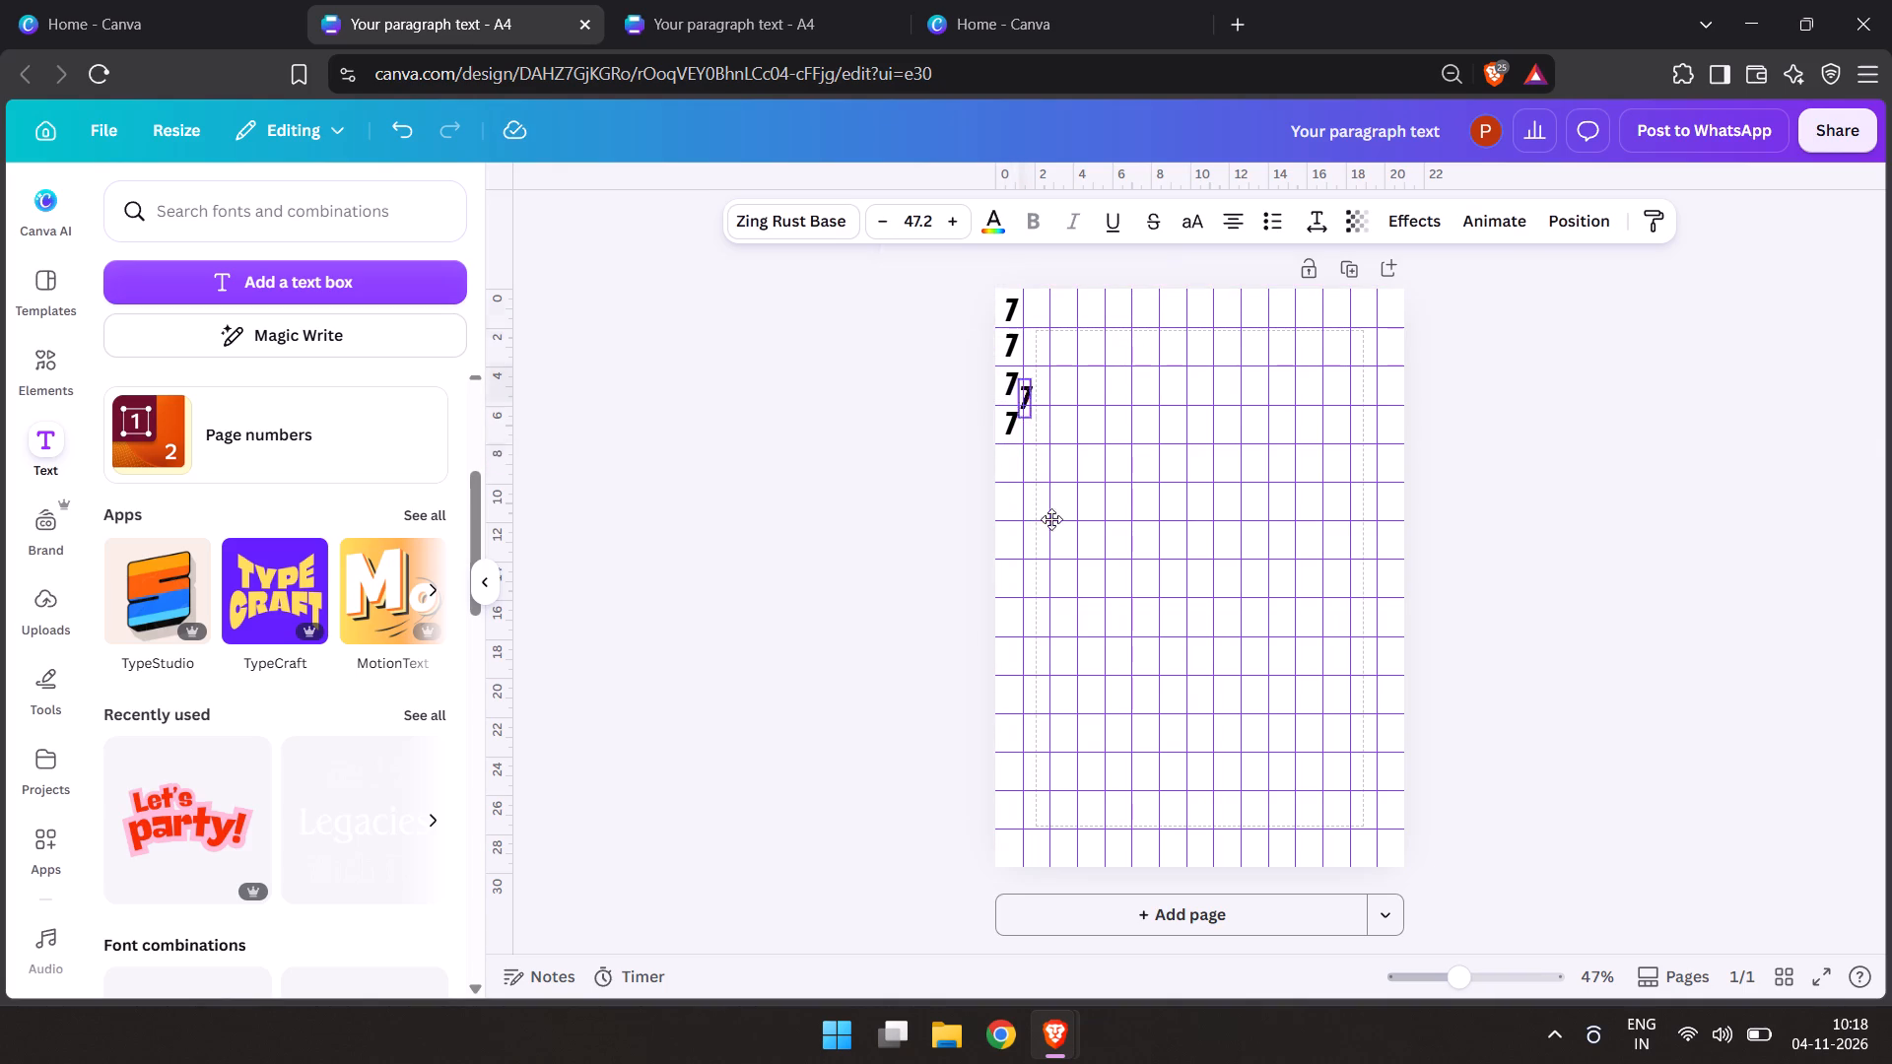
{"action": "left_click_drag", "start_coordinate": [1051, 519], "coordinate": [1033, 535]}
Duplicate the 7 down the first column at even spacing until all 15 rows are filled.
{"action": "key", "text": "ctrl+d"}
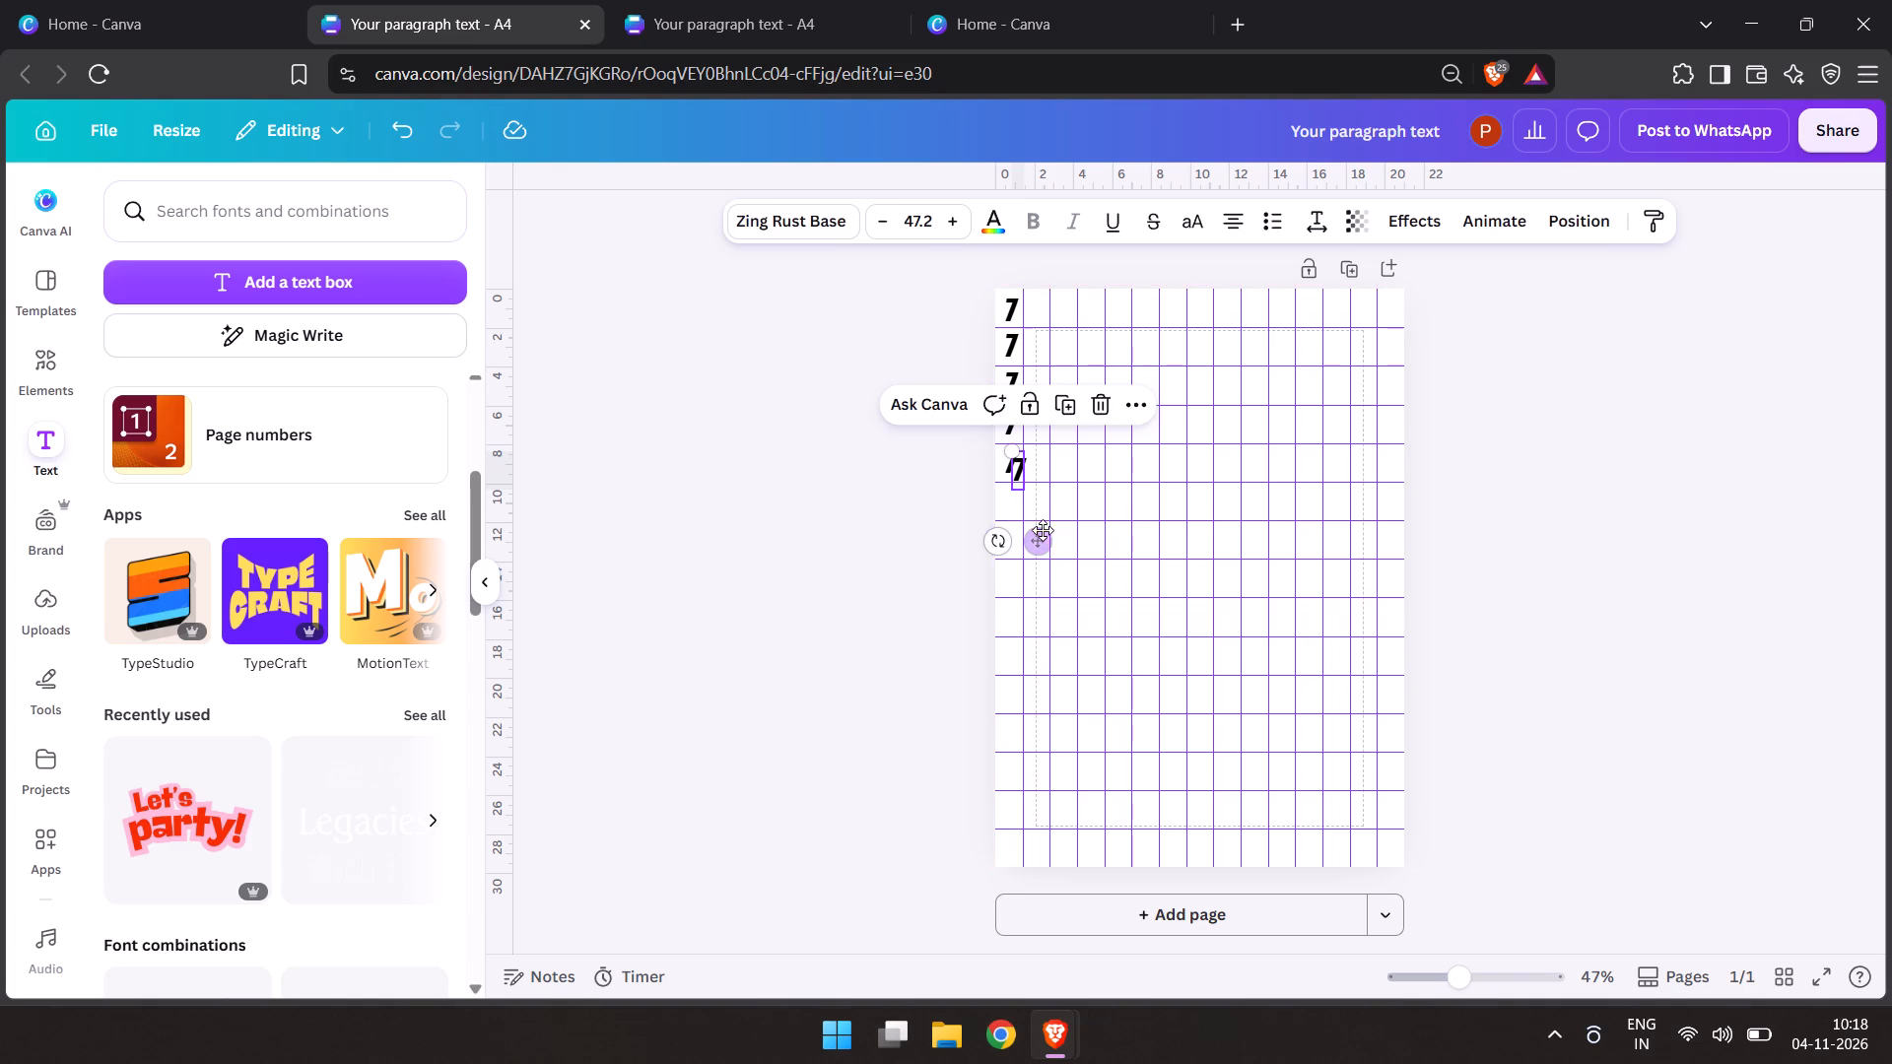
{"action": "left_click_drag", "start_coordinate": [1043, 530], "coordinate": [1035, 562]}
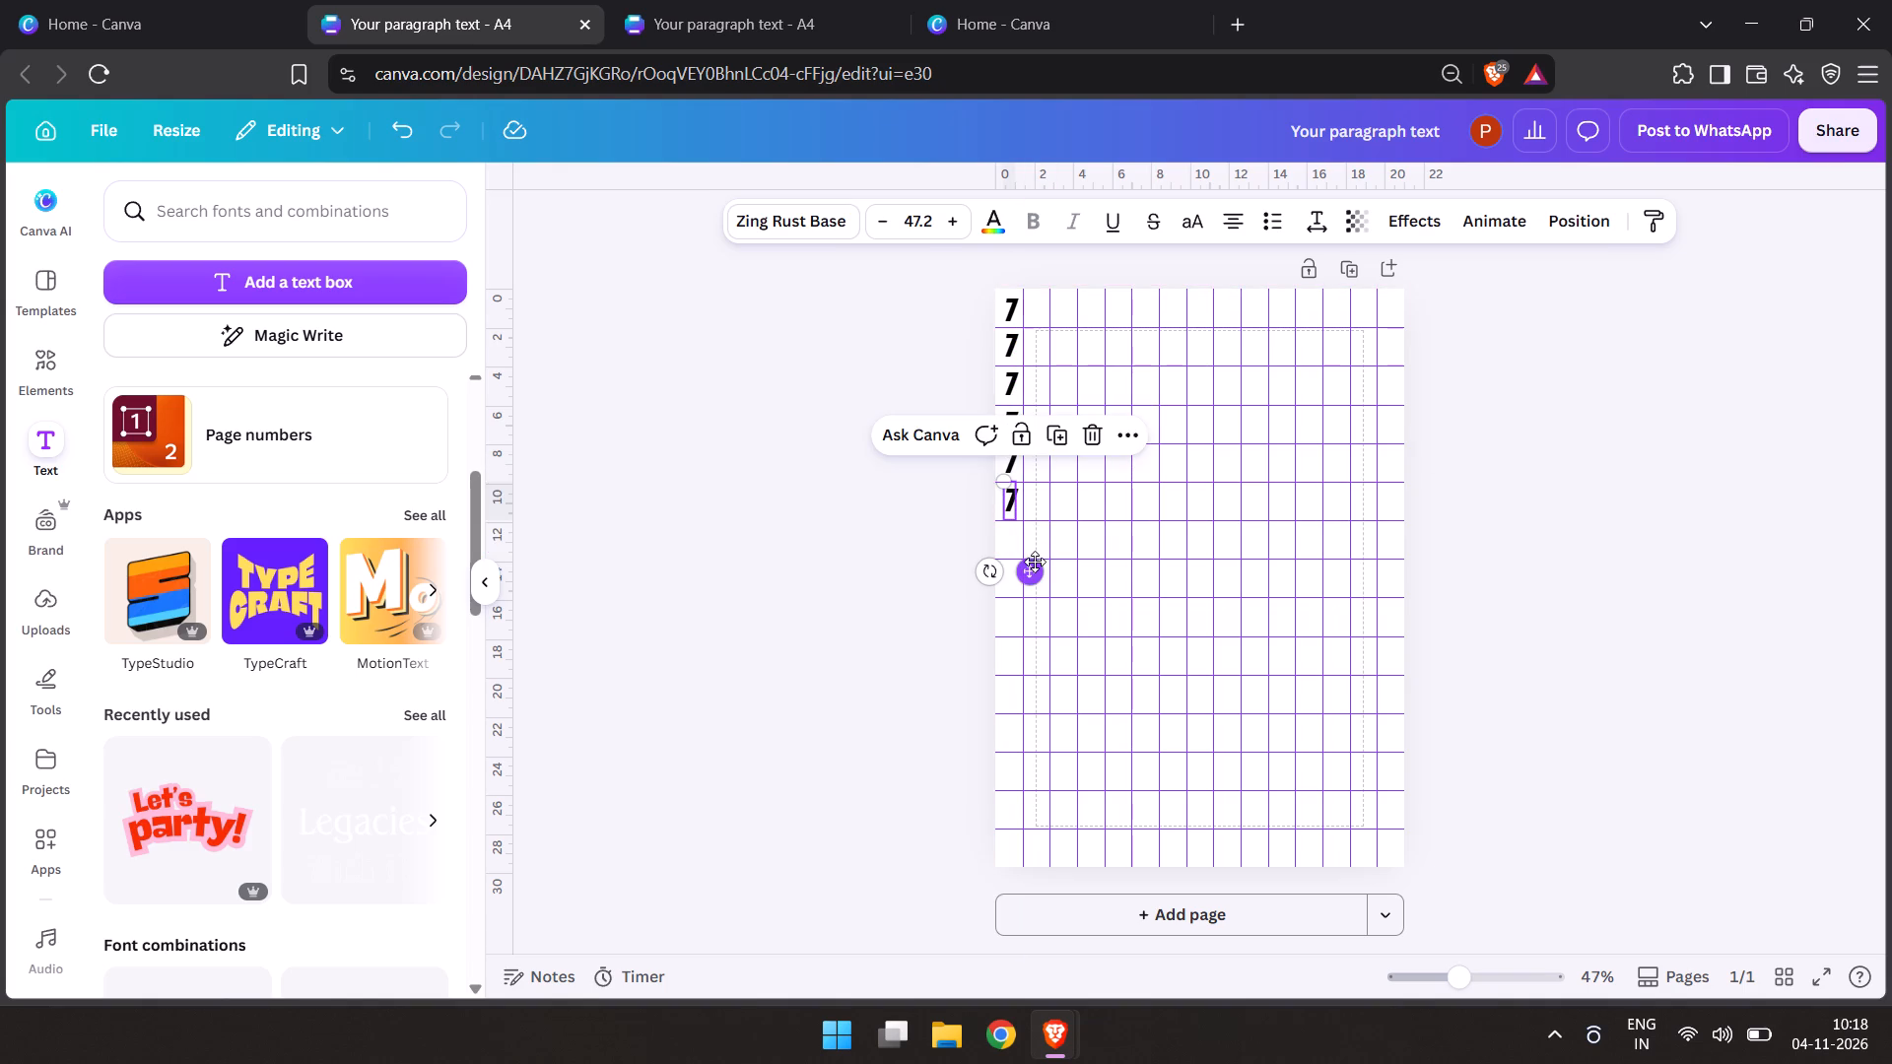
{"action": "key", "text": "ctrl+d"}
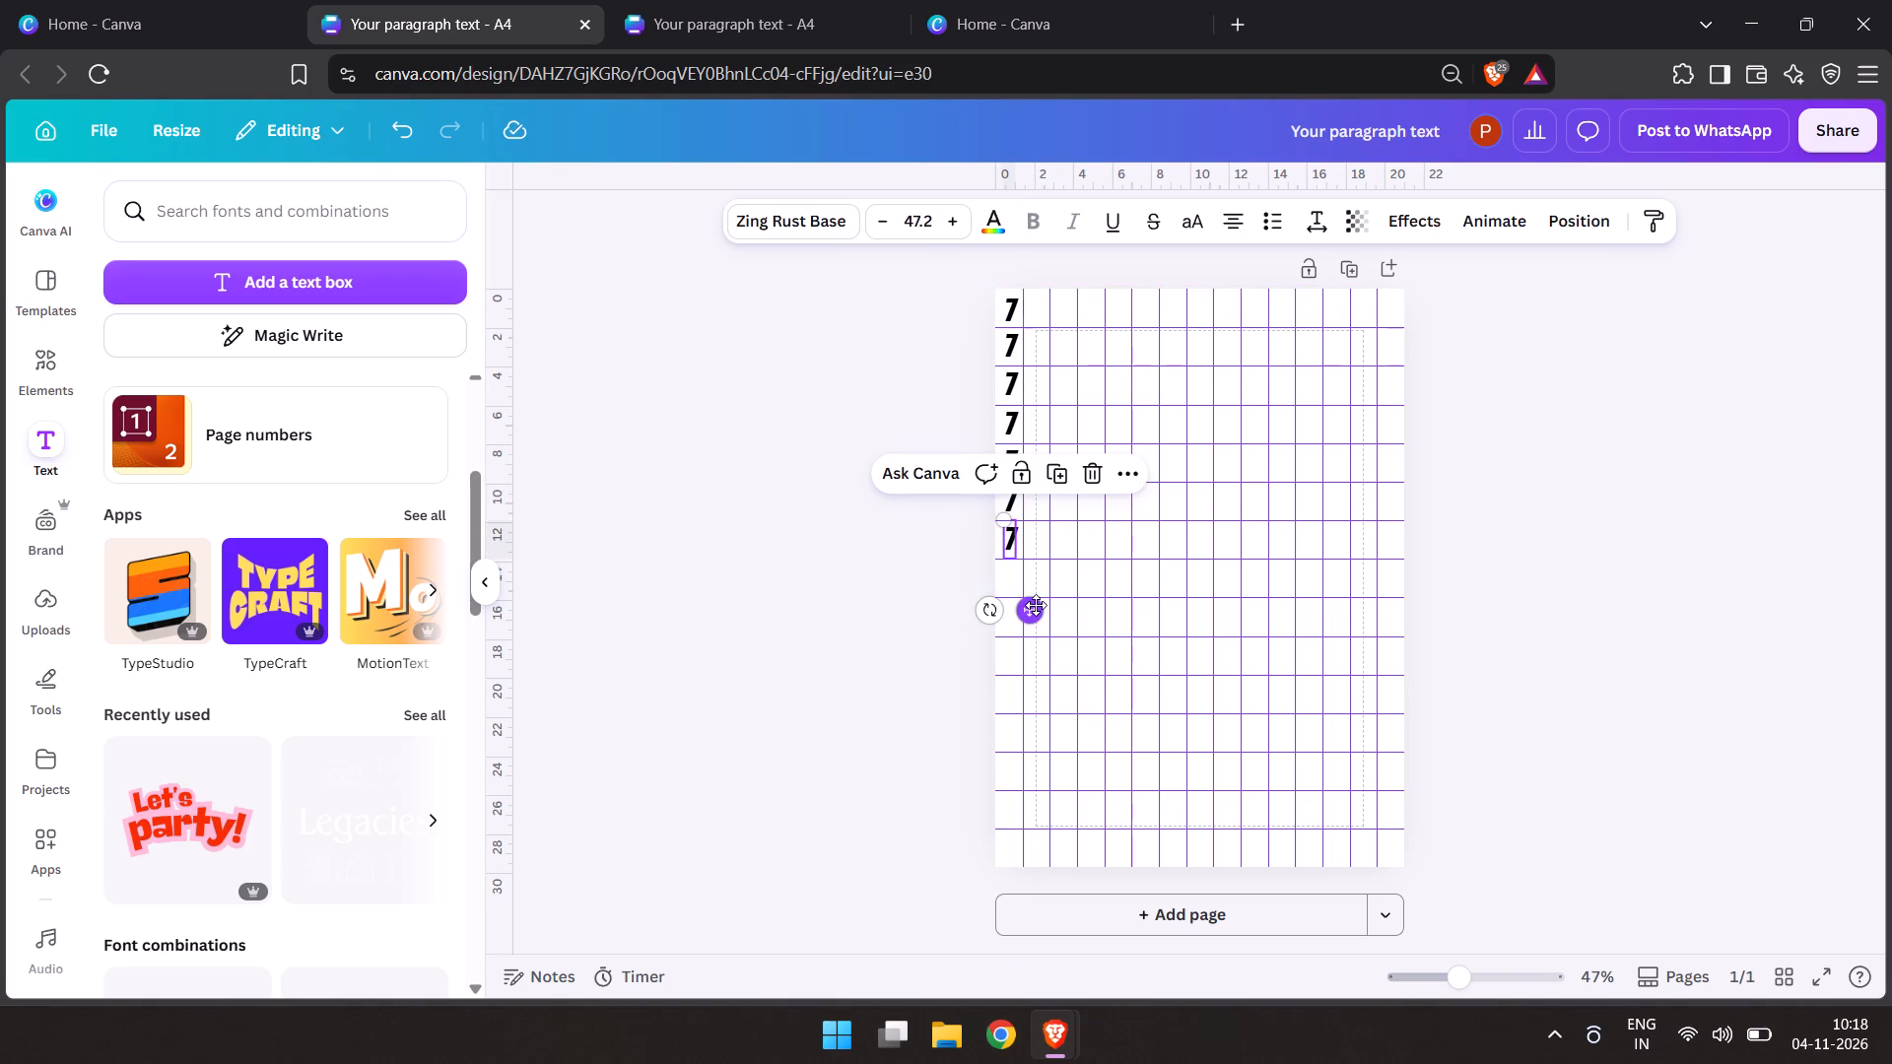
{"action": "key", "text": "ctrl+d"}
{"action": "key", "text": "ctrl+d"}
{"action": "key", "text": "ctrl+d"}
{"action": "key", "text": "ctrl+d"}
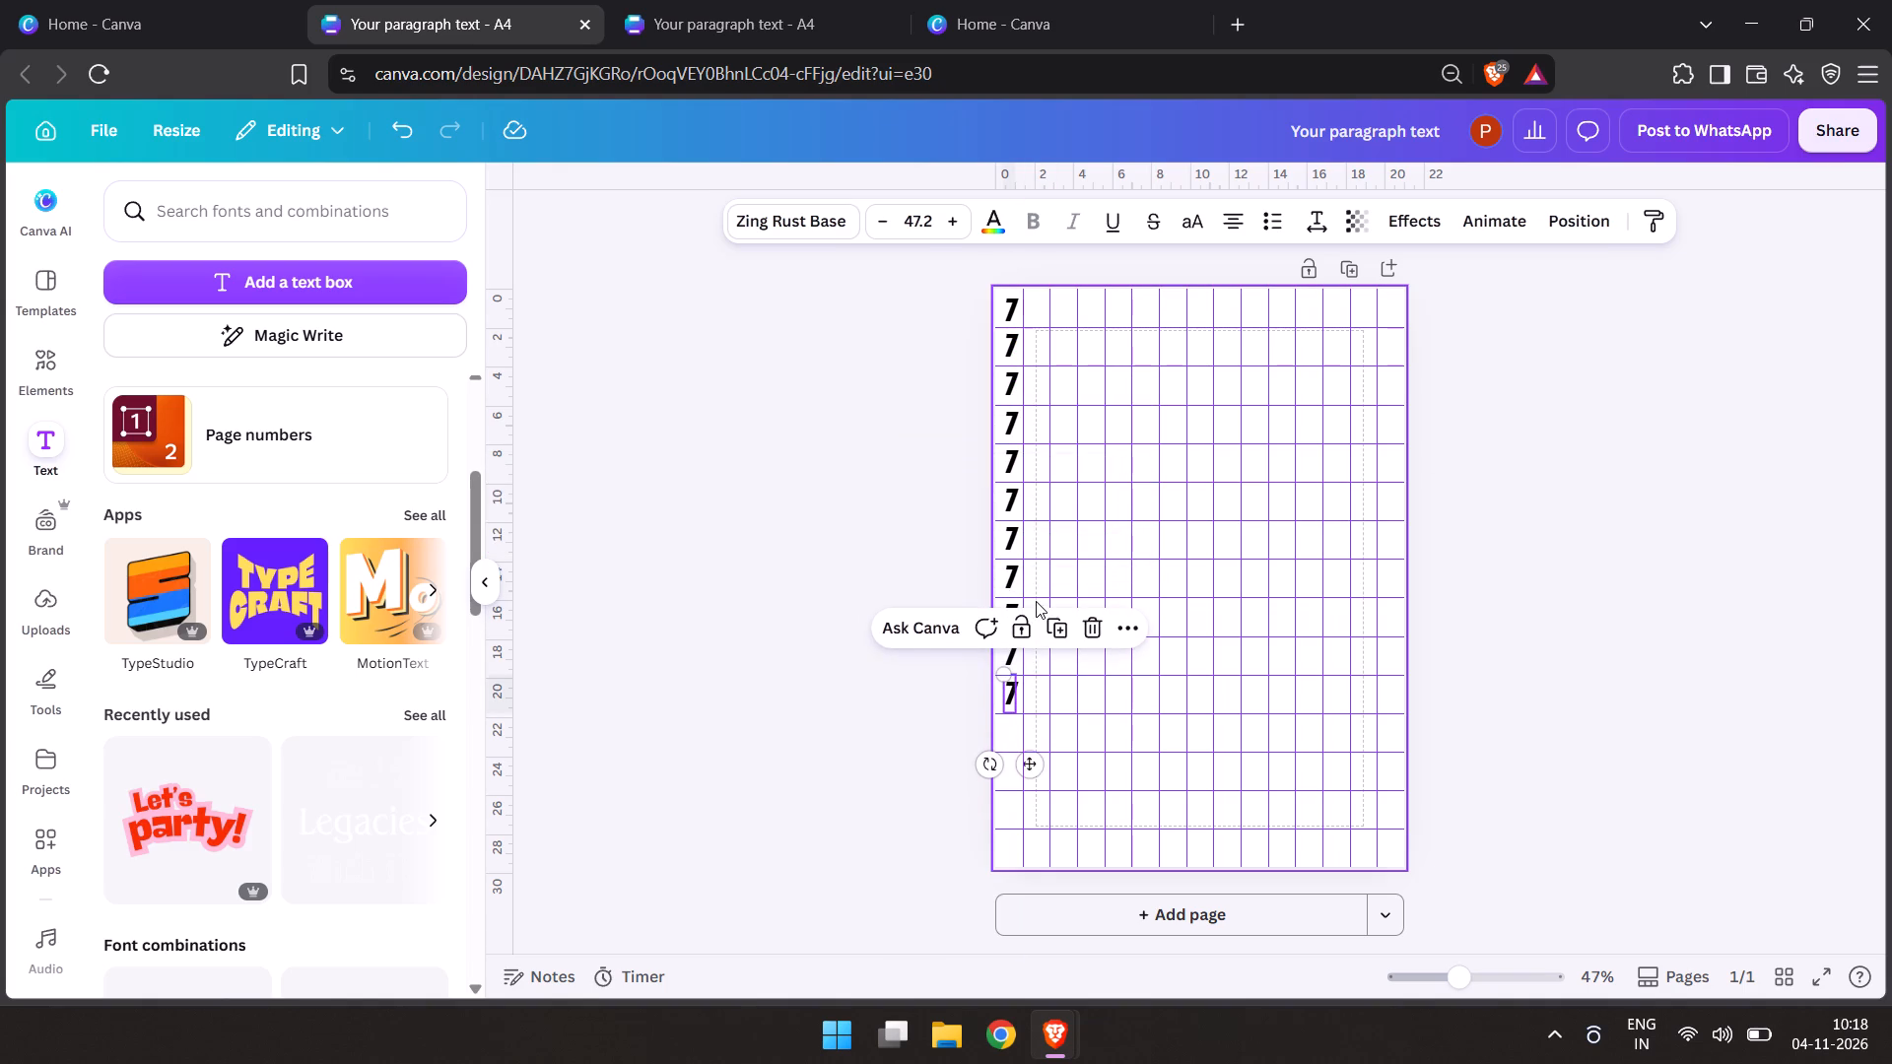
{"action": "key", "text": "ctrl+d"}
{"action": "key", "text": "ctrl+d"}
{"action": "key", "text": "ctrl+d"}
{"action": "key", "text": "ctrl+d"}
{"action": "left_click", "coordinate": [765, 617]}
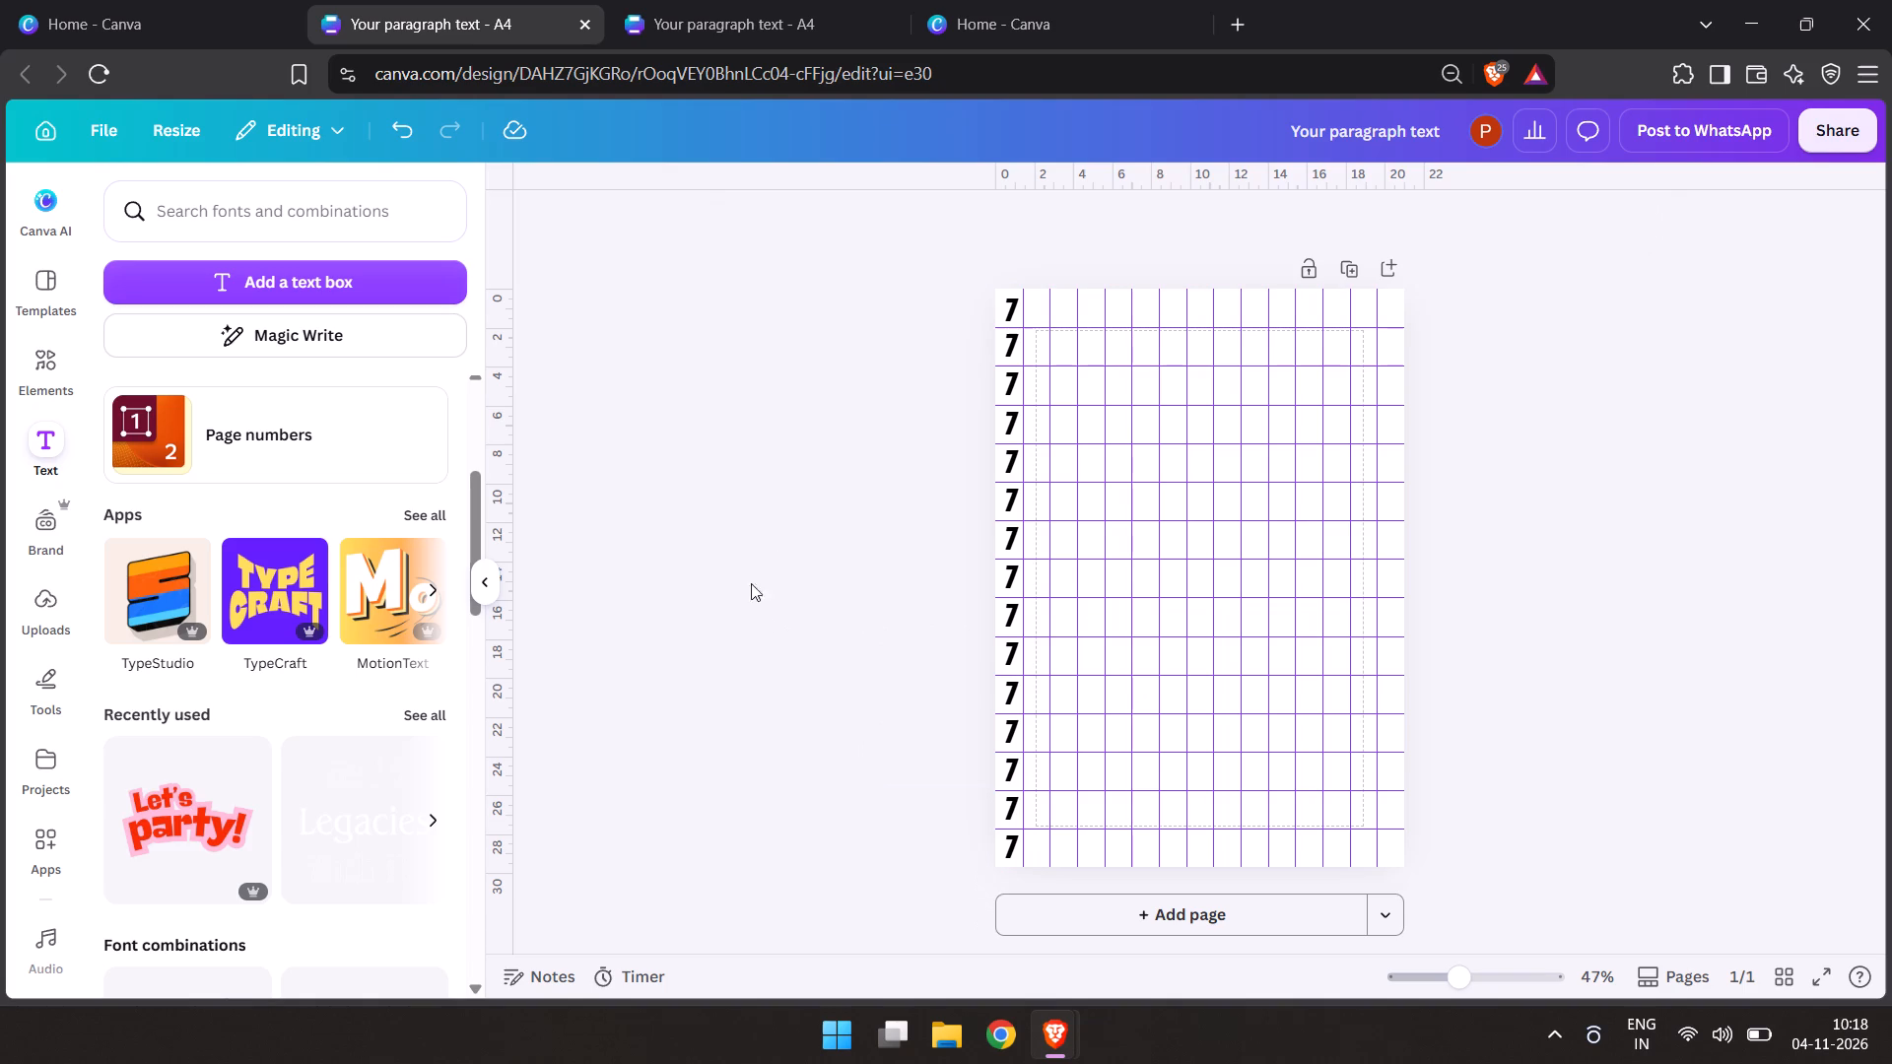
Group the first column's 7s and place a duplicate of the group in the second column.
{"action": "left_click_drag", "start_coordinate": [962, 259], "coordinate": [1028, 863]}
{"action": "key", "text": "ctrl+g"}
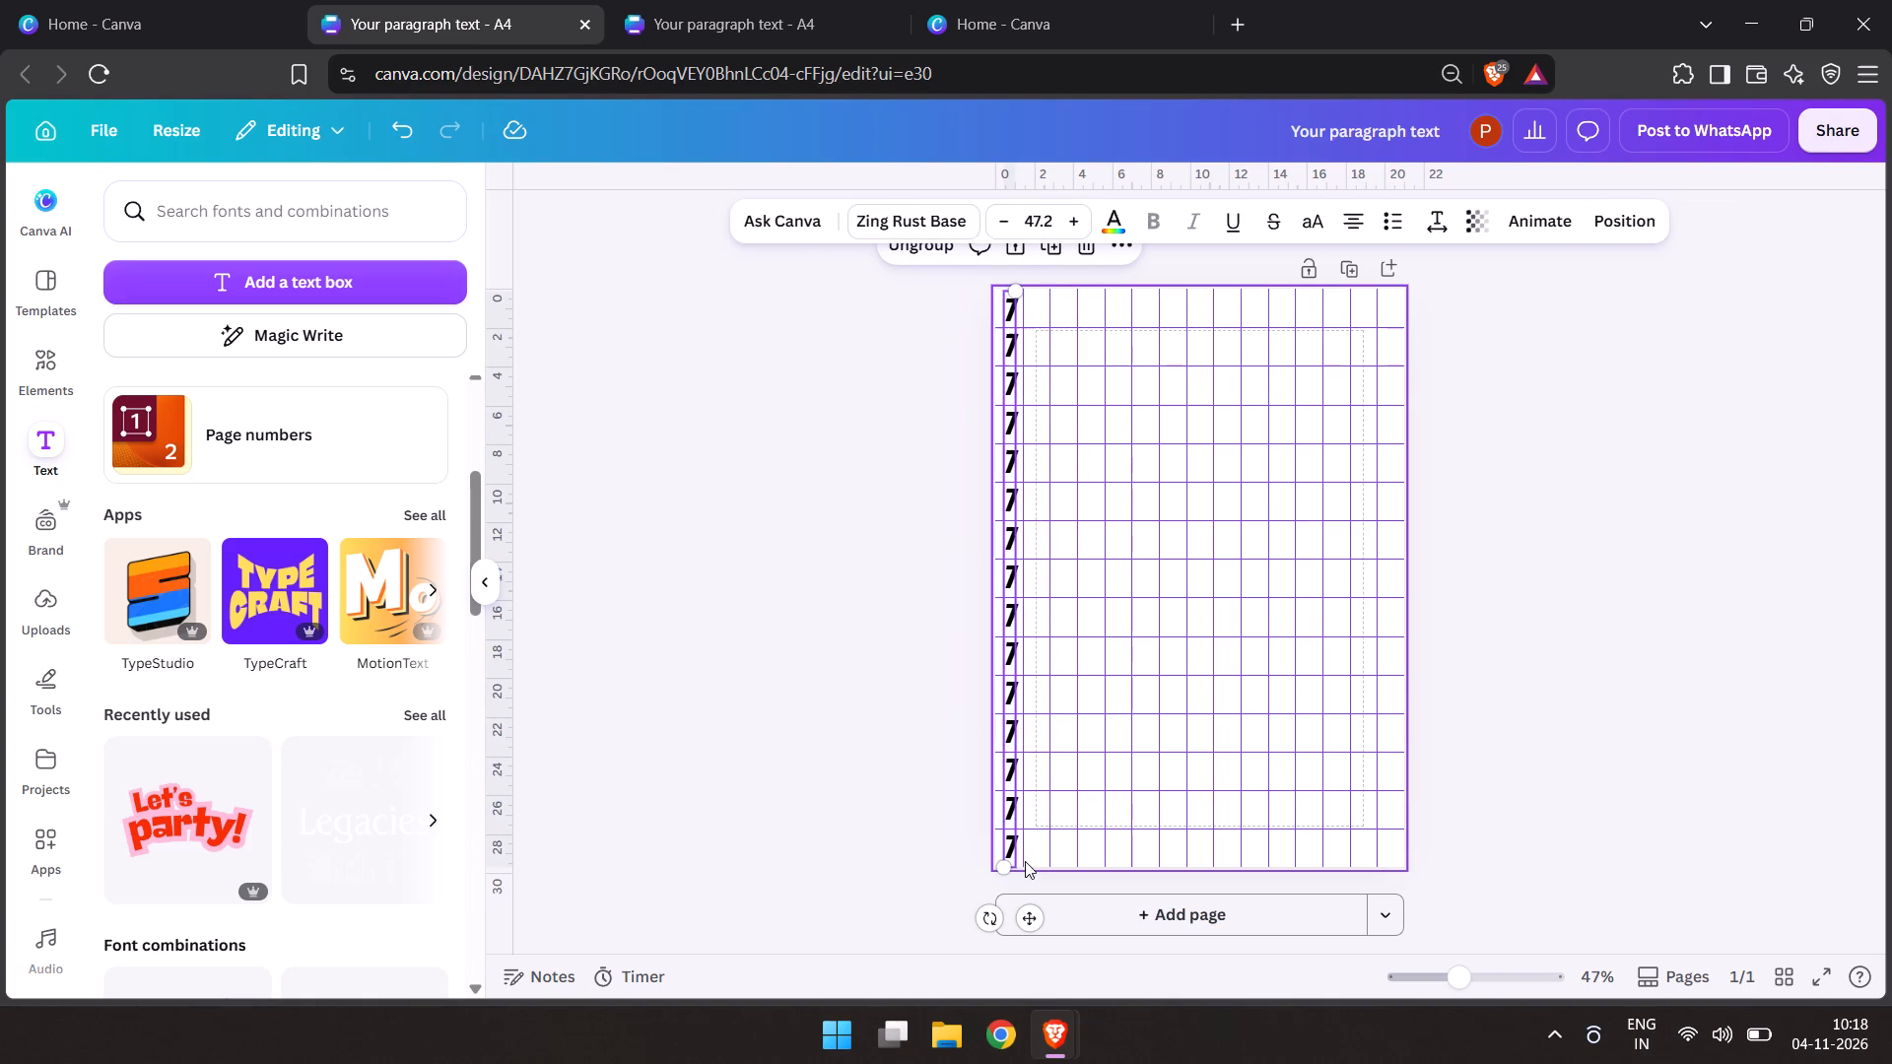
{"action": "key", "text": "ctrl+d"}
{"action": "left_click_drag", "start_coordinate": [1038, 924], "coordinate": [1065, 913]}
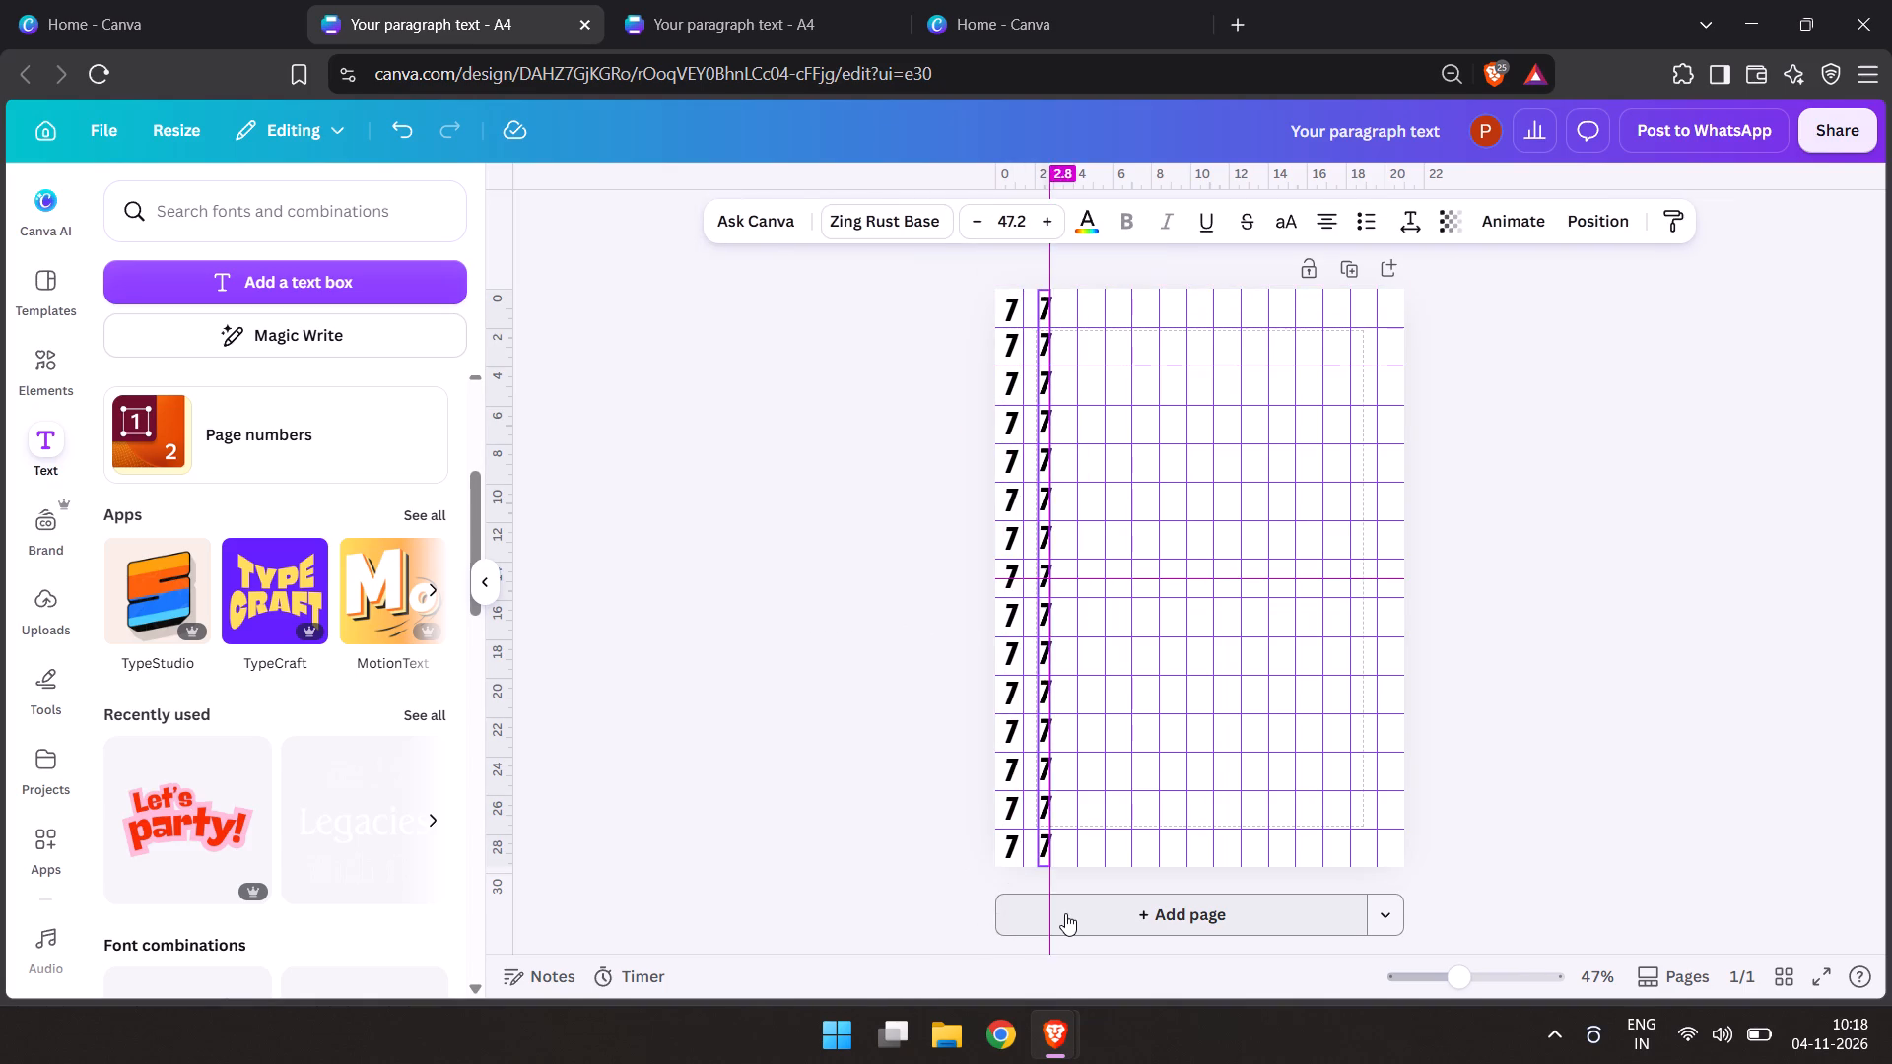
{"action": "left_click_drag", "start_coordinate": [1065, 913], "coordinate": [1056, 917]}
Duplicate the column of 7s across the page at even spacing until all 15 columns are filled.
{"action": "key", "text": "ctrl+d"}
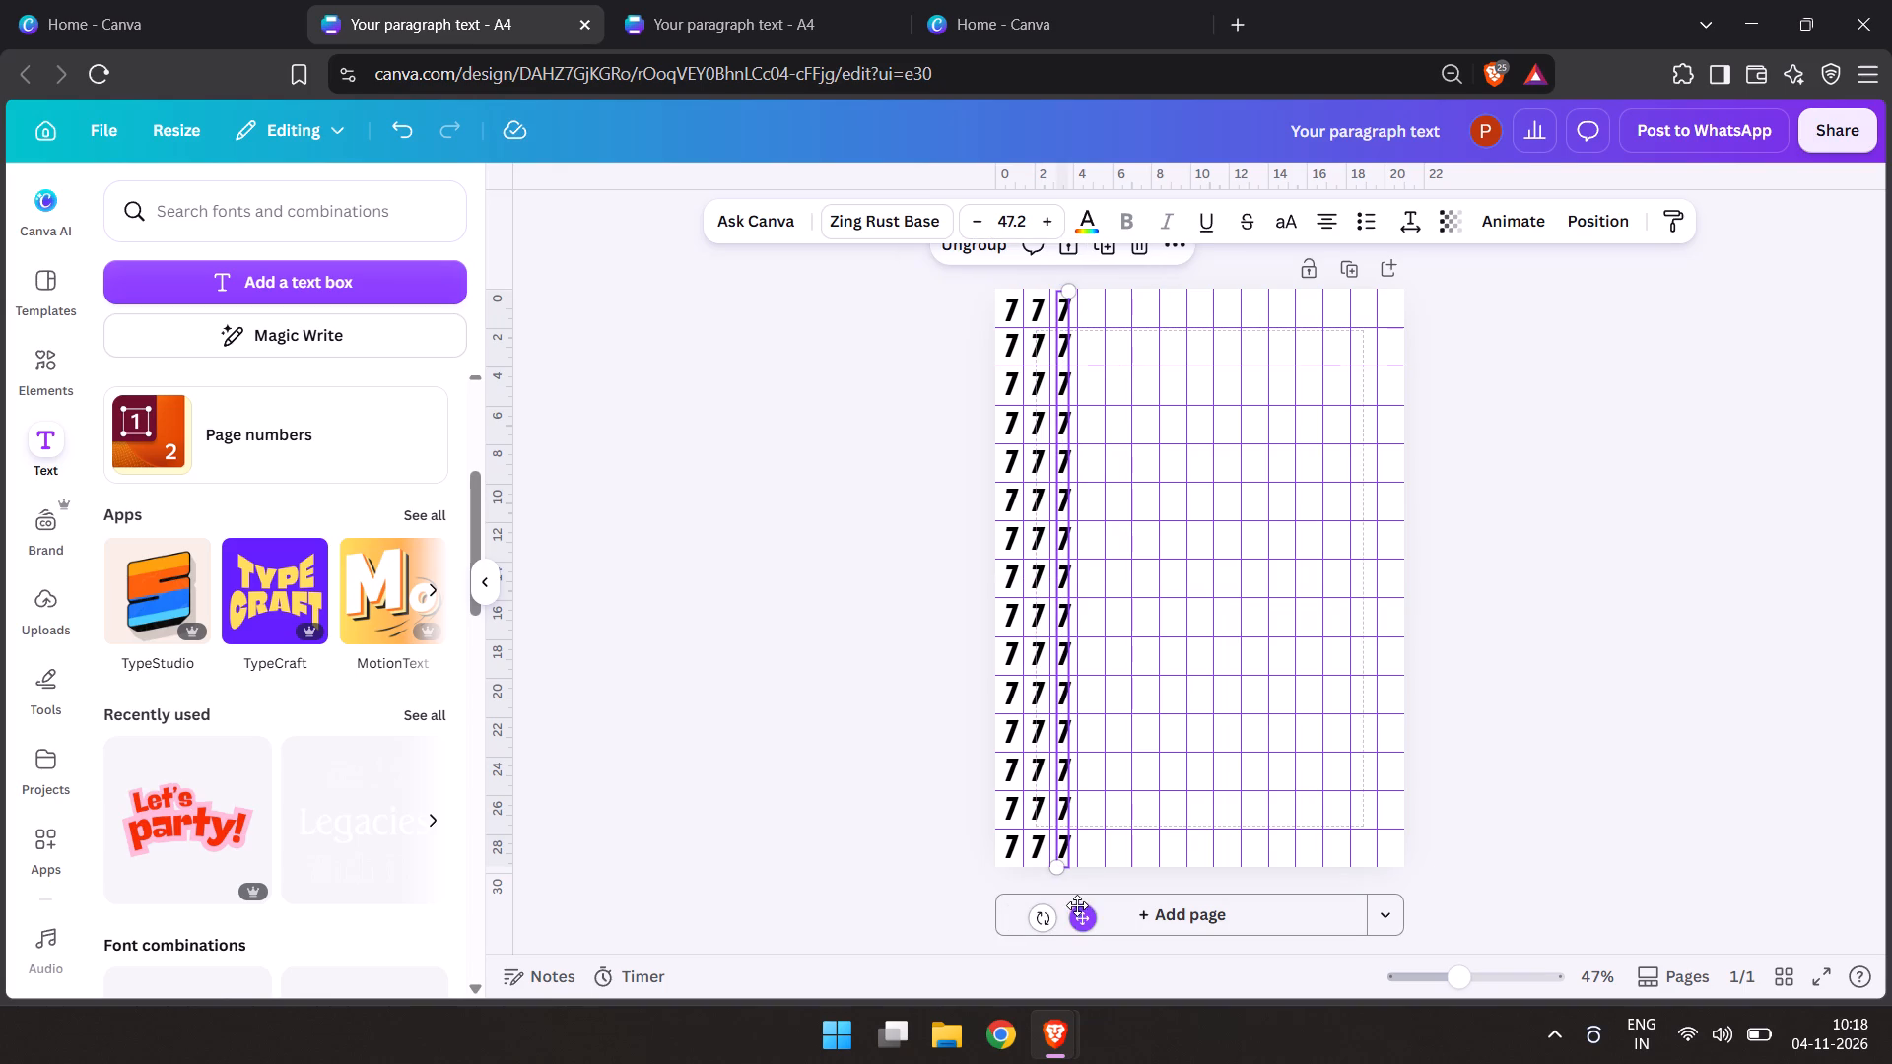
{"action": "key", "text": "ctrl+d"}
{"action": "key", "text": "ctrl+d"}
{"action": "key", "text": "ctrl+d"}
{"action": "key", "text": "ctrl+d"}
{"action": "key", "text": "ctrl+d"}
{"action": "key", "text": "ctrl+d"}
{"action": "key", "text": "ctrl+d"}
{"action": "key", "text": "ctrl+d"}
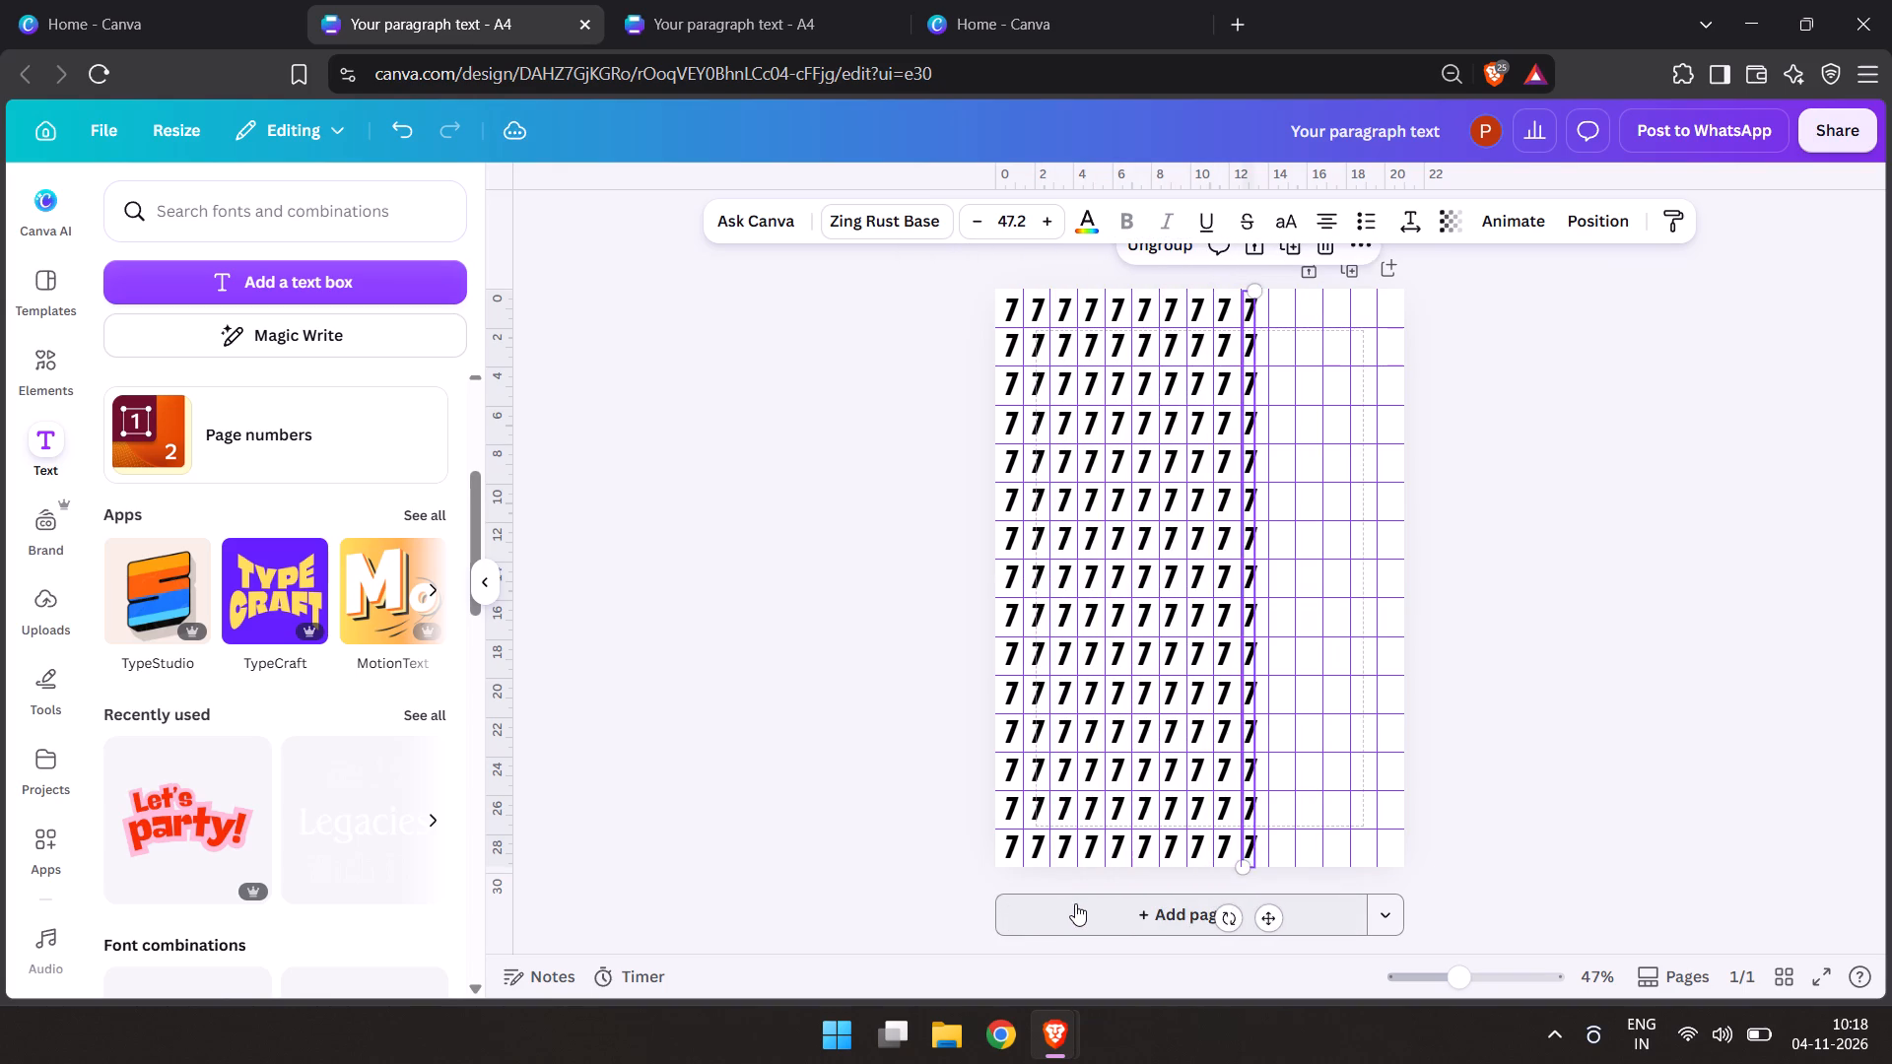
{"action": "key", "text": "ctrl+d"}
{"action": "key", "text": "ctrl+d"}
{"action": "key", "text": "ctrl+d"}
{"action": "key", "text": "ctrl+d"}
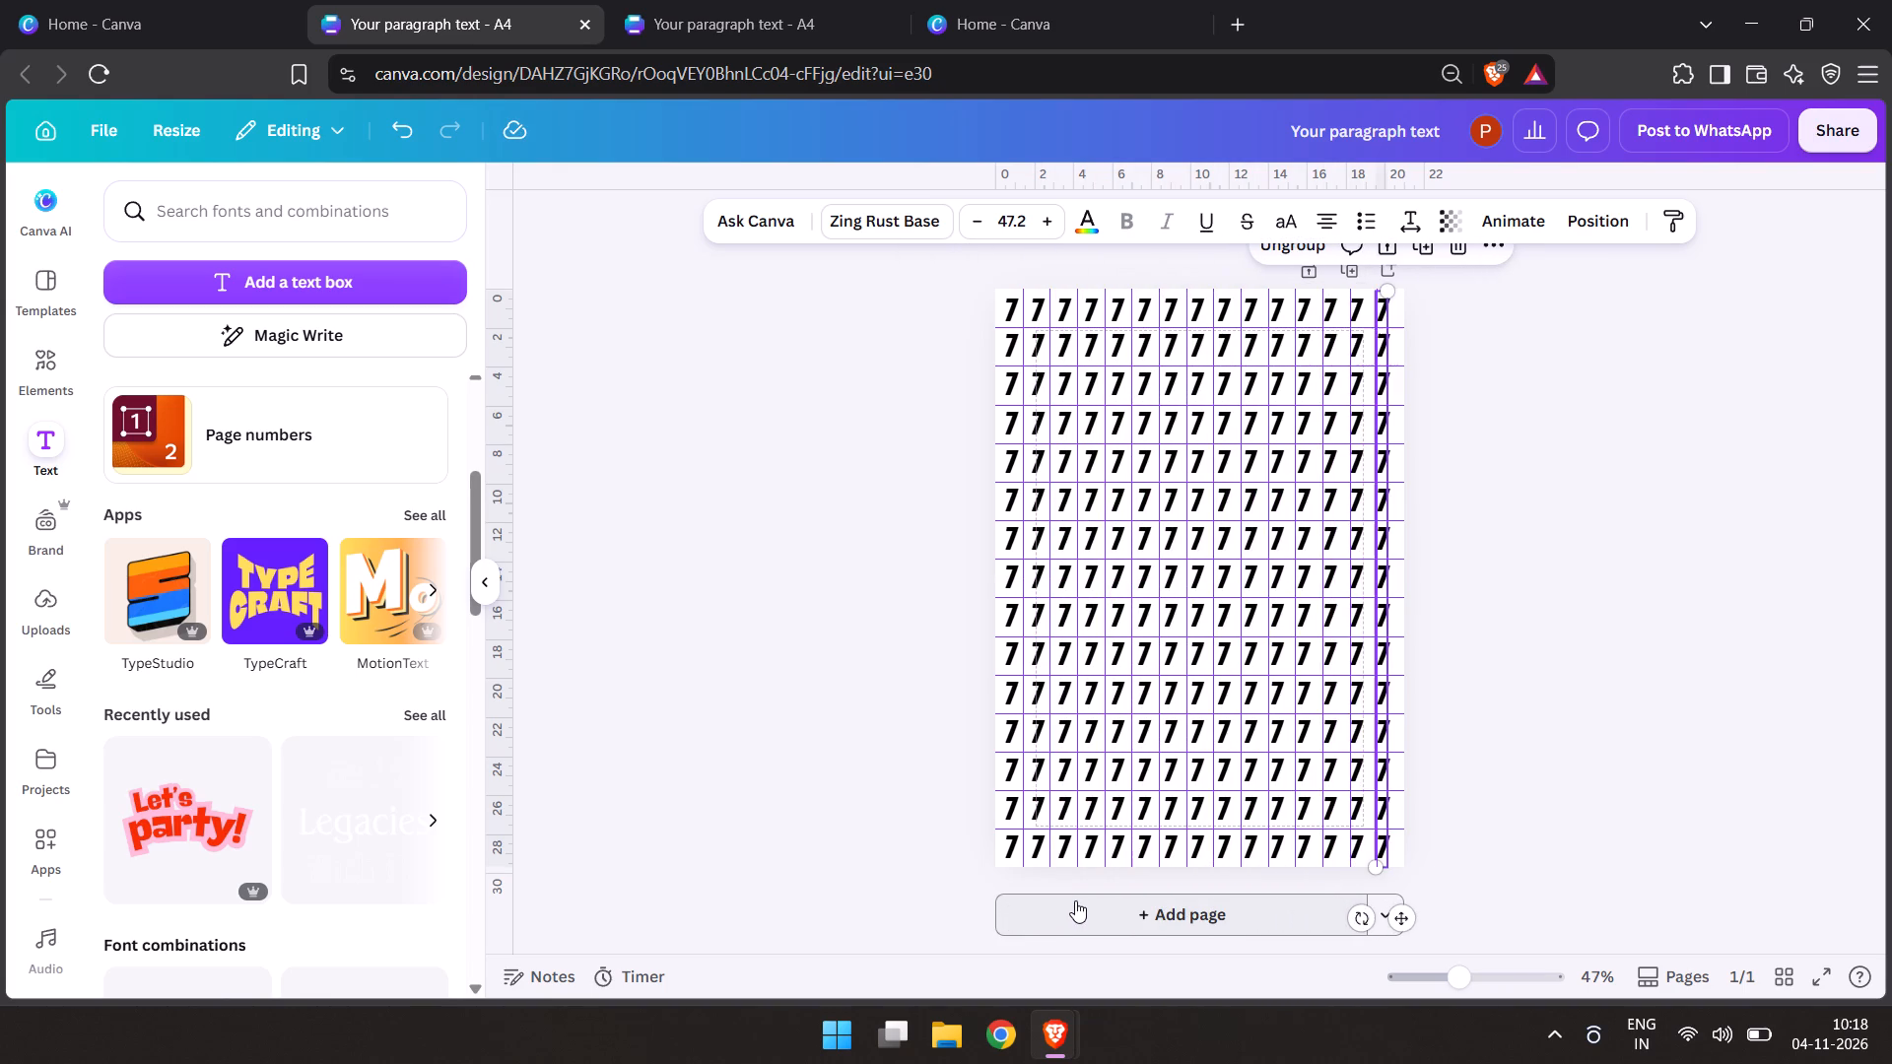
{"action": "left_click", "coordinate": [1644, 711]}
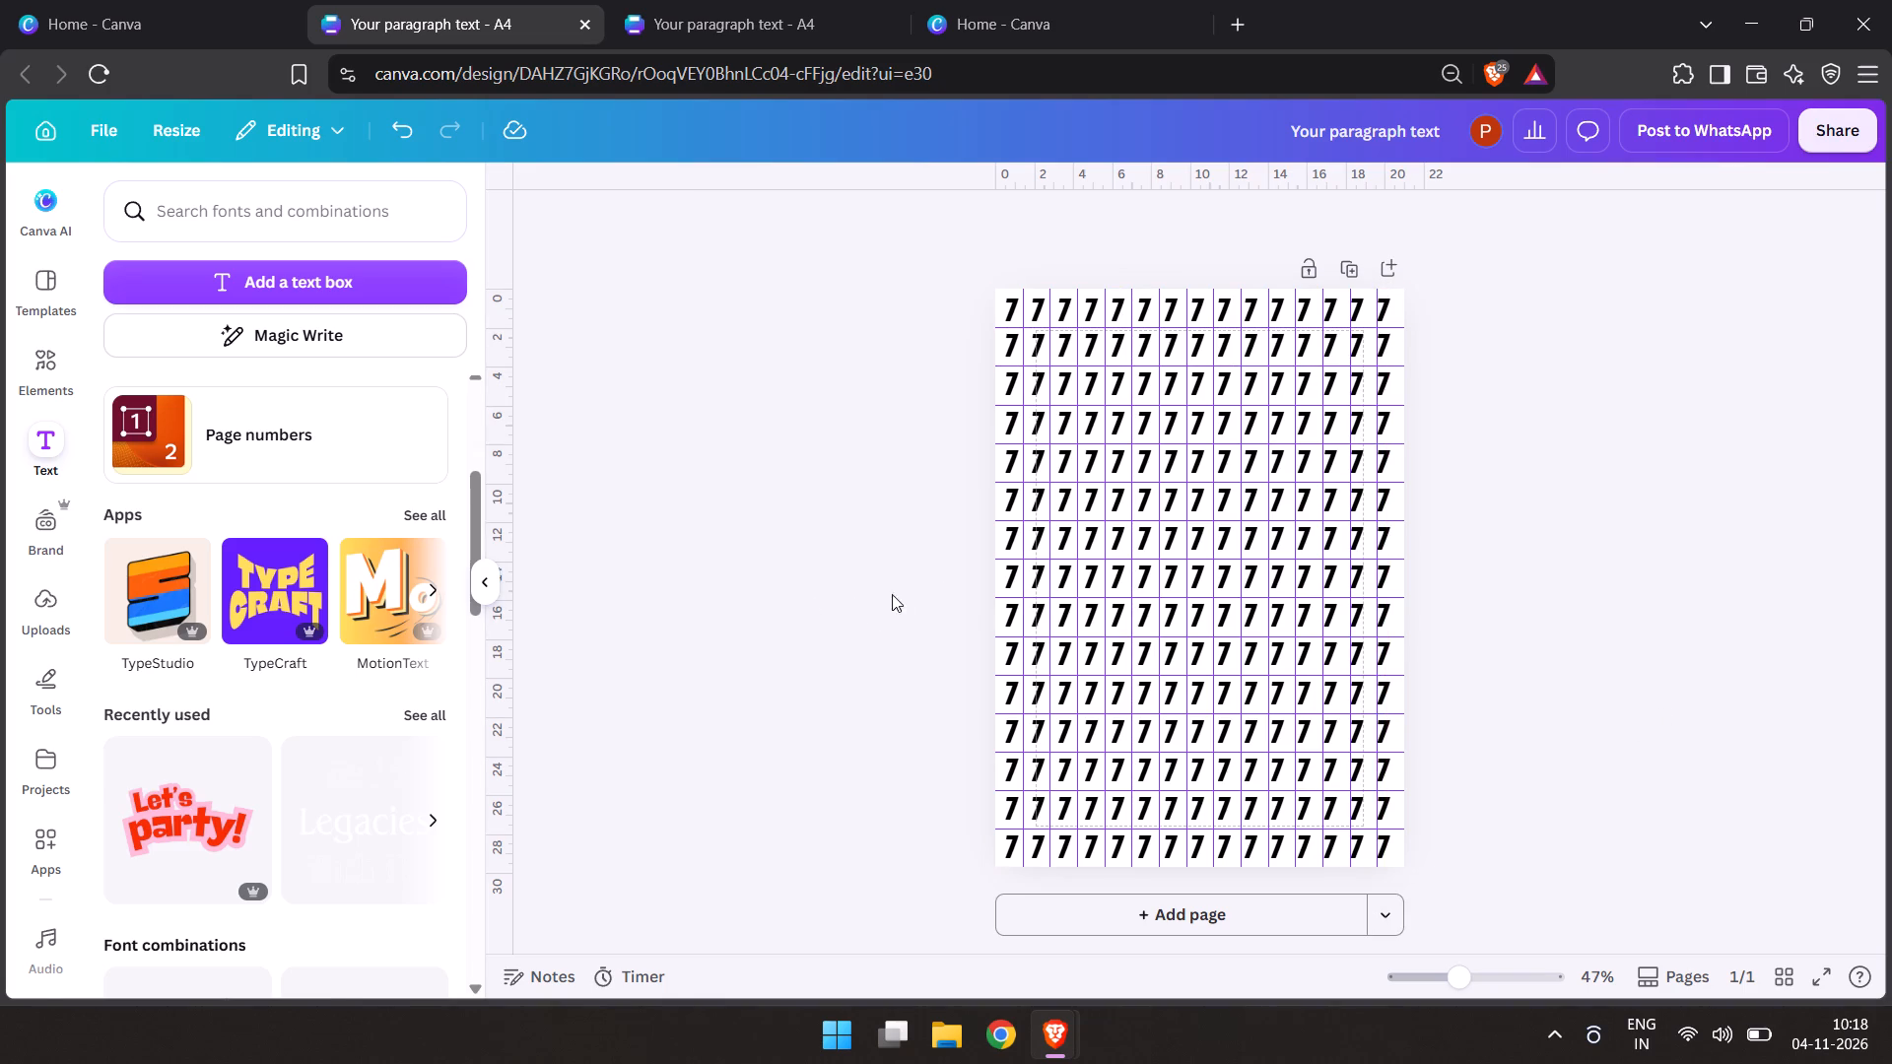
Draw a straight horizontal line along the first horizontal guide, spanning the full page width.
{"action": "left_click", "coordinate": [46, 681]}
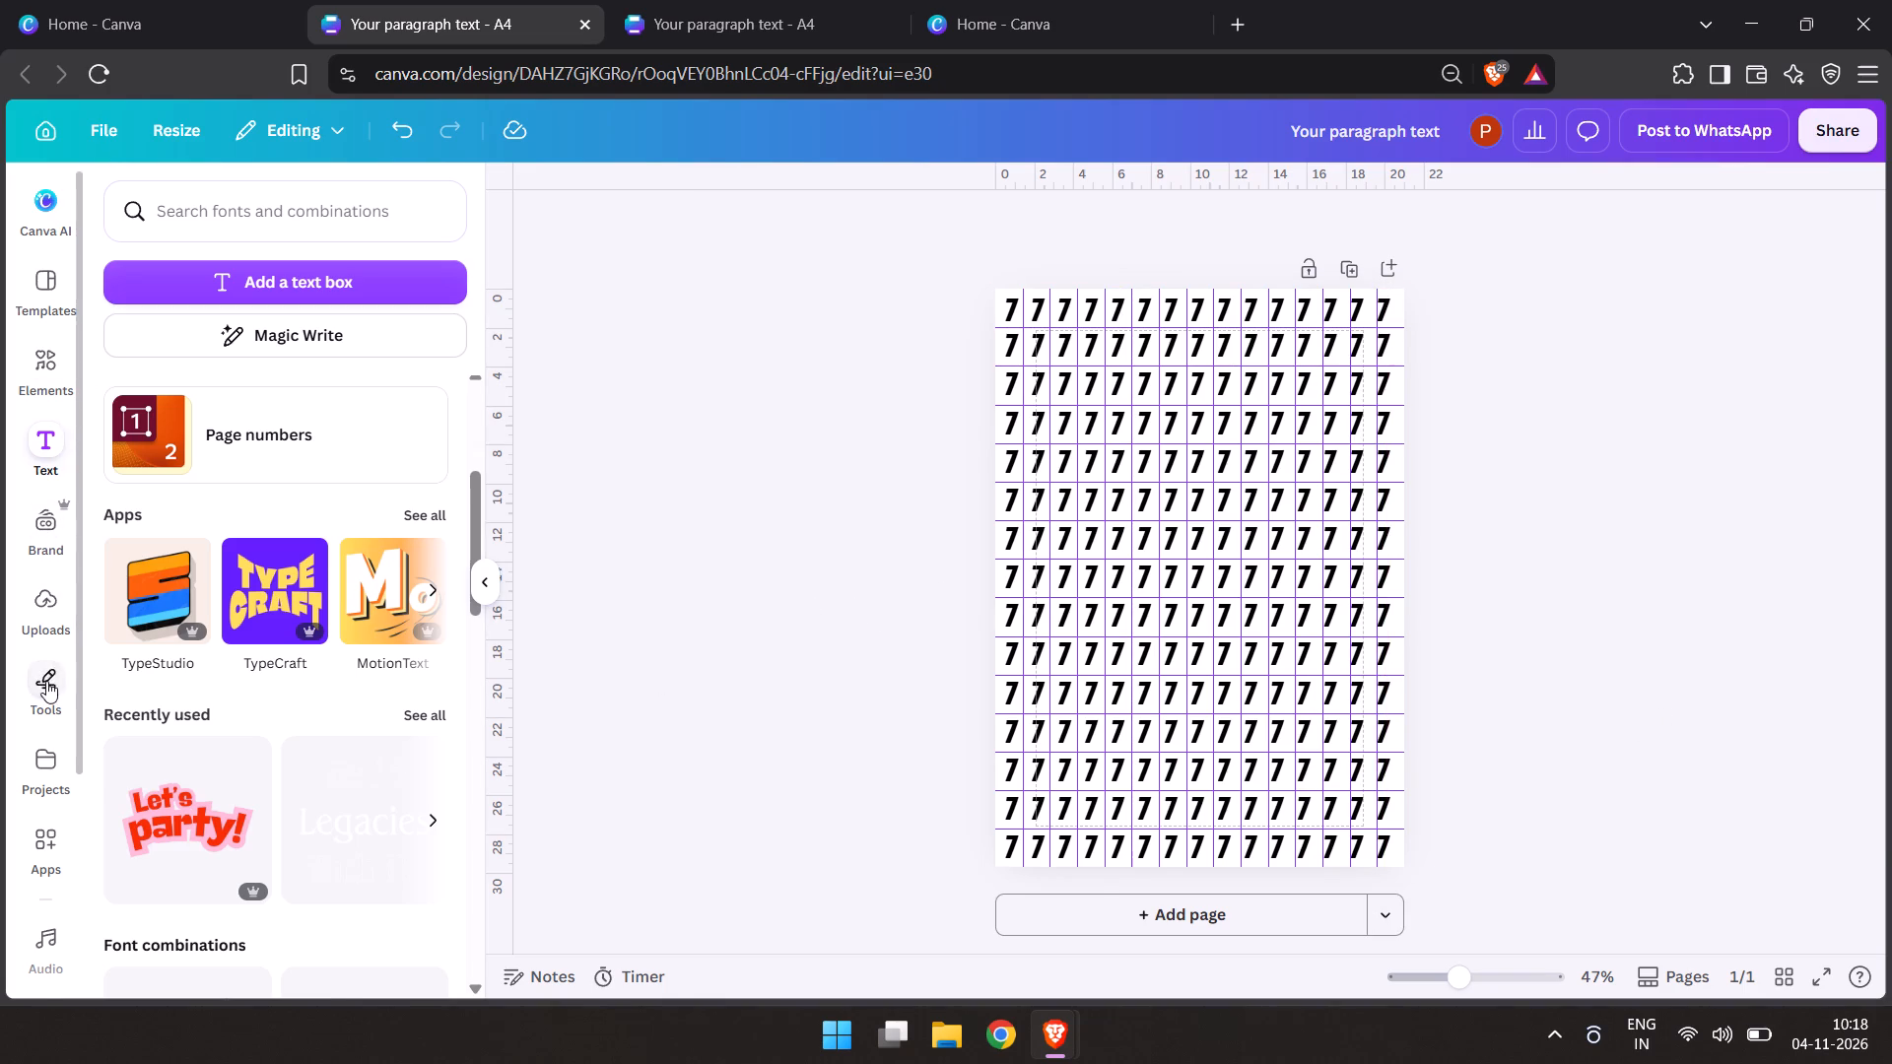
{"action": "left_click", "coordinate": [120, 545]}
{"action": "left_click", "coordinate": [177, 495]}
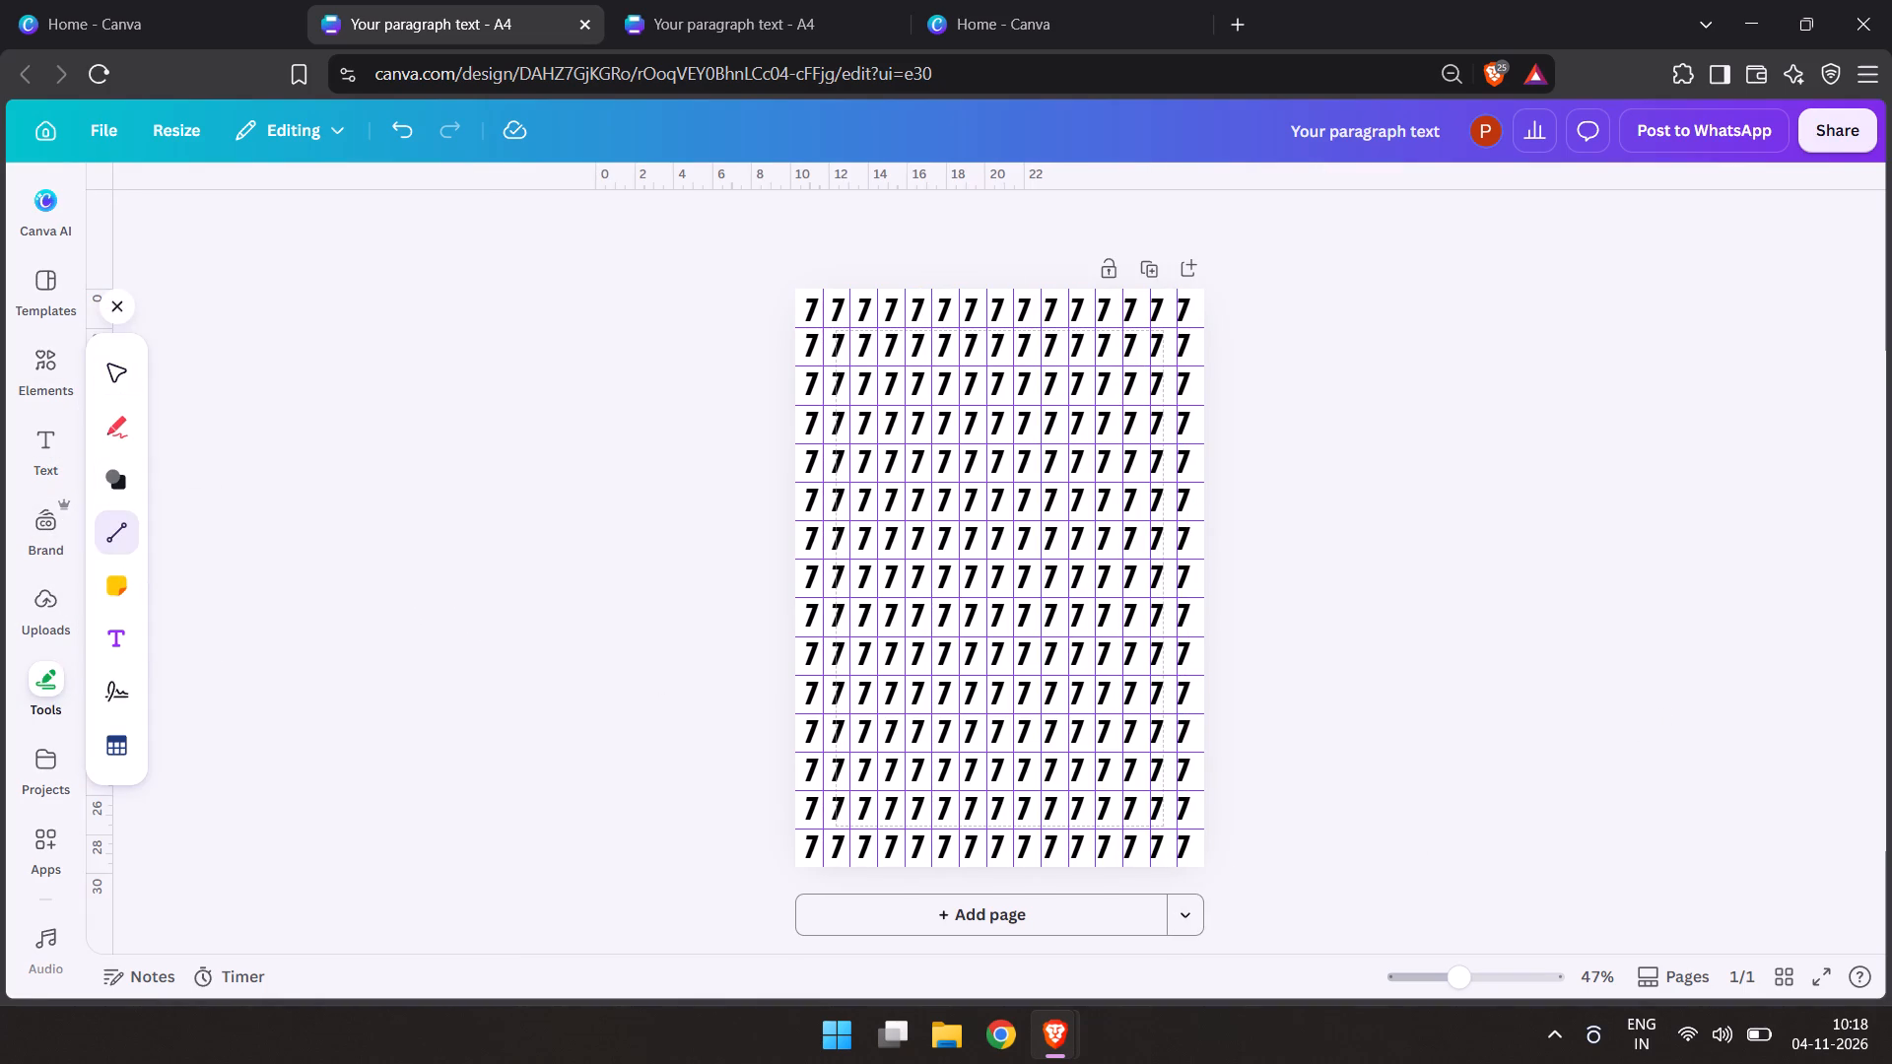
{"action": "left_click", "coordinate": [796, 327]}
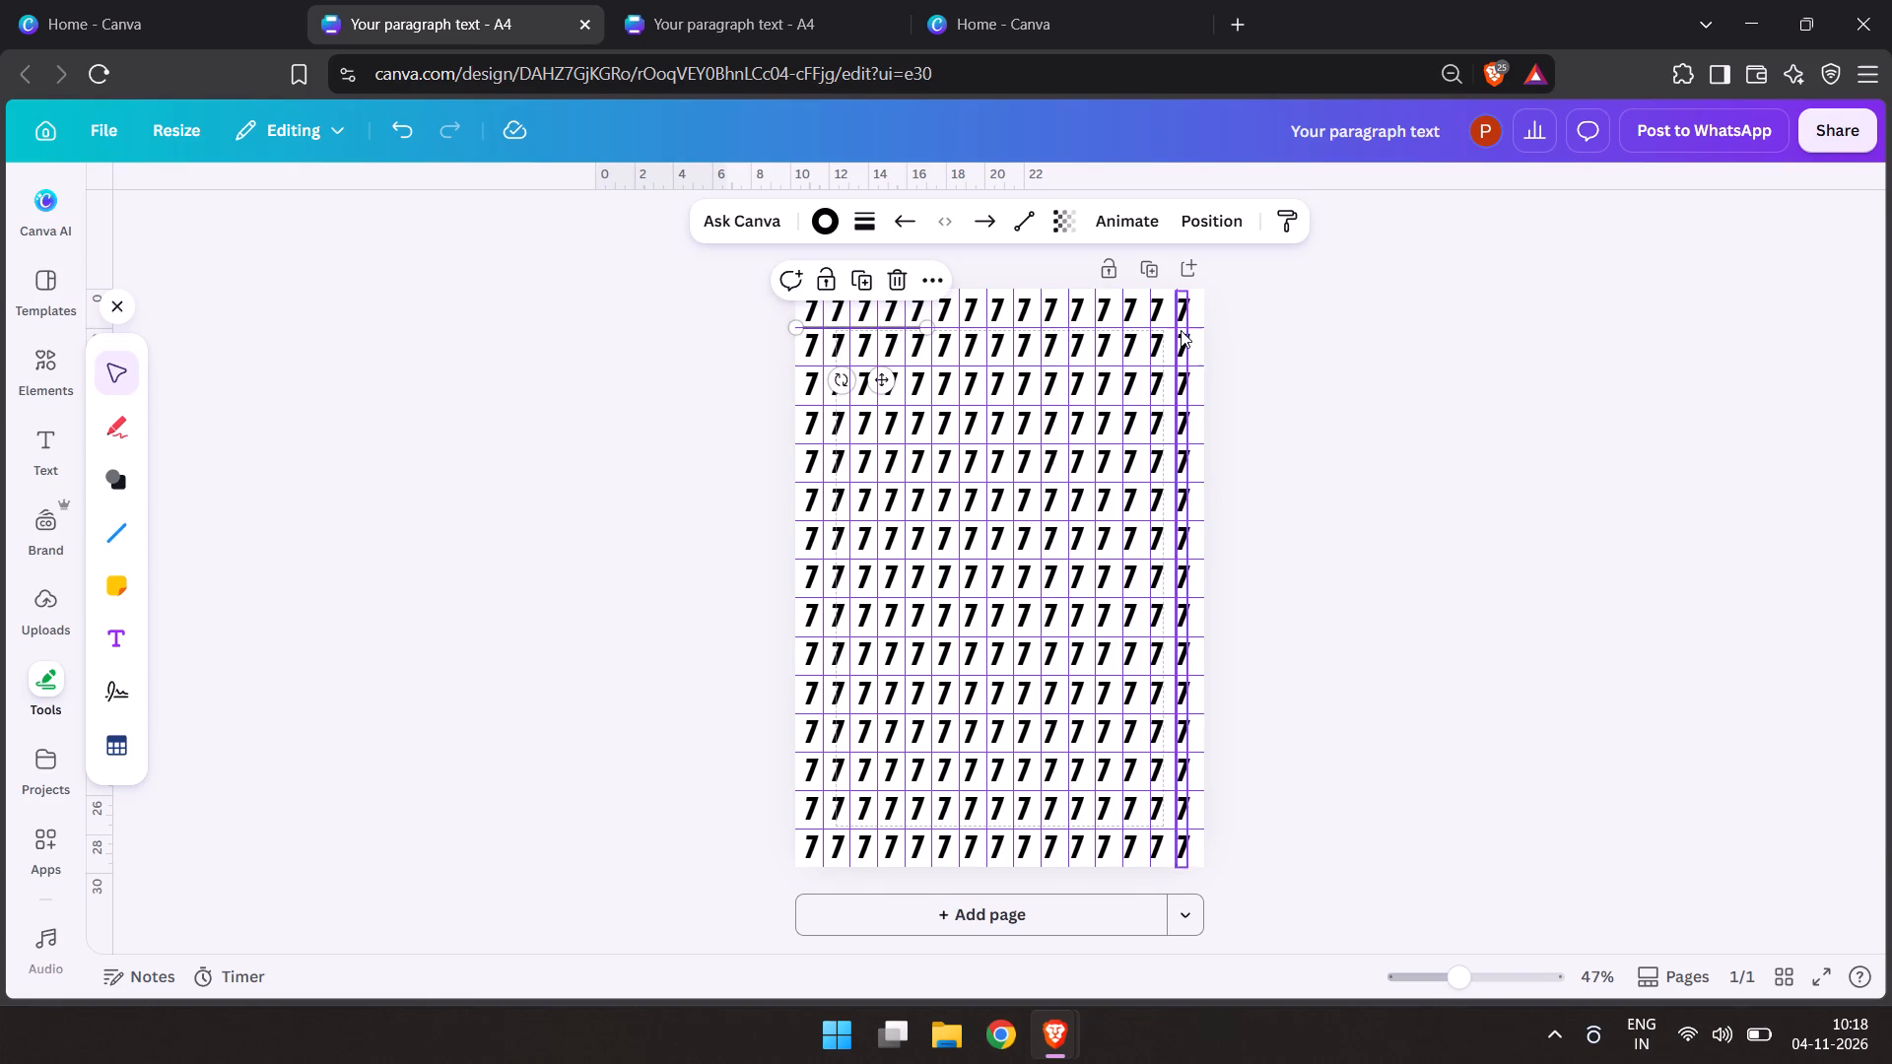
{"action": "left_click_drag", "start_coordinate": [929, 327], "coordinate": [1197, 334]}
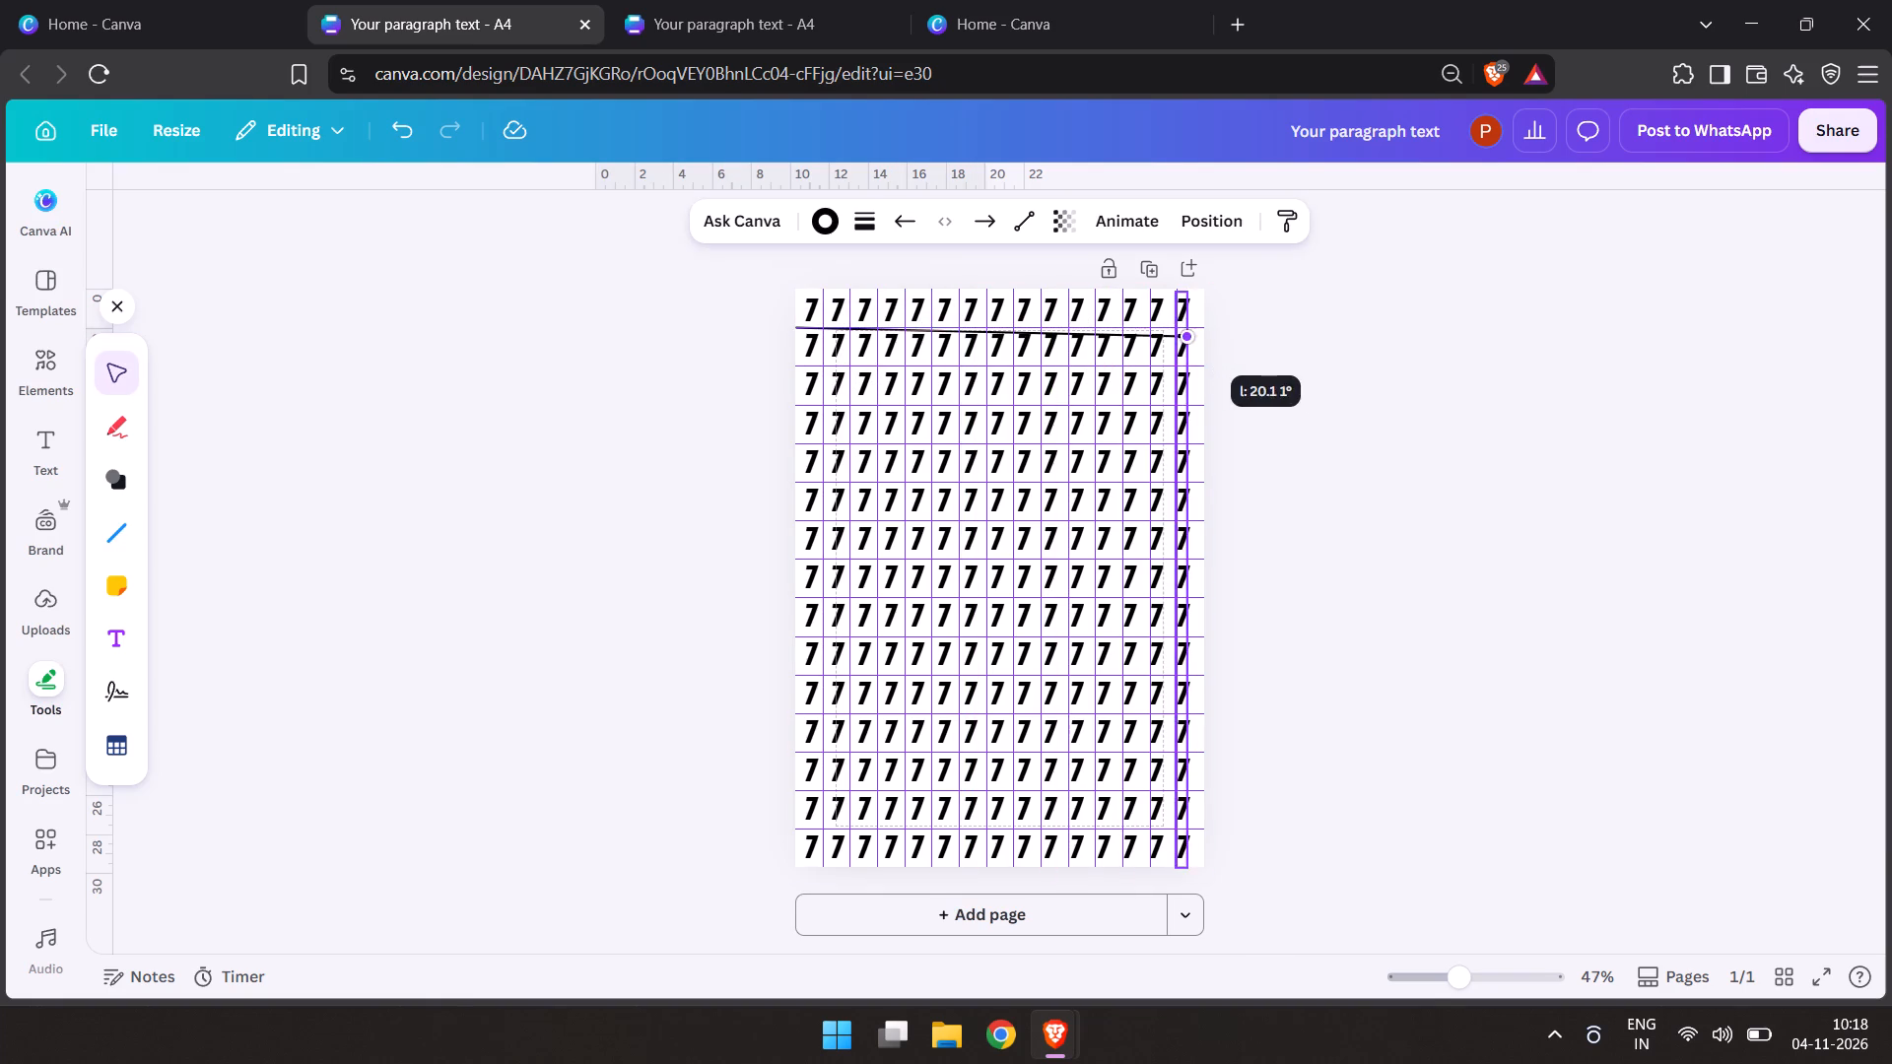
{"action": "left_click_drag", "start_coordinate": [1197, 334], "coordinate": [1211, 327]}
{"action": "left_click_drag", "start_coordinate": [800, 323], "coordinate": [790, 325]}
{"action": "left_click", "coordinate": [790, 325], "text": "shift"}
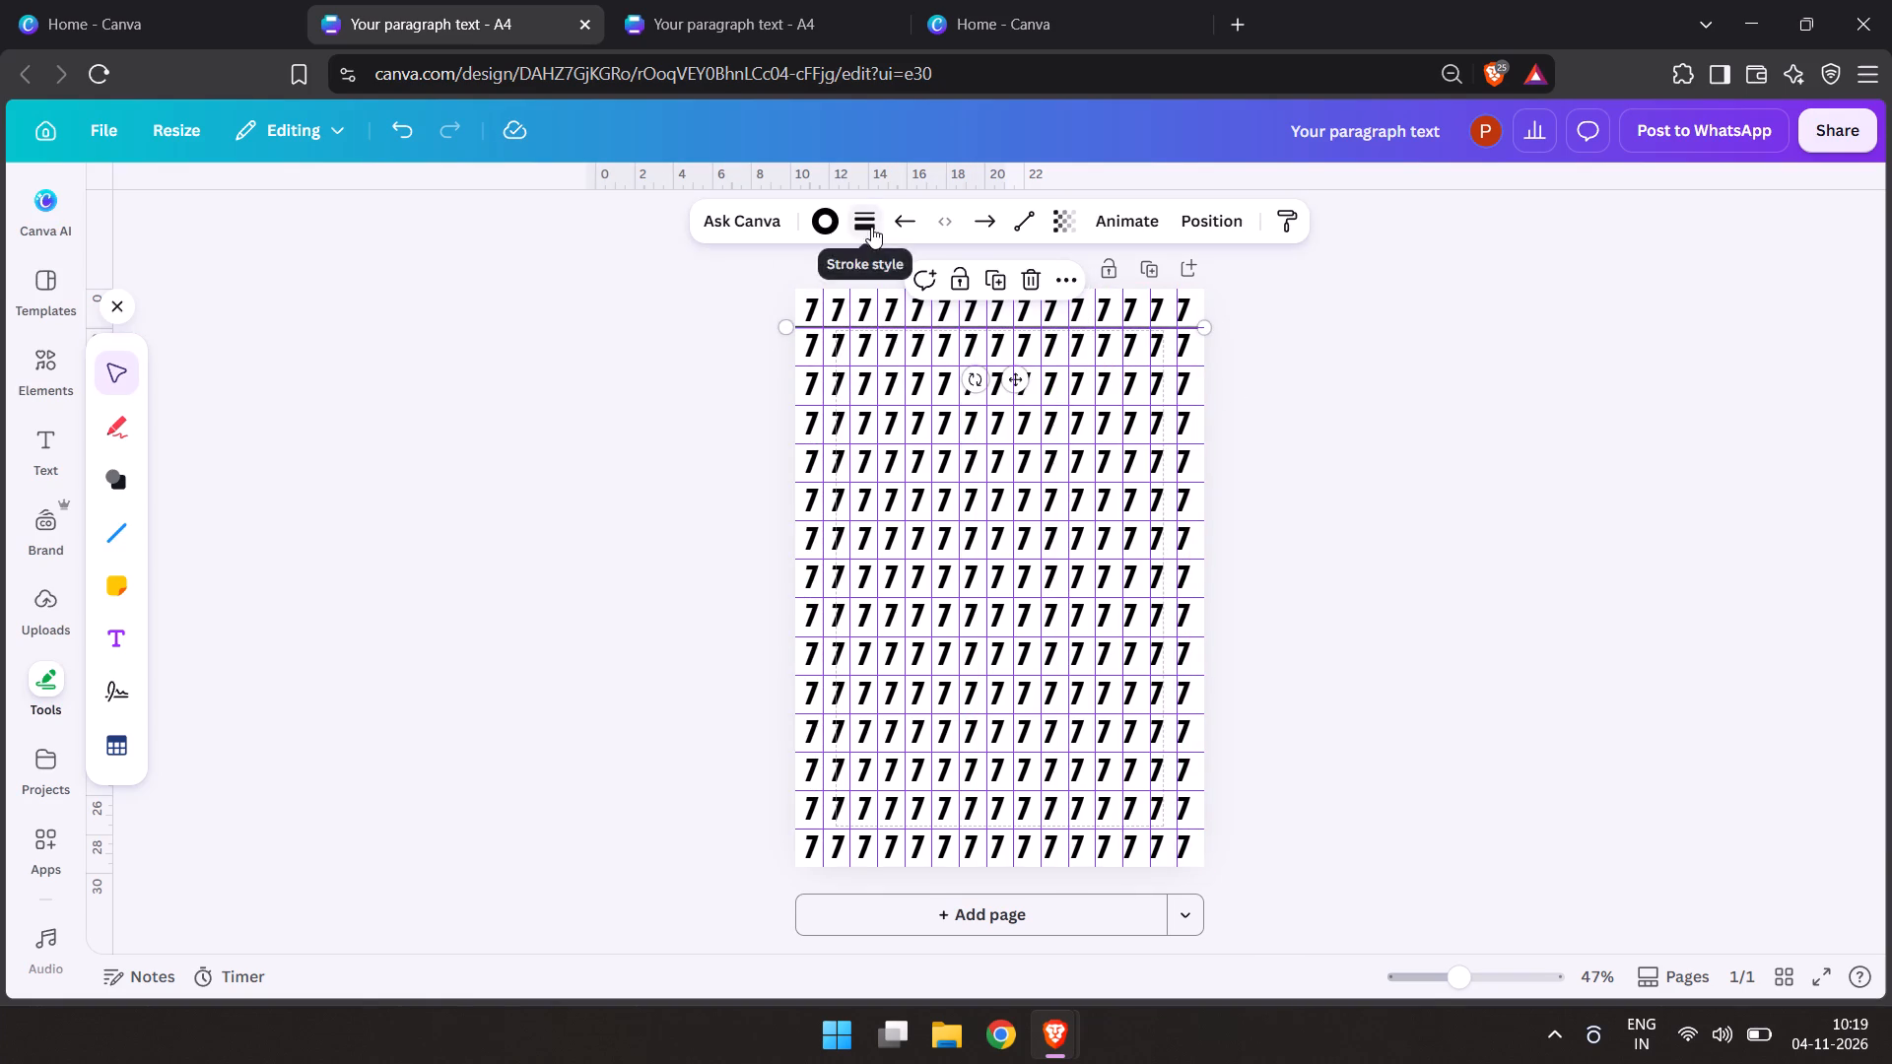
Reduce the horizontal line's stroke weight.
{"action": "left_click", "coordinate": [871, 227]}
{"action": "left_click_drag", "start_coordinate": [728, 433], "coordinate": [577, 463]}
{"action": "double_click", "coordinate": [577, 463]}
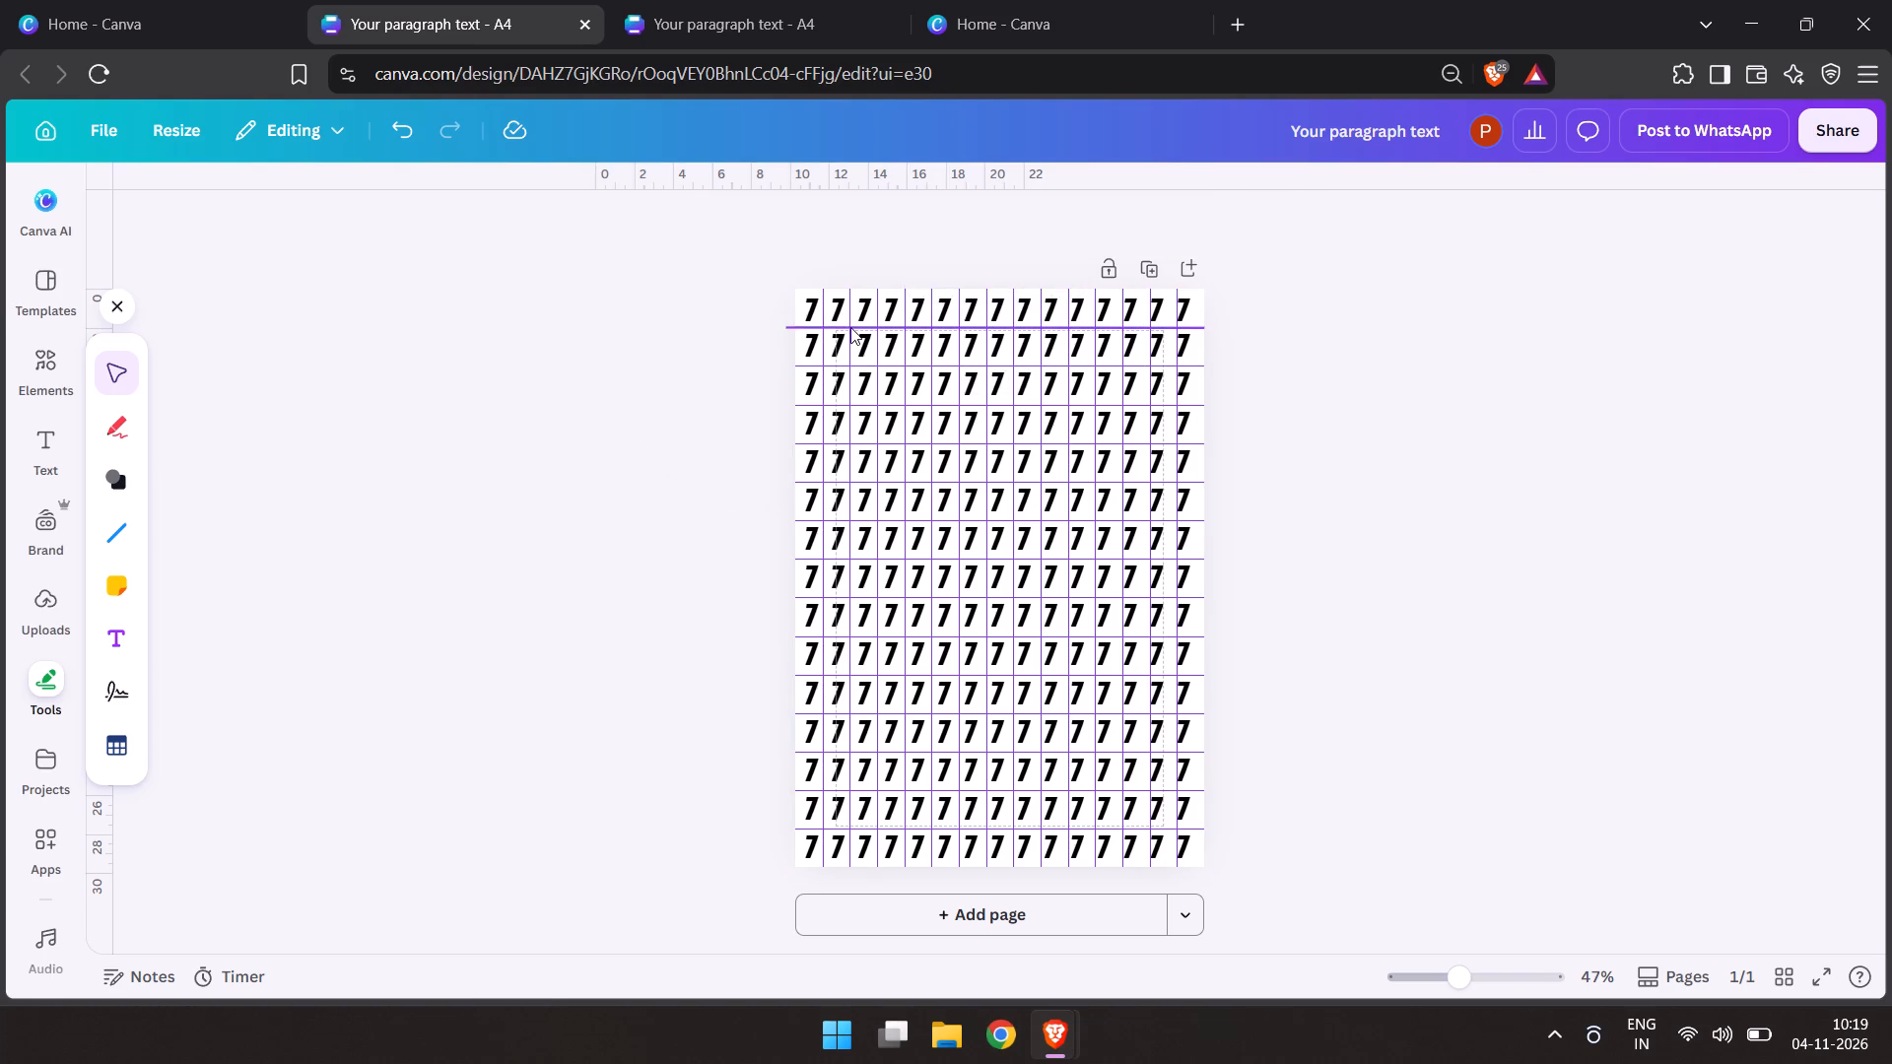
Duplicate the line onto the second horizontal guide and stretch it beyond both page edges to about 32 cm.
{"action": "left_click", "coordinate": [850, 327]}
{"action": "key", "text": "ctrl+d"}
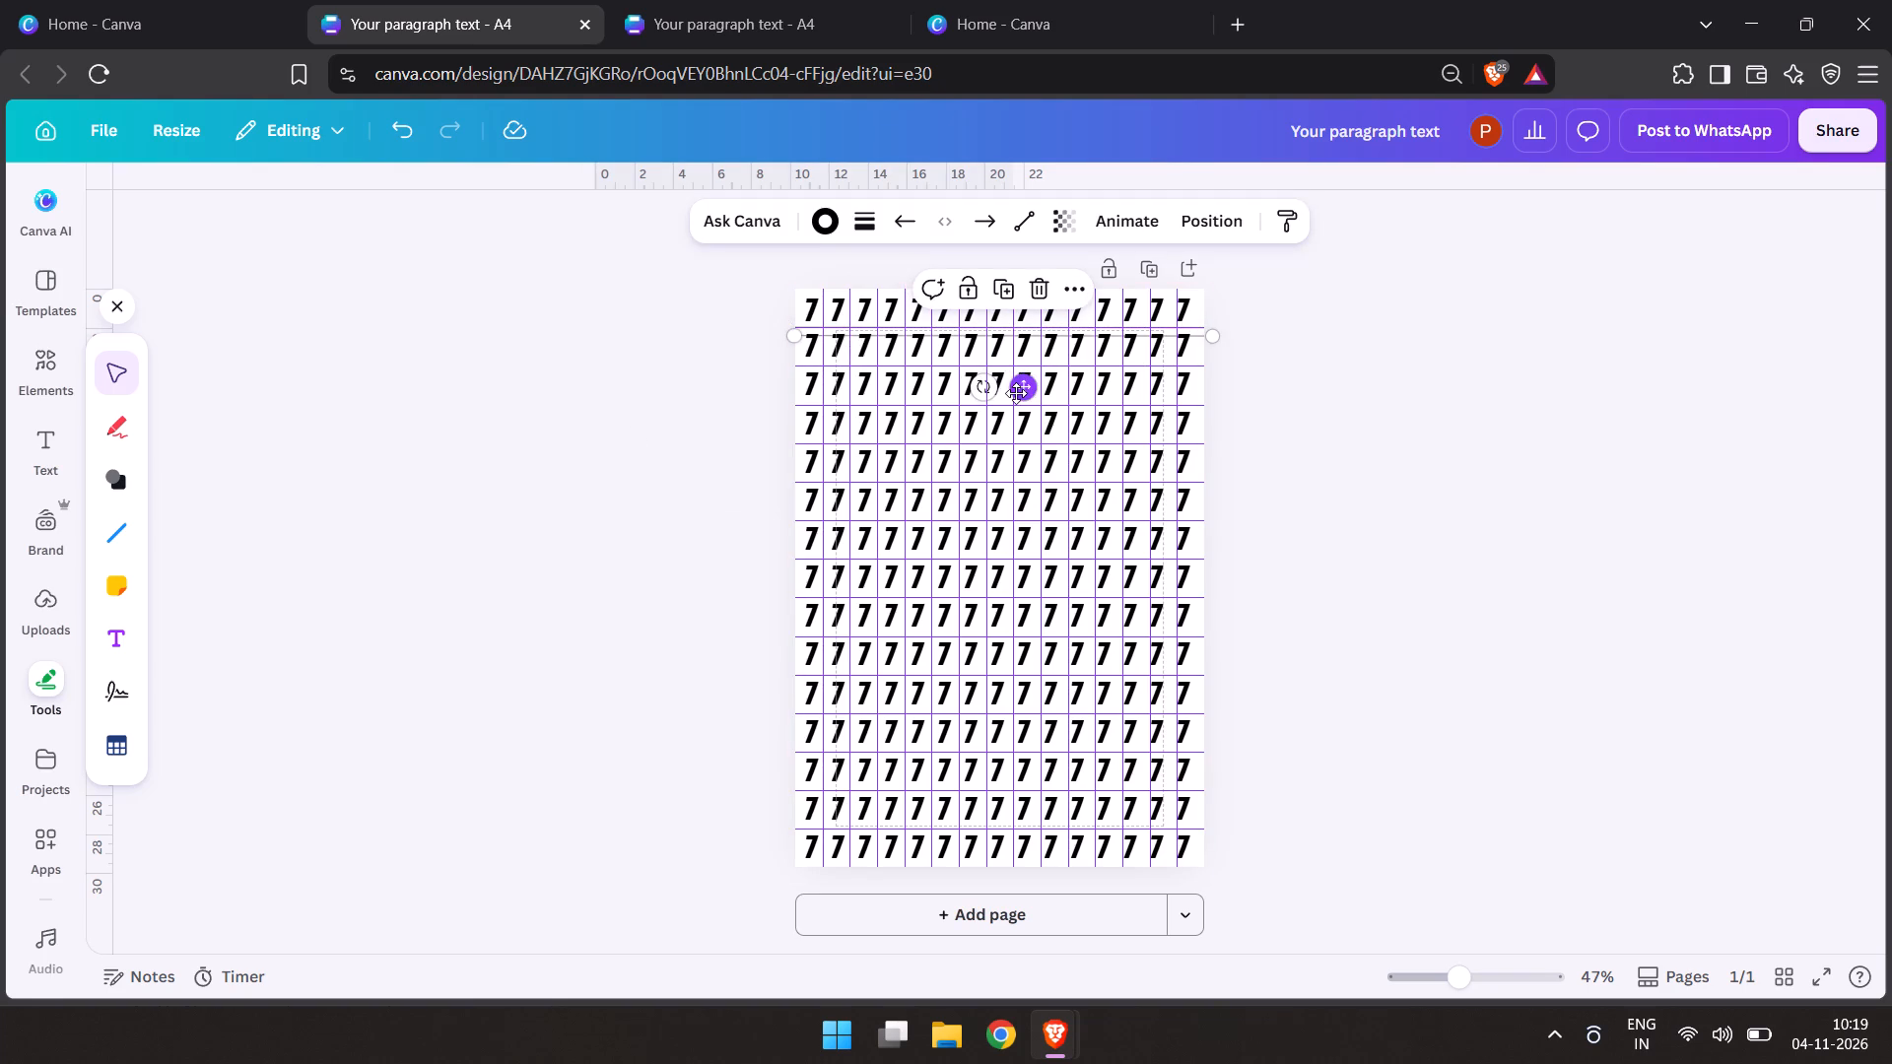
{"action": "left_click_drag", "start_coordinate": [1017, 393], "coordinate": [1005, 422]}
{"action": "left_click_drag", "start_coordinate": [1198, 362], "coordinate": [1270, 361]}
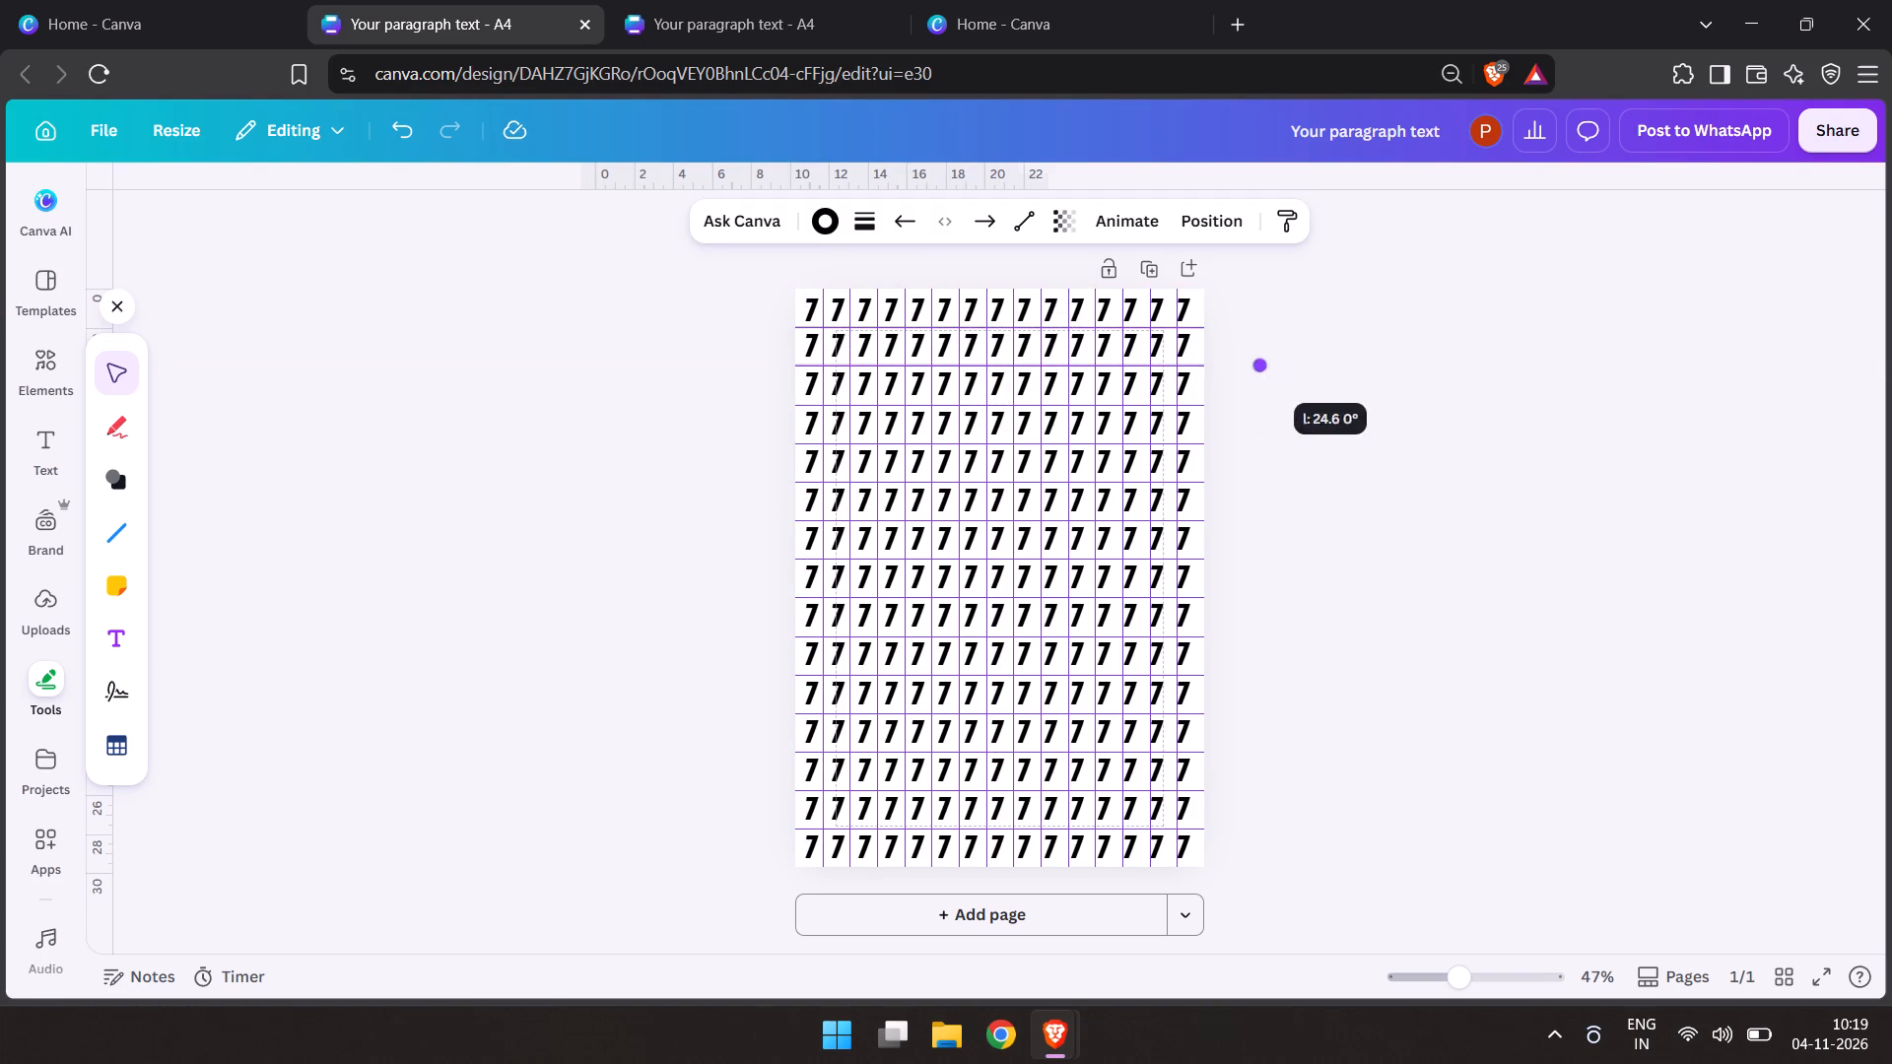
{"action": "left_click_drag", "start_coordinate": [1270, 361], "coordinate": [1335, 353]}
{"action": "left_click_drag", "start_coordinate": [782, 364], "coordinate": [712, 377]}
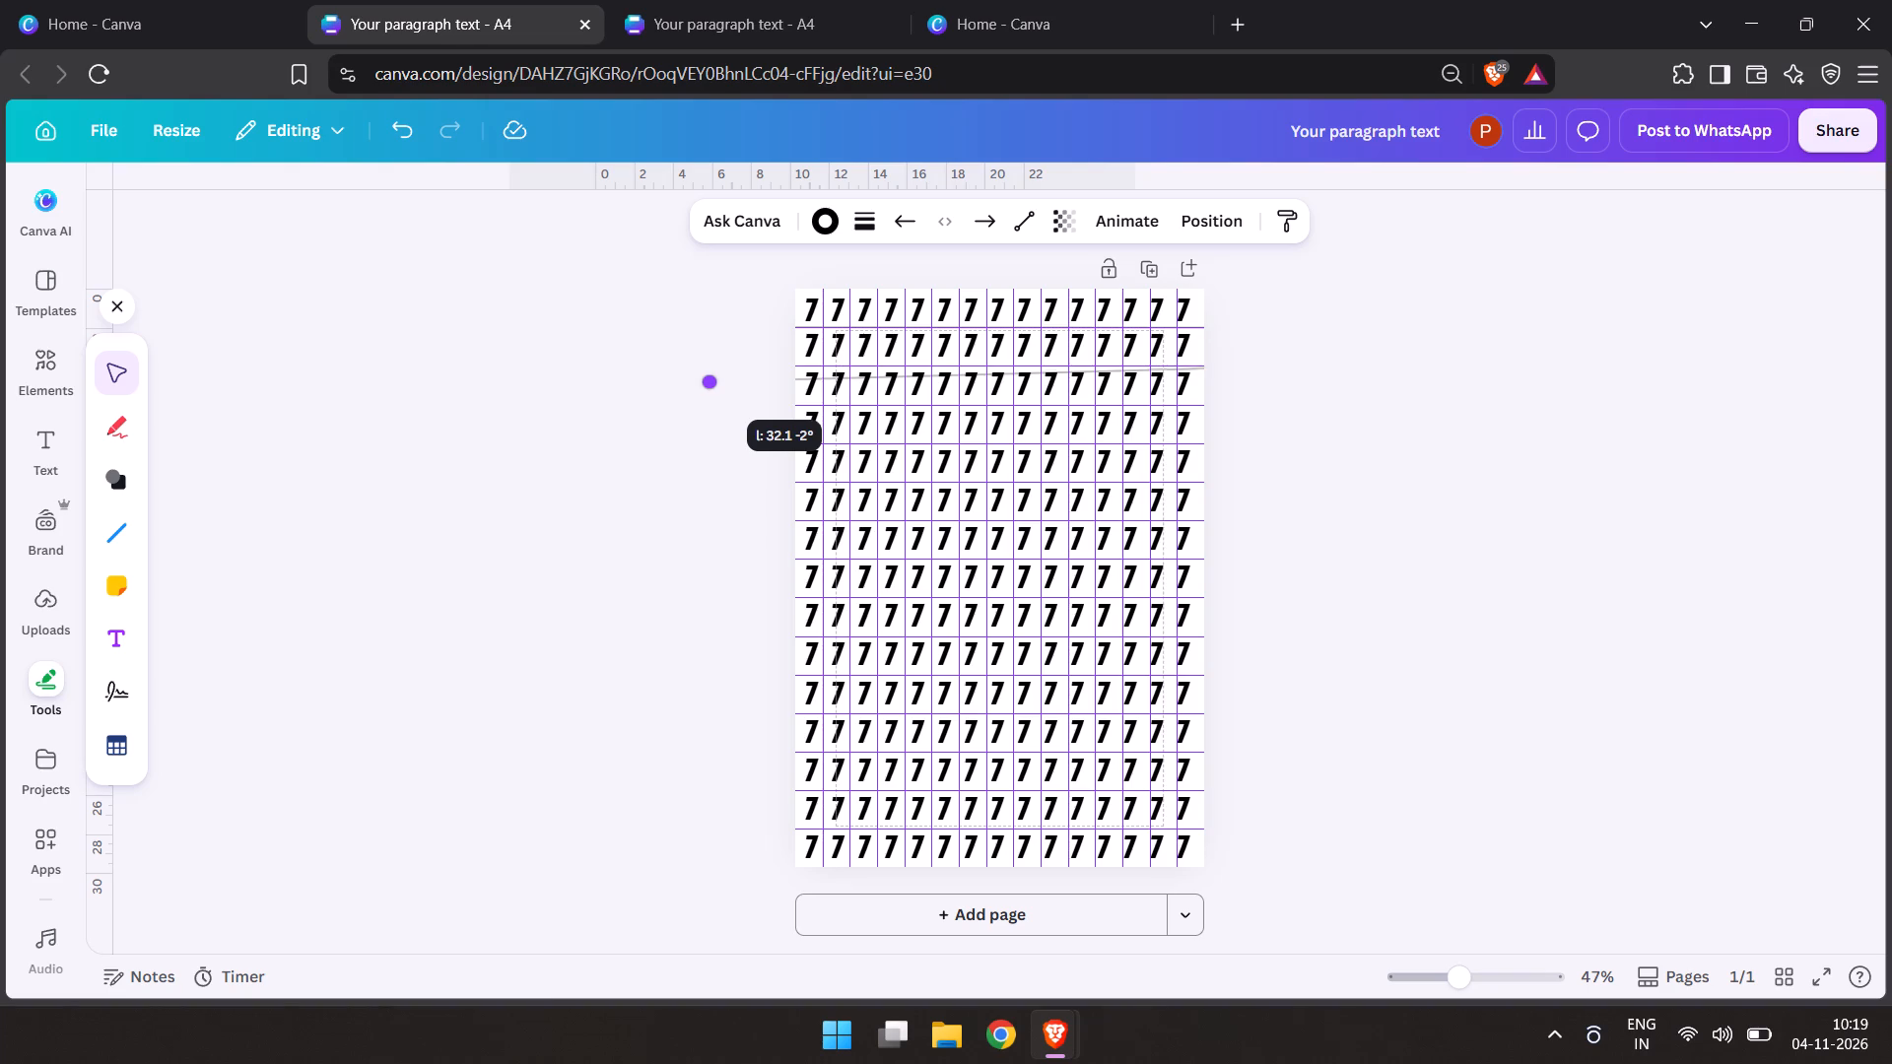
{"action": "left_click_drag", "start_coordinate": [712, 377], "coordinate": [718, 366]}
Duplicate the horizontal line onto the third, fourth and fifth horizontal guides, stretching the fifth line past the page's right edge.
{"action": "key", "text": "ctrl+d"}
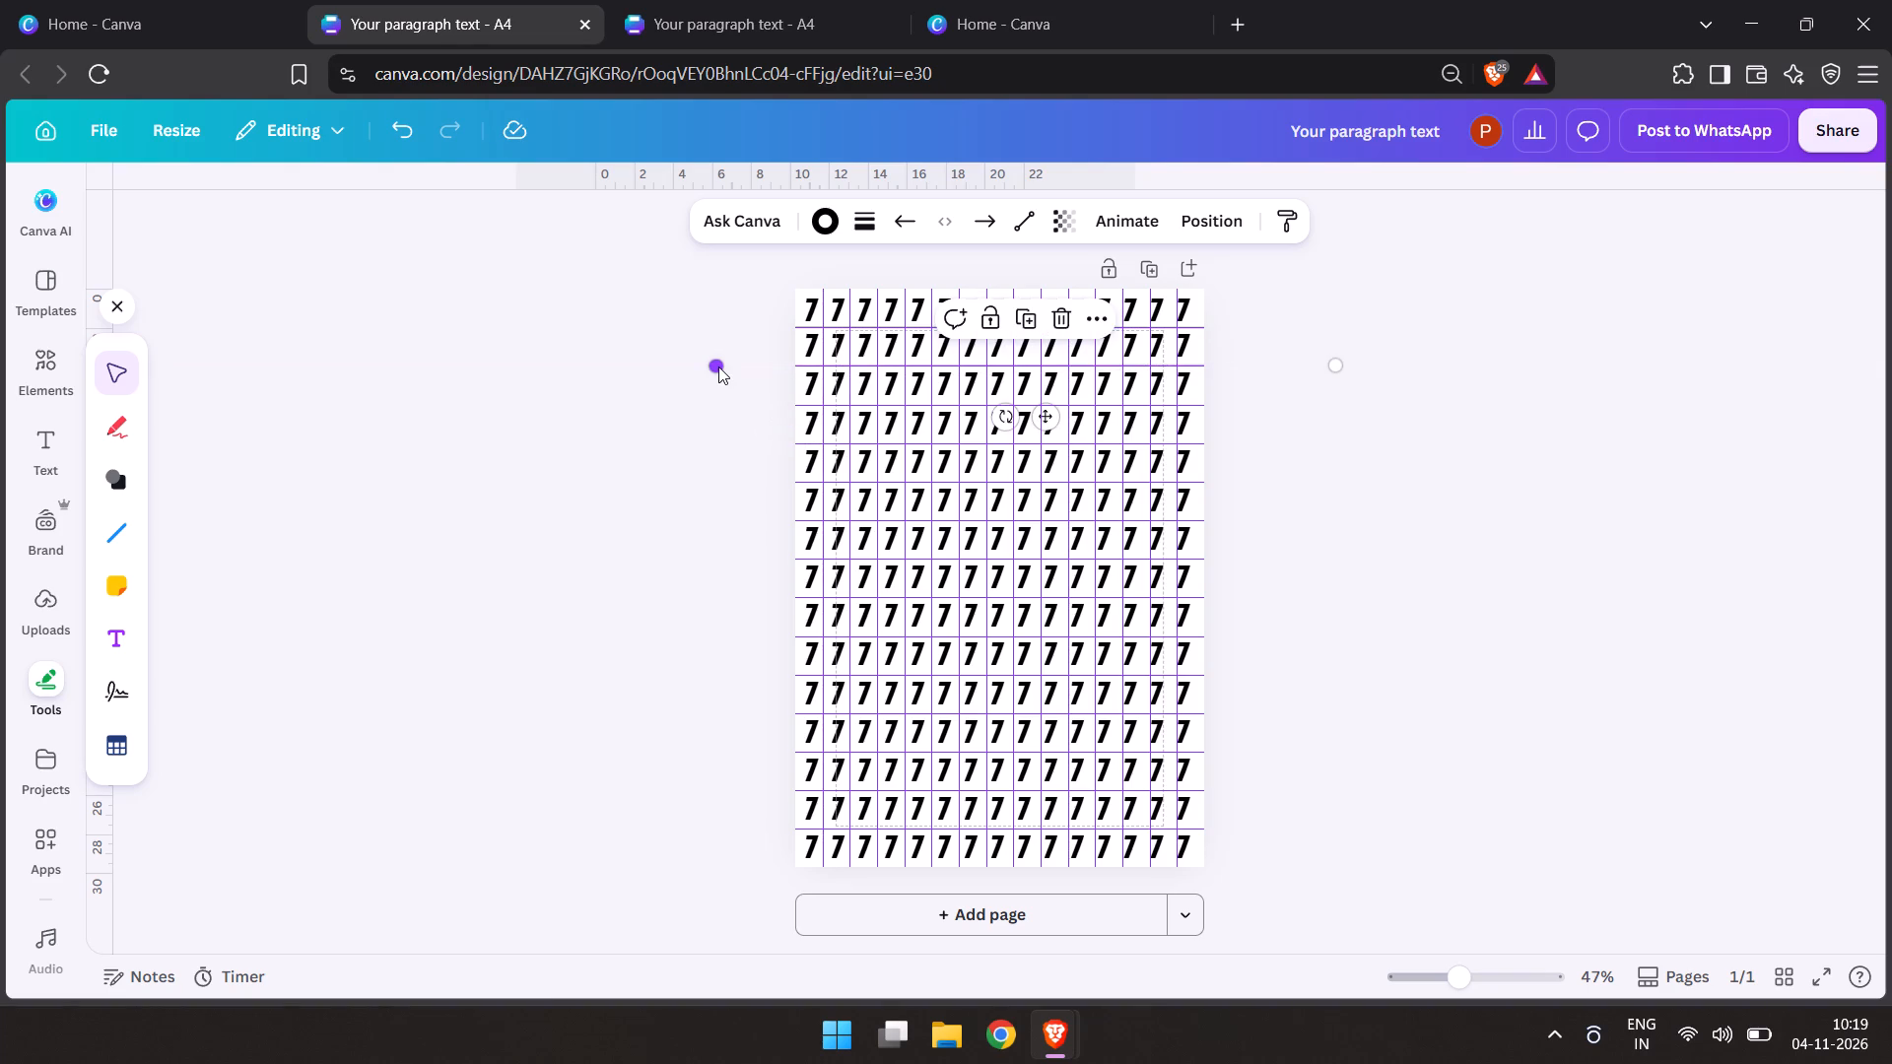
{"action": "left_click", "coordinate": [973, 451]}
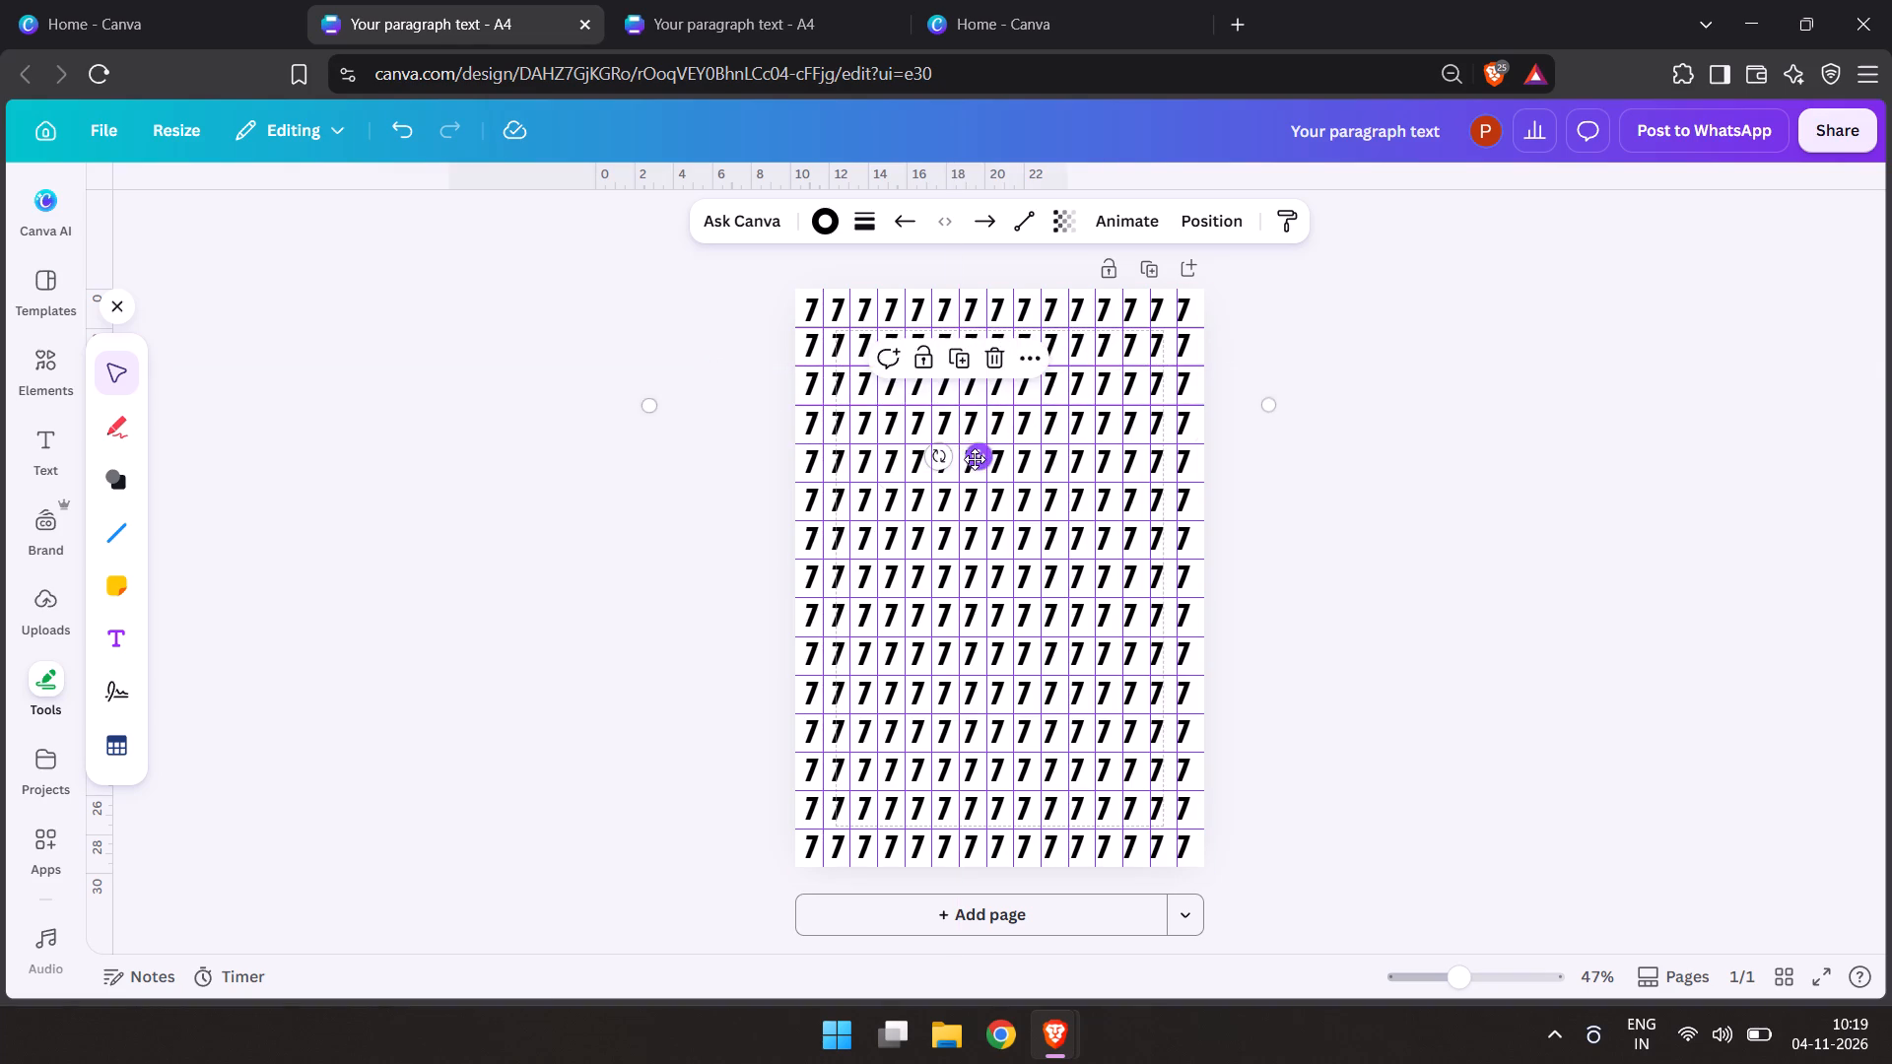
{"action": "key", "text": "ctrl+d"}
{"action": "key", "text": "ctrl+d"}
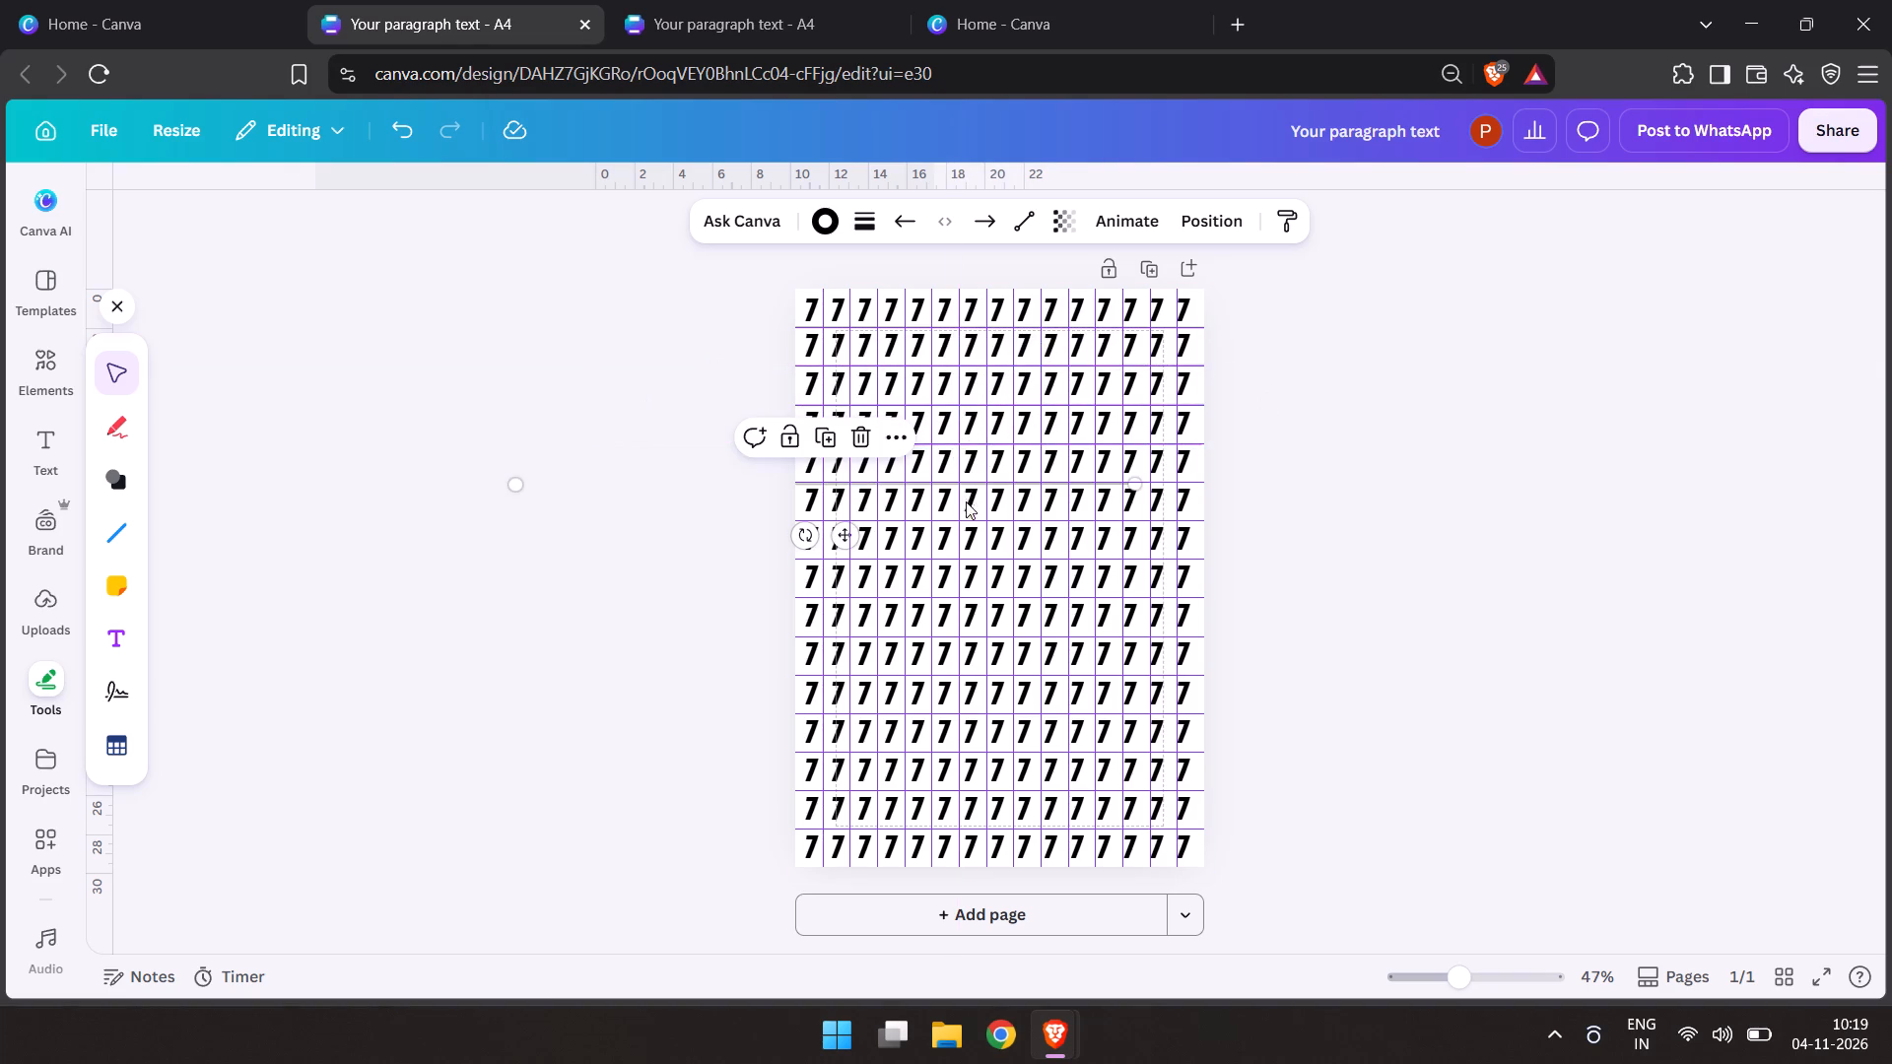
{"action": "left_click_drag", "start_coordinate": [1130, 485], "coordinate": [1191, 480]}
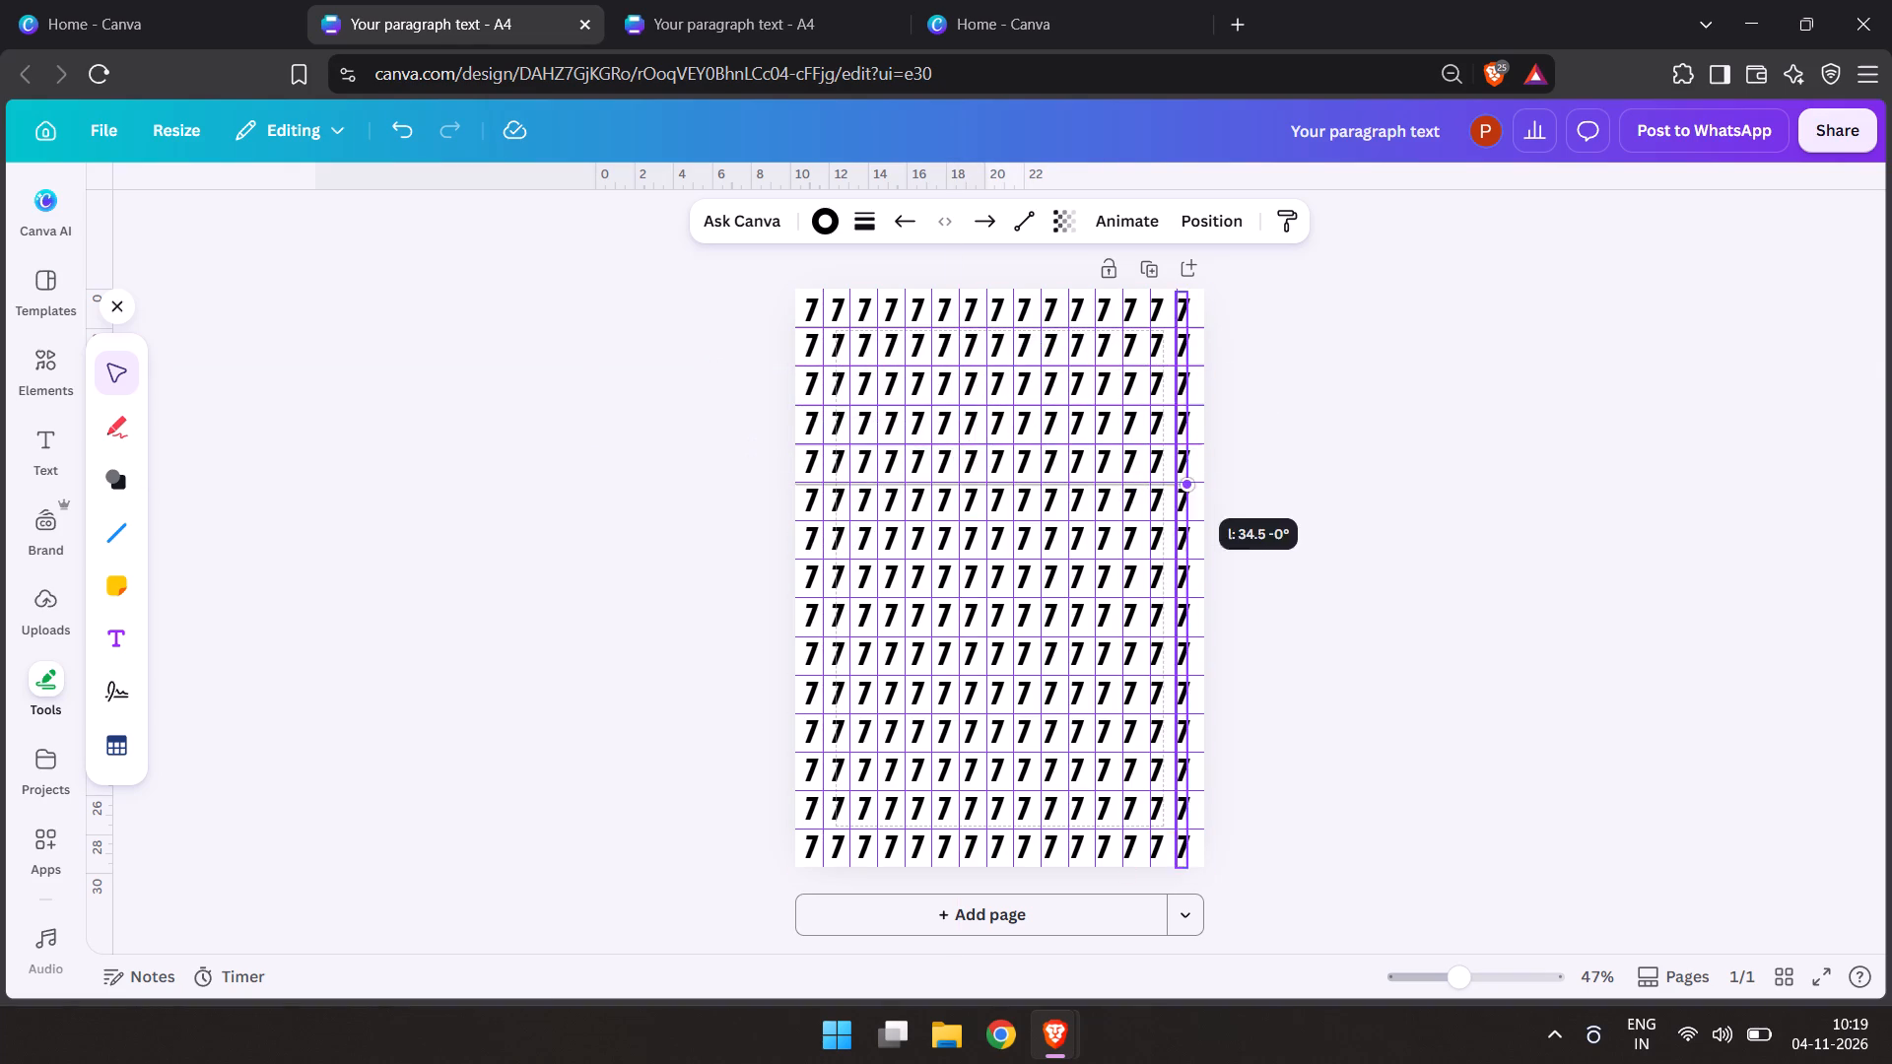
{"action": "left_click_drag", "start_coordinate": [1191, 480], "coordinate": [1223, 477]}
Duplicate the horizontal line onto the sixth through tenth horizontal guides, stretching each copy past the page's right edge.
{"action": "key", "text": "ctrl+d"}
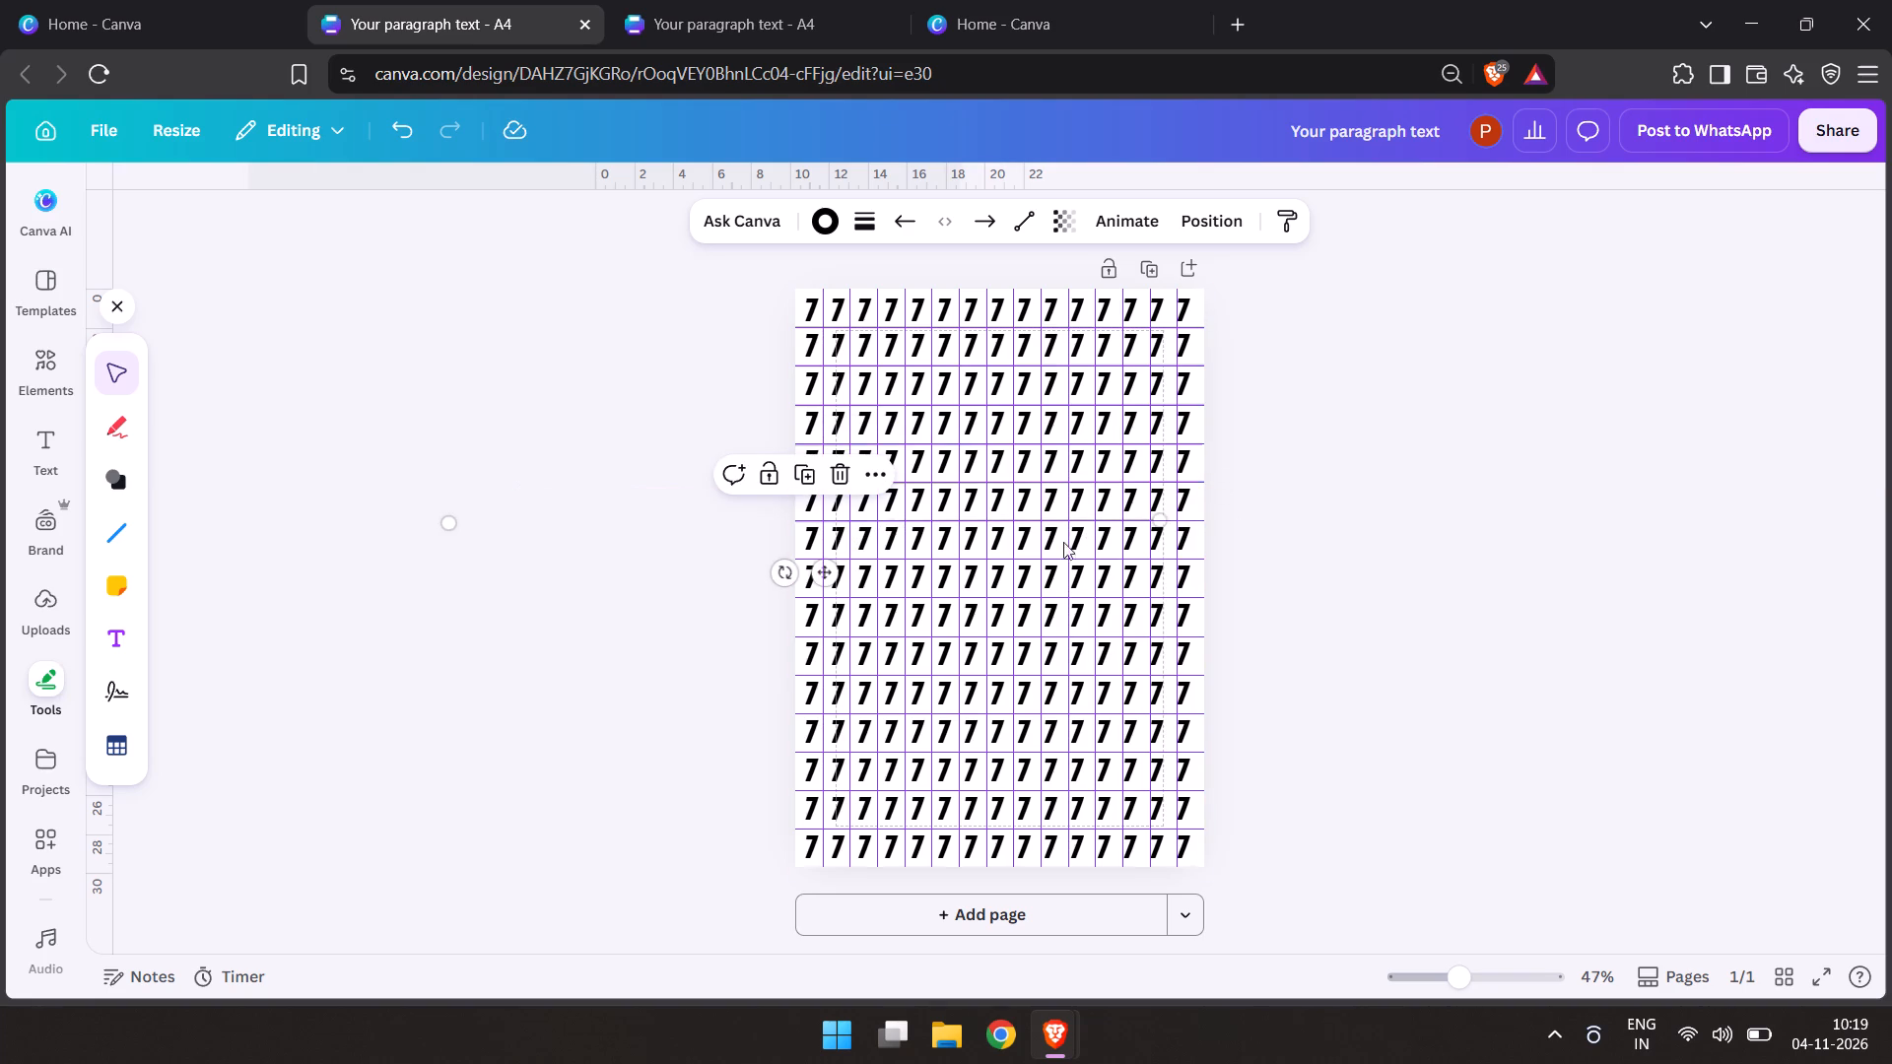
{"action": "left_click_drag", "start_coordinate": [1161, 513], "coordinate": [1240, 506]}
{"action": "key", "text": "ctrl+d"}
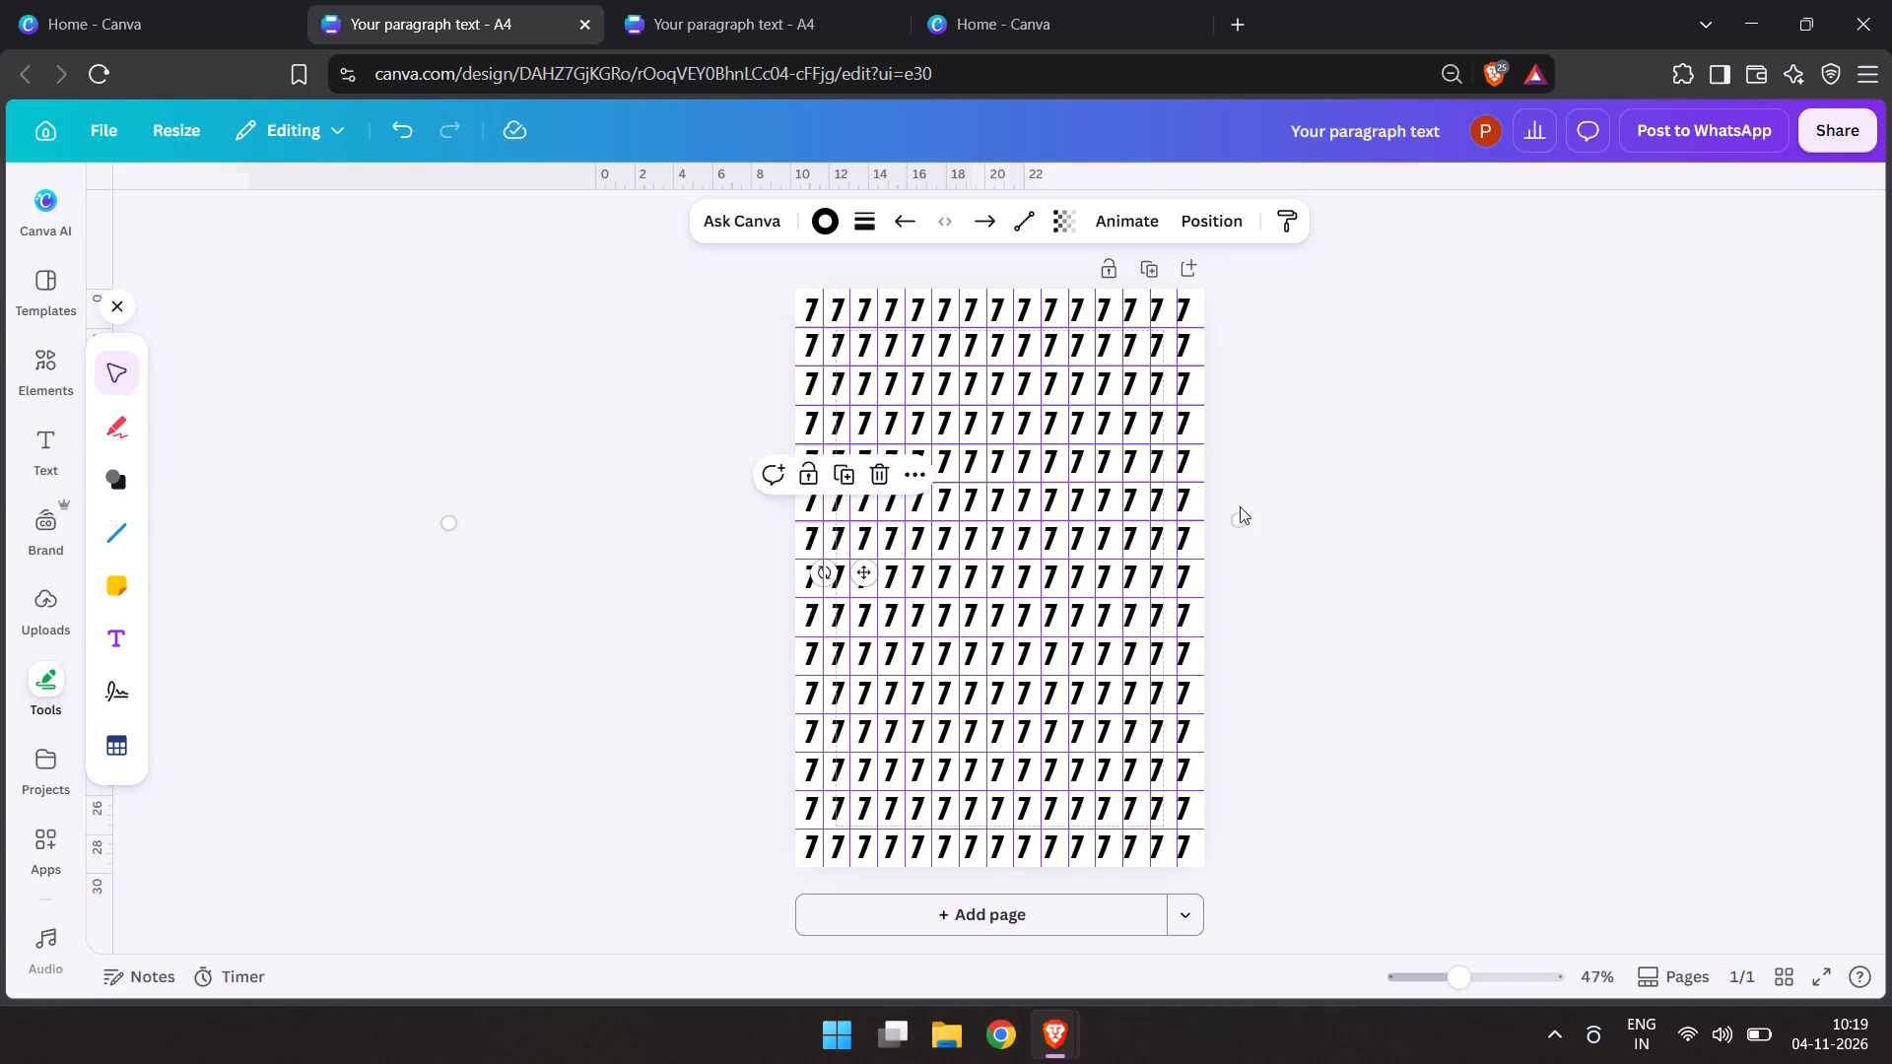
{"action": "left_click_drag", "start_coordinate": [1169, 565], "coordinate": [1220, 560]}
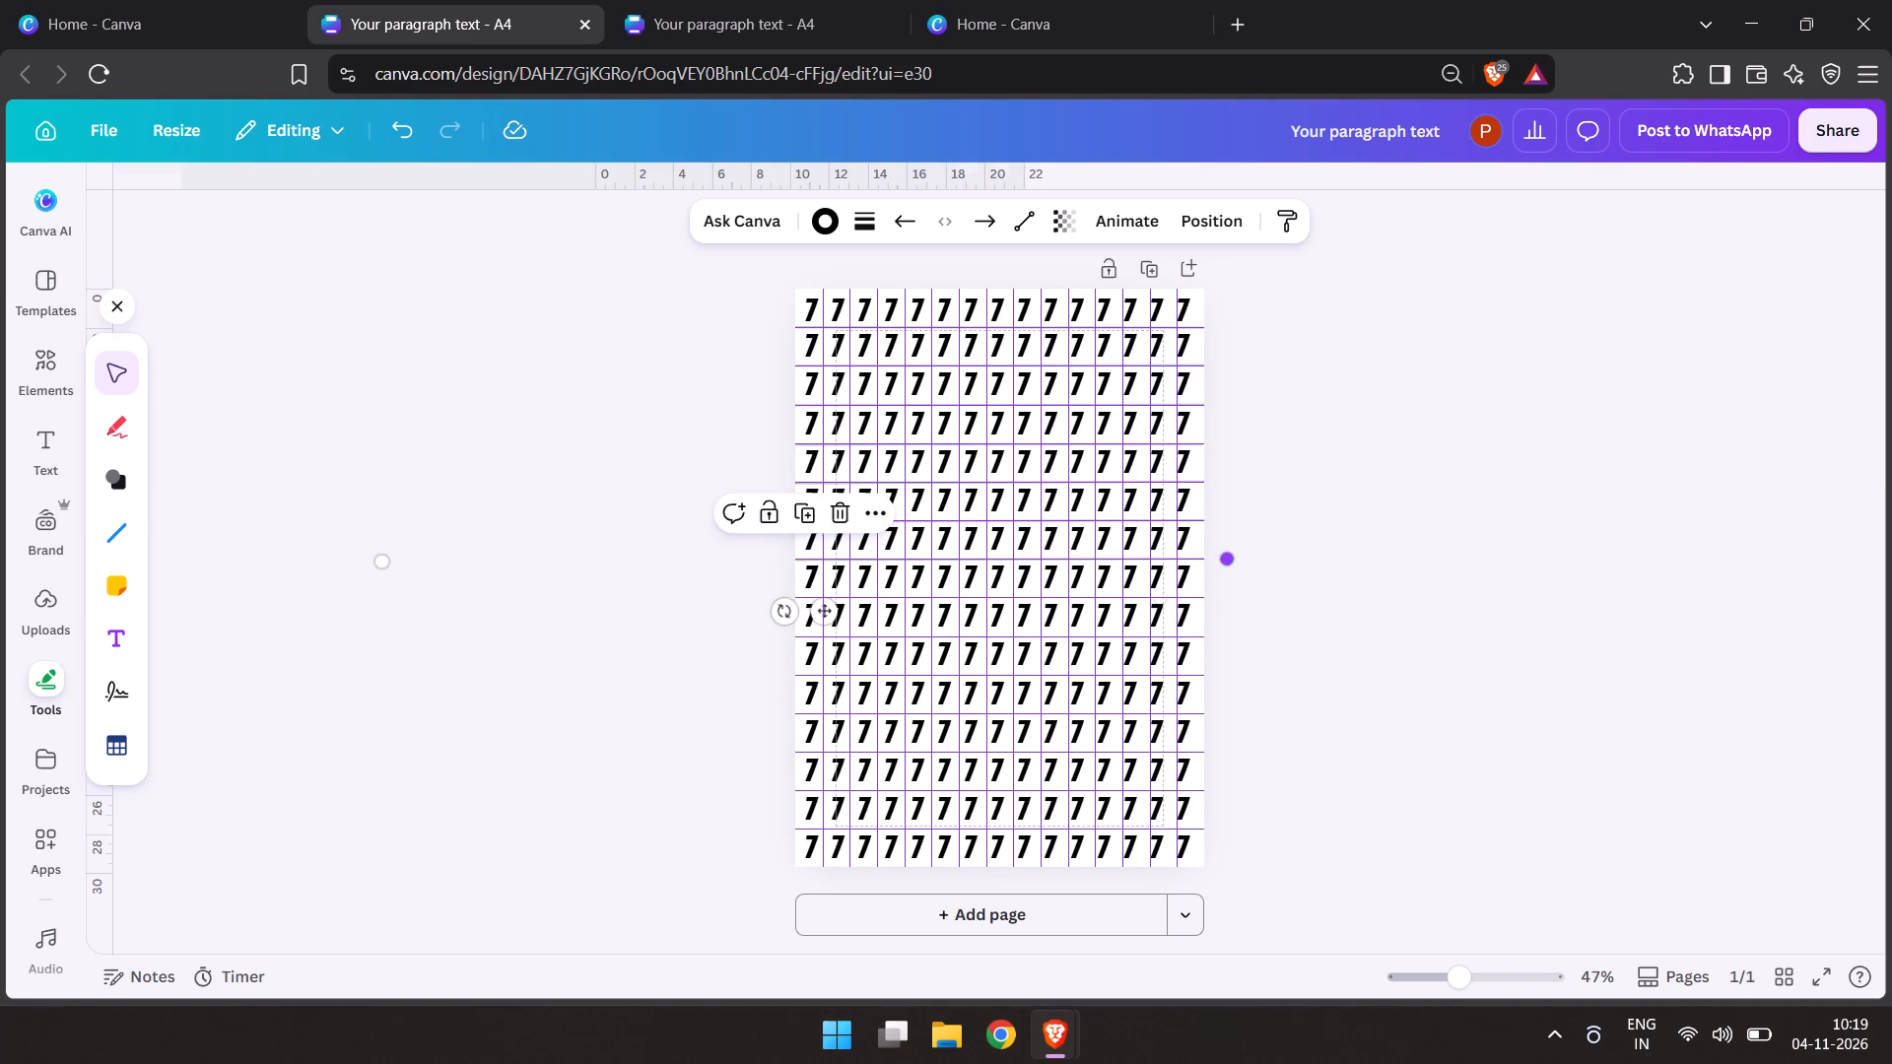
{"action": "key", "text": "ctrl+d"}
{"action": "left_click_drag", "start_coordinate": [1159, 595], "coordinate": [1233, 587]}
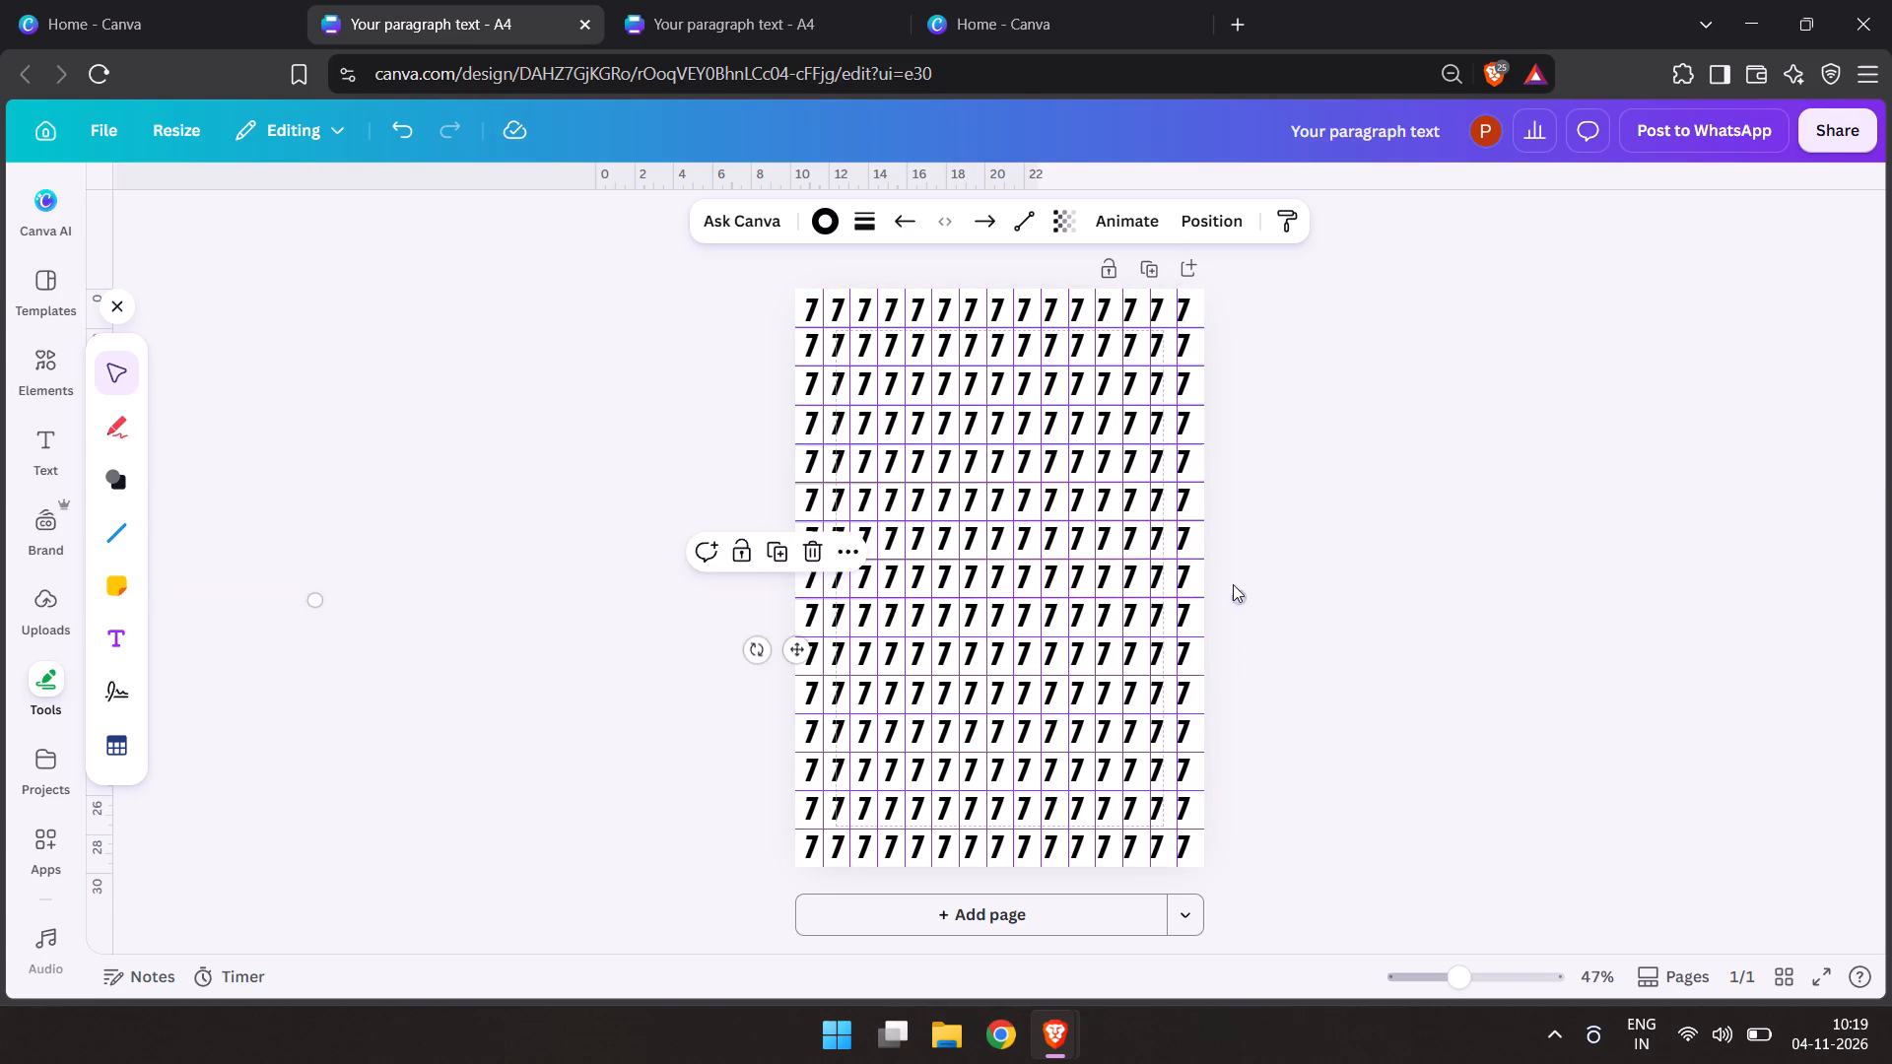
{"action": "key", "text": "ctrl+d"}
{"action": "left_click_drag", "start_coordinate": [1172, 635], "coordinate": [1247, 629]}
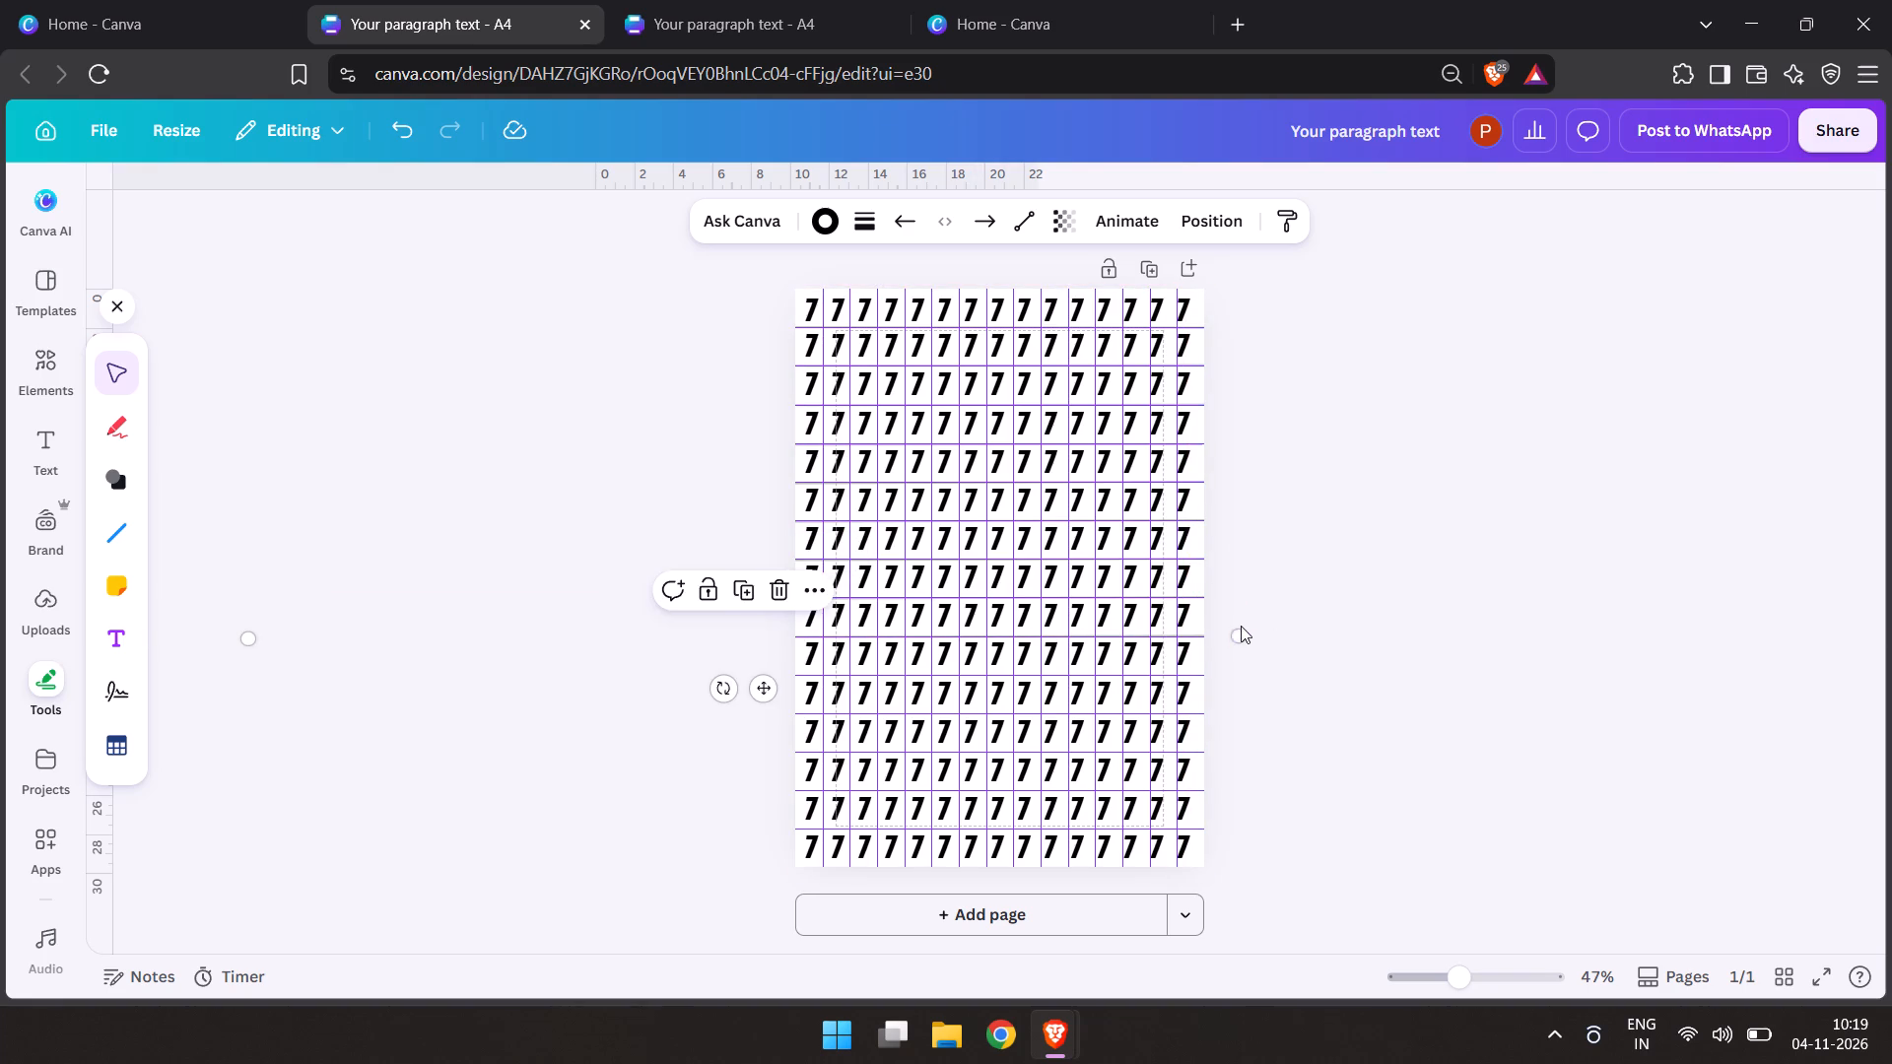
{"action": "key", "text": "ctrl+d"}
{"action": "left_click_drag", "start_coordinate": [1175, 671], "coordinate": [1243, 663]}
{"action": "left_click", "coordinate": [1243, 663]}
{"action": "key", "text": "ctrl+d"}
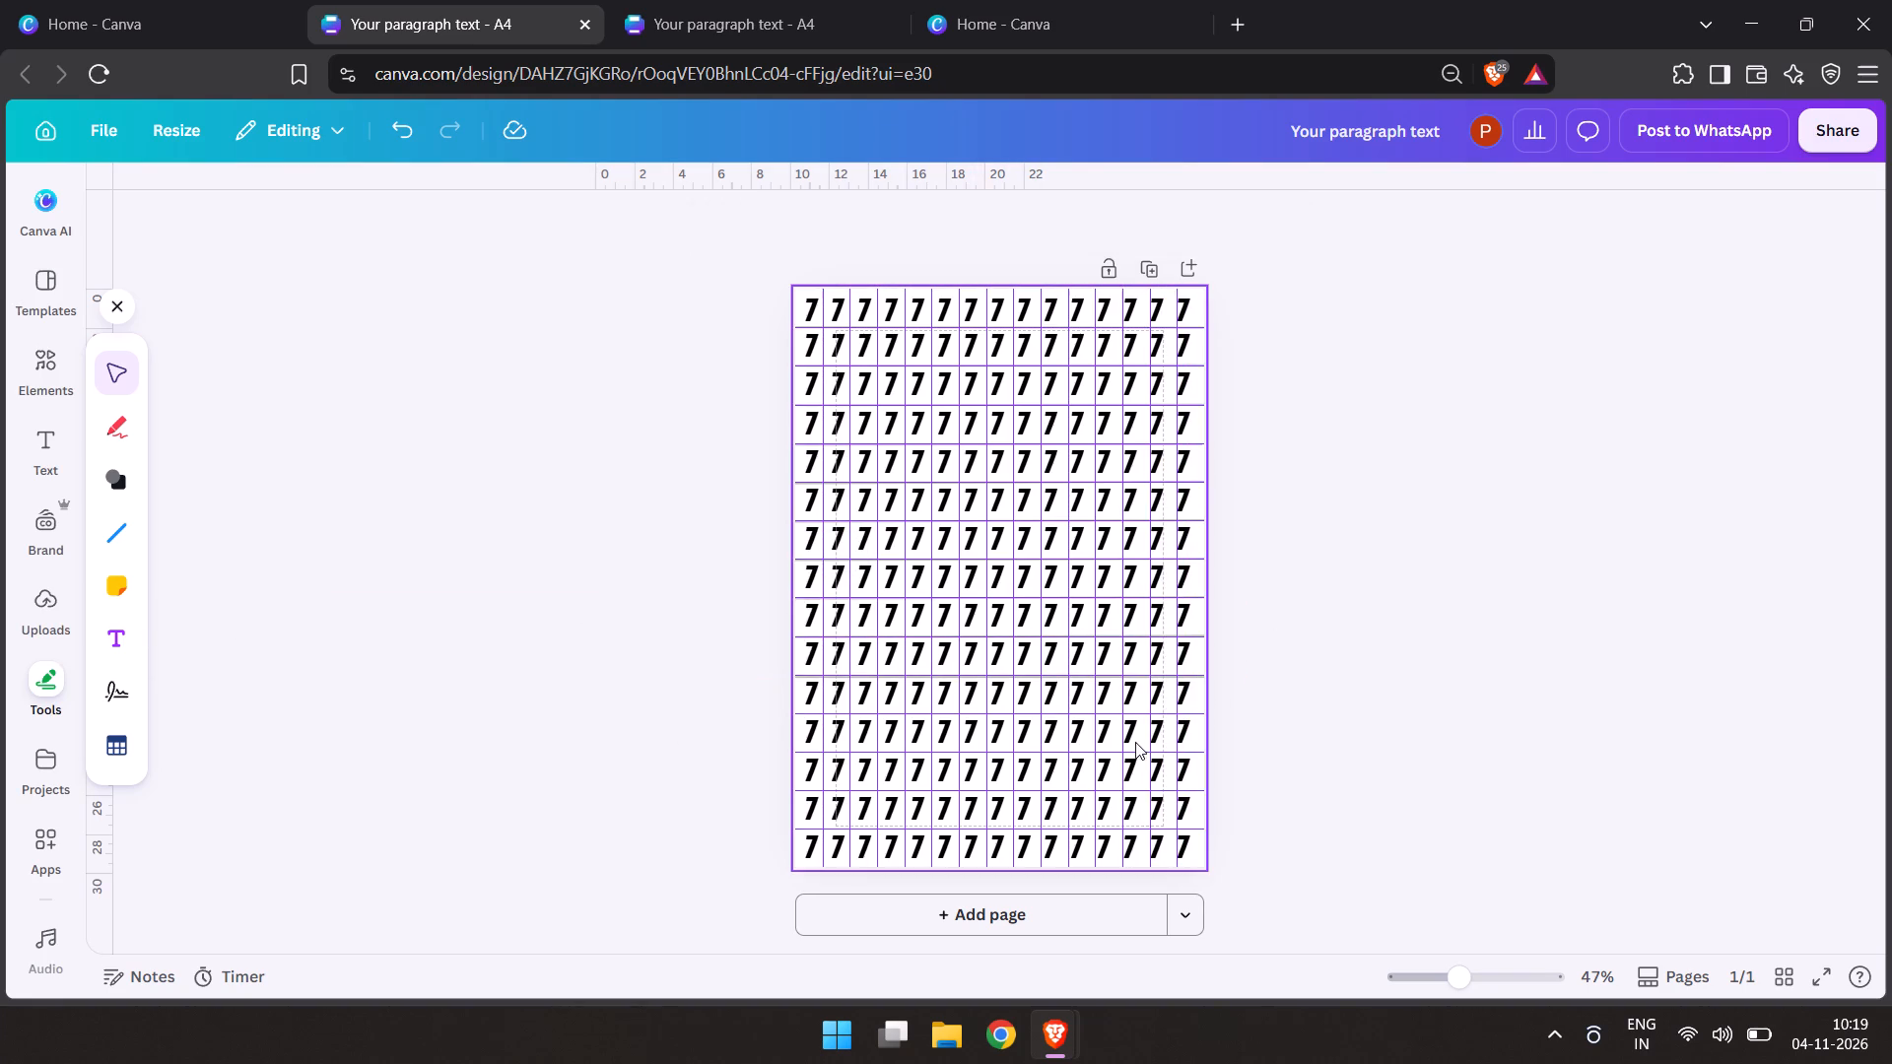
{"action": "key", "text": "ctrl+d"}
Duplicate the tenth horizontal line onto the eleventh through fourteenth guides, stretching each copy past the page's right edge.
{"action": "left_click", "coordinate": [1004, 680]}
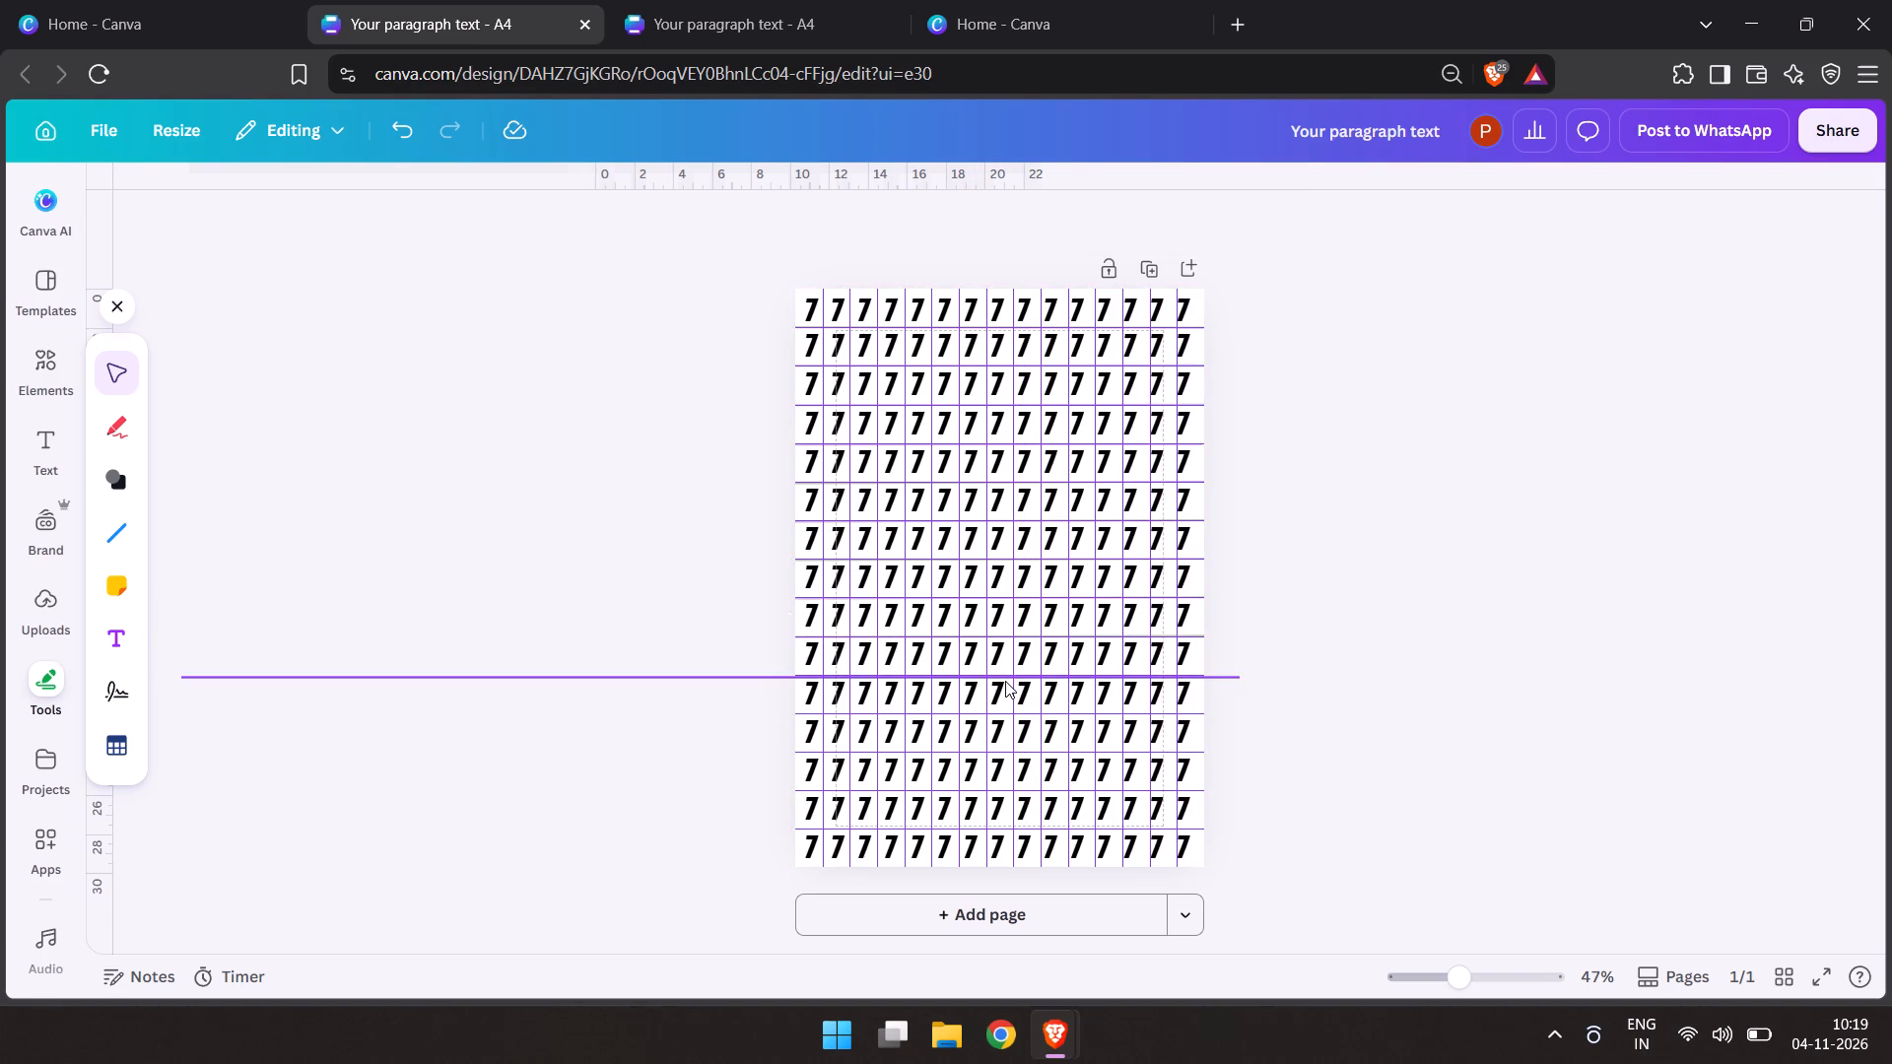
{"action": "key", "text": "ctrl+d"}
{"action": "left_click_drag", "start_coordinate": [1179, 718], "coordinate": [1216, 708]}
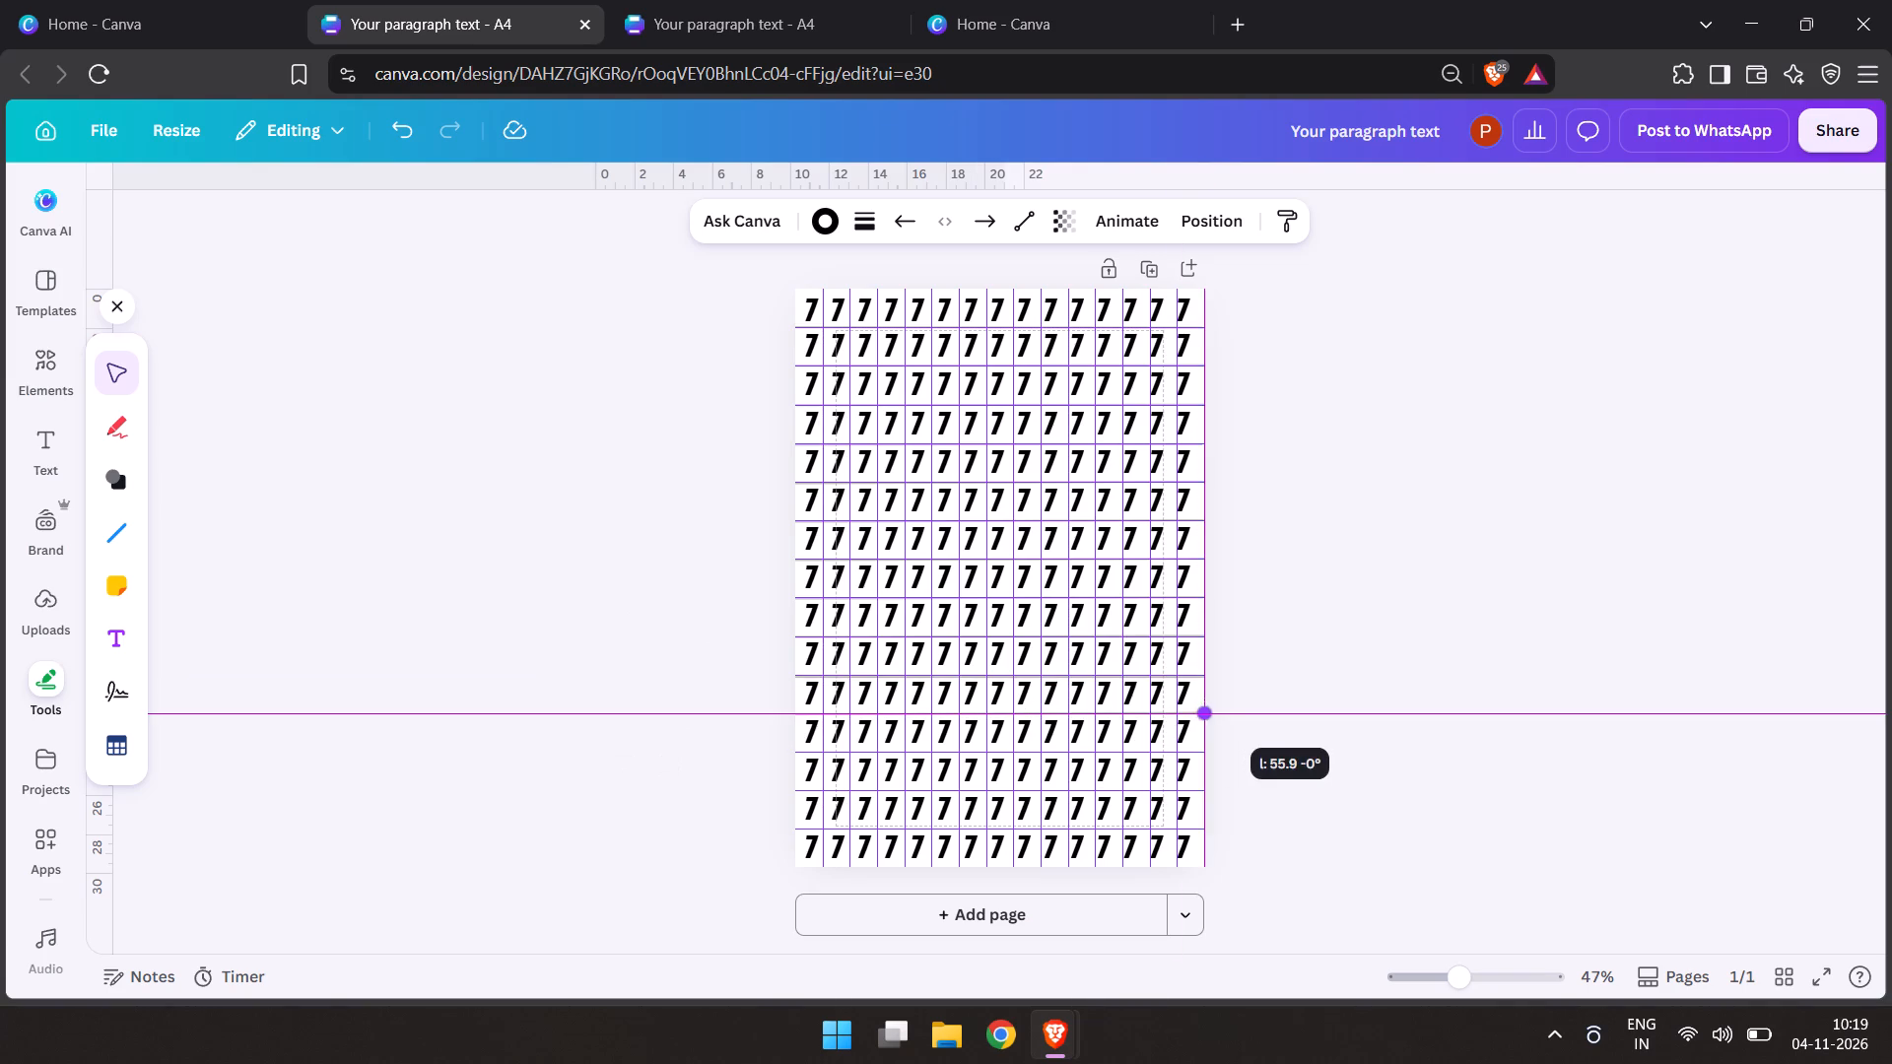
{"action": "left_click_drag", "start_coordinate": [1216, 708], "coordinate": [1232, 705]}
{"action": "key", "text": "ctrl+d"}
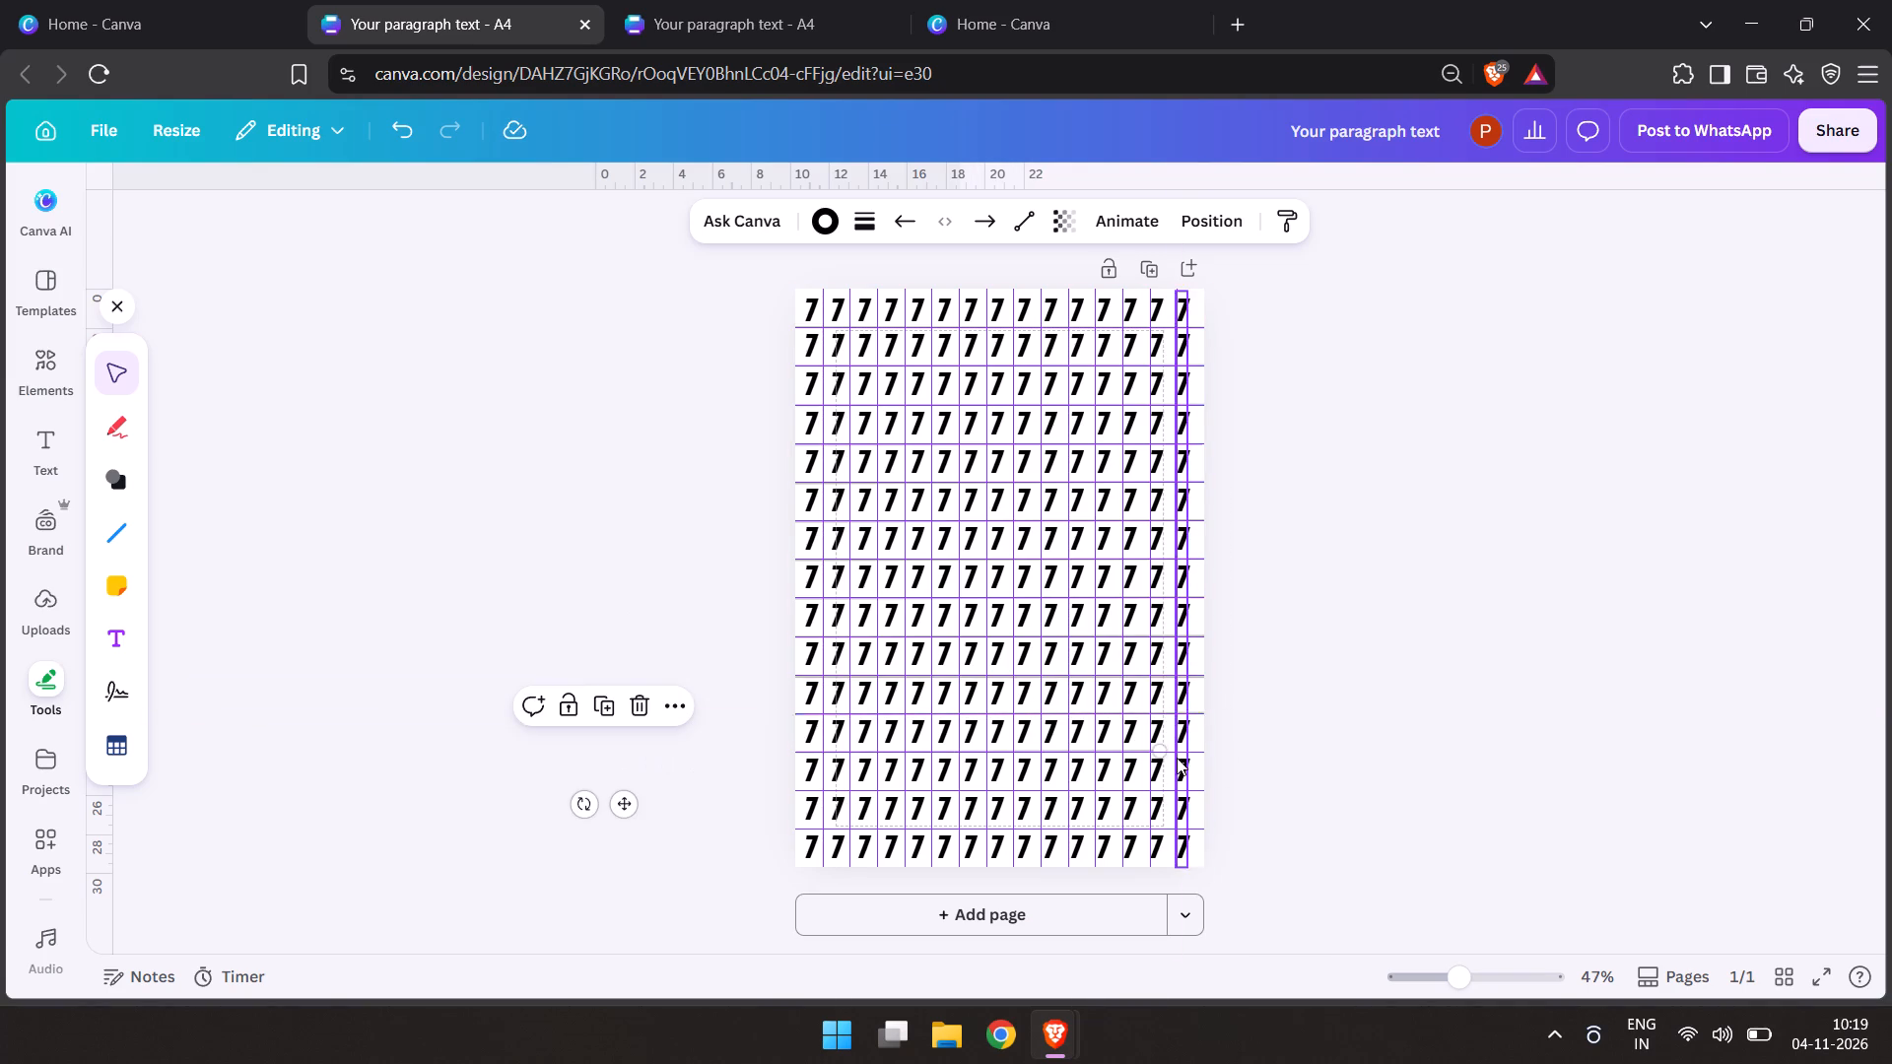
{"action": "left_click_drag", "start_coordinate": [1156, 750], "coordinate": [1219, 742]}
{"action": "key", "text": "ctrl+d"}
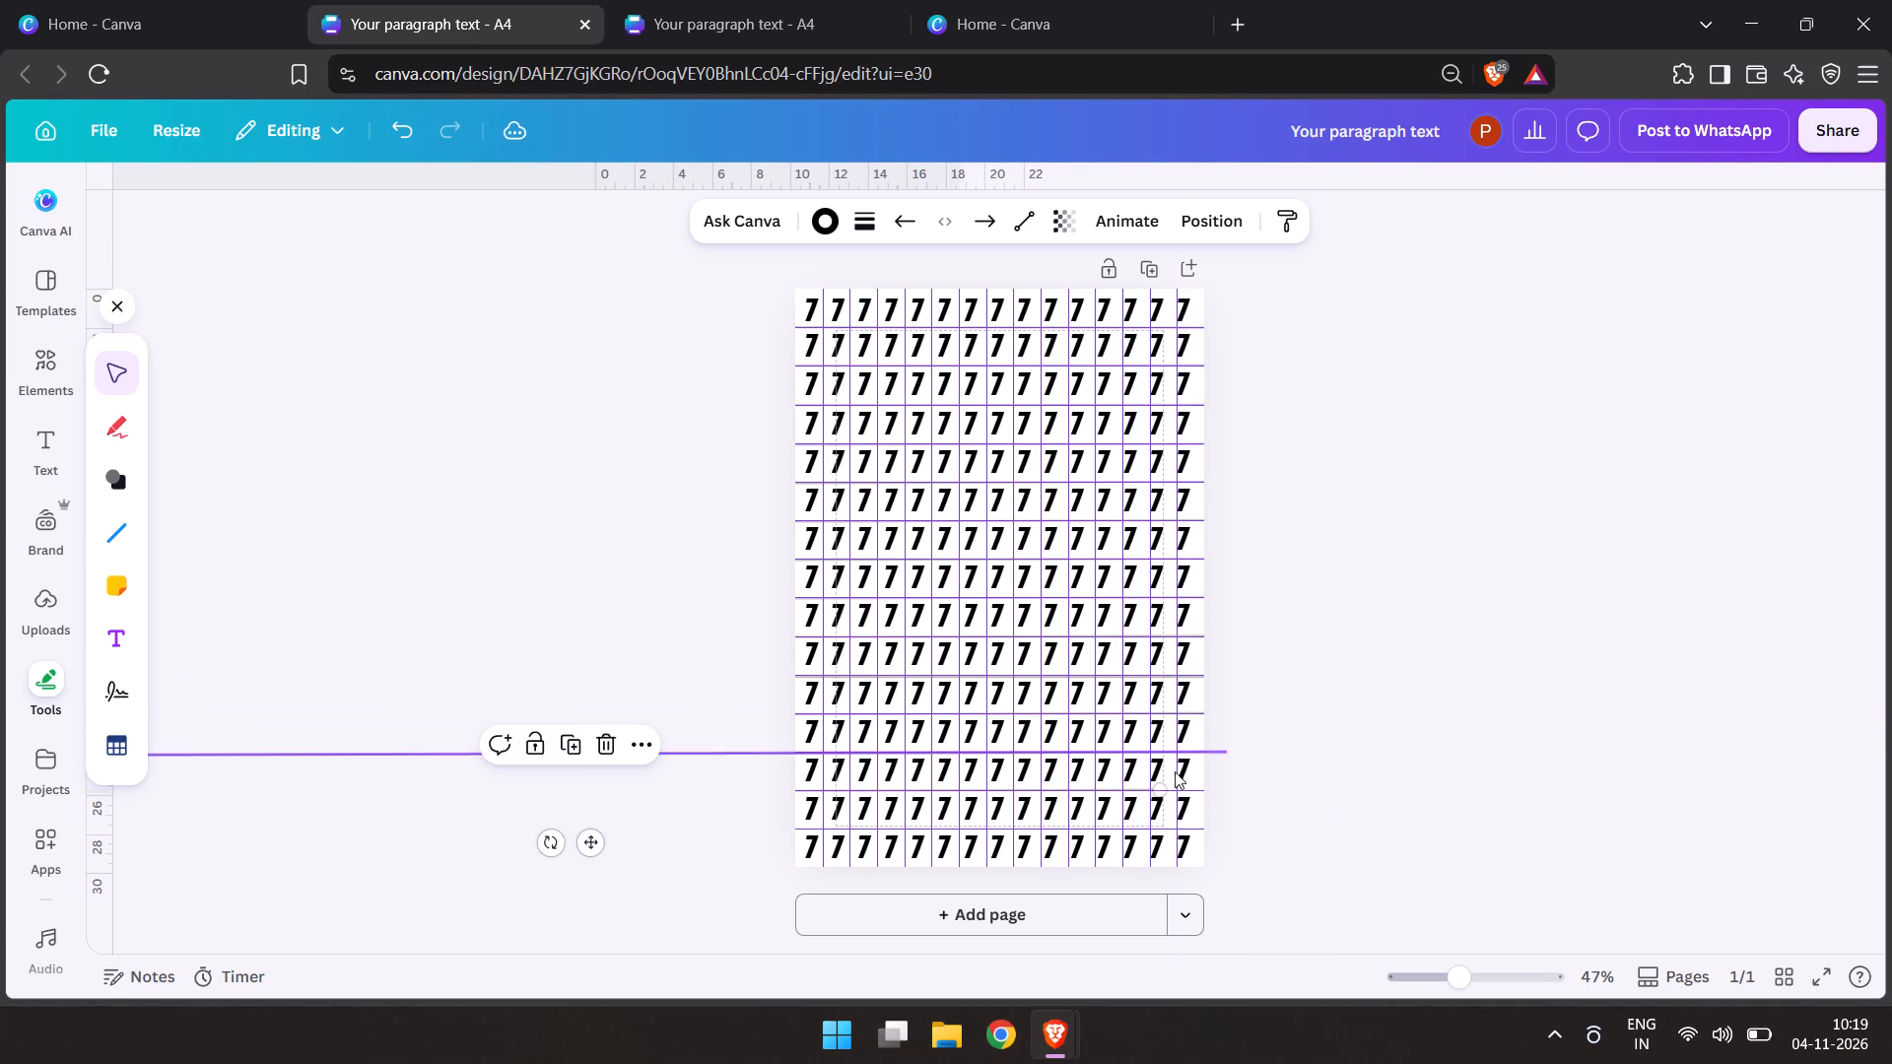
{"action": "left_click_drag", "start_coordinate": [1161, 789], "coordinate": [1233, 773]}
{"action": "key", "text": "ctrl+d"}
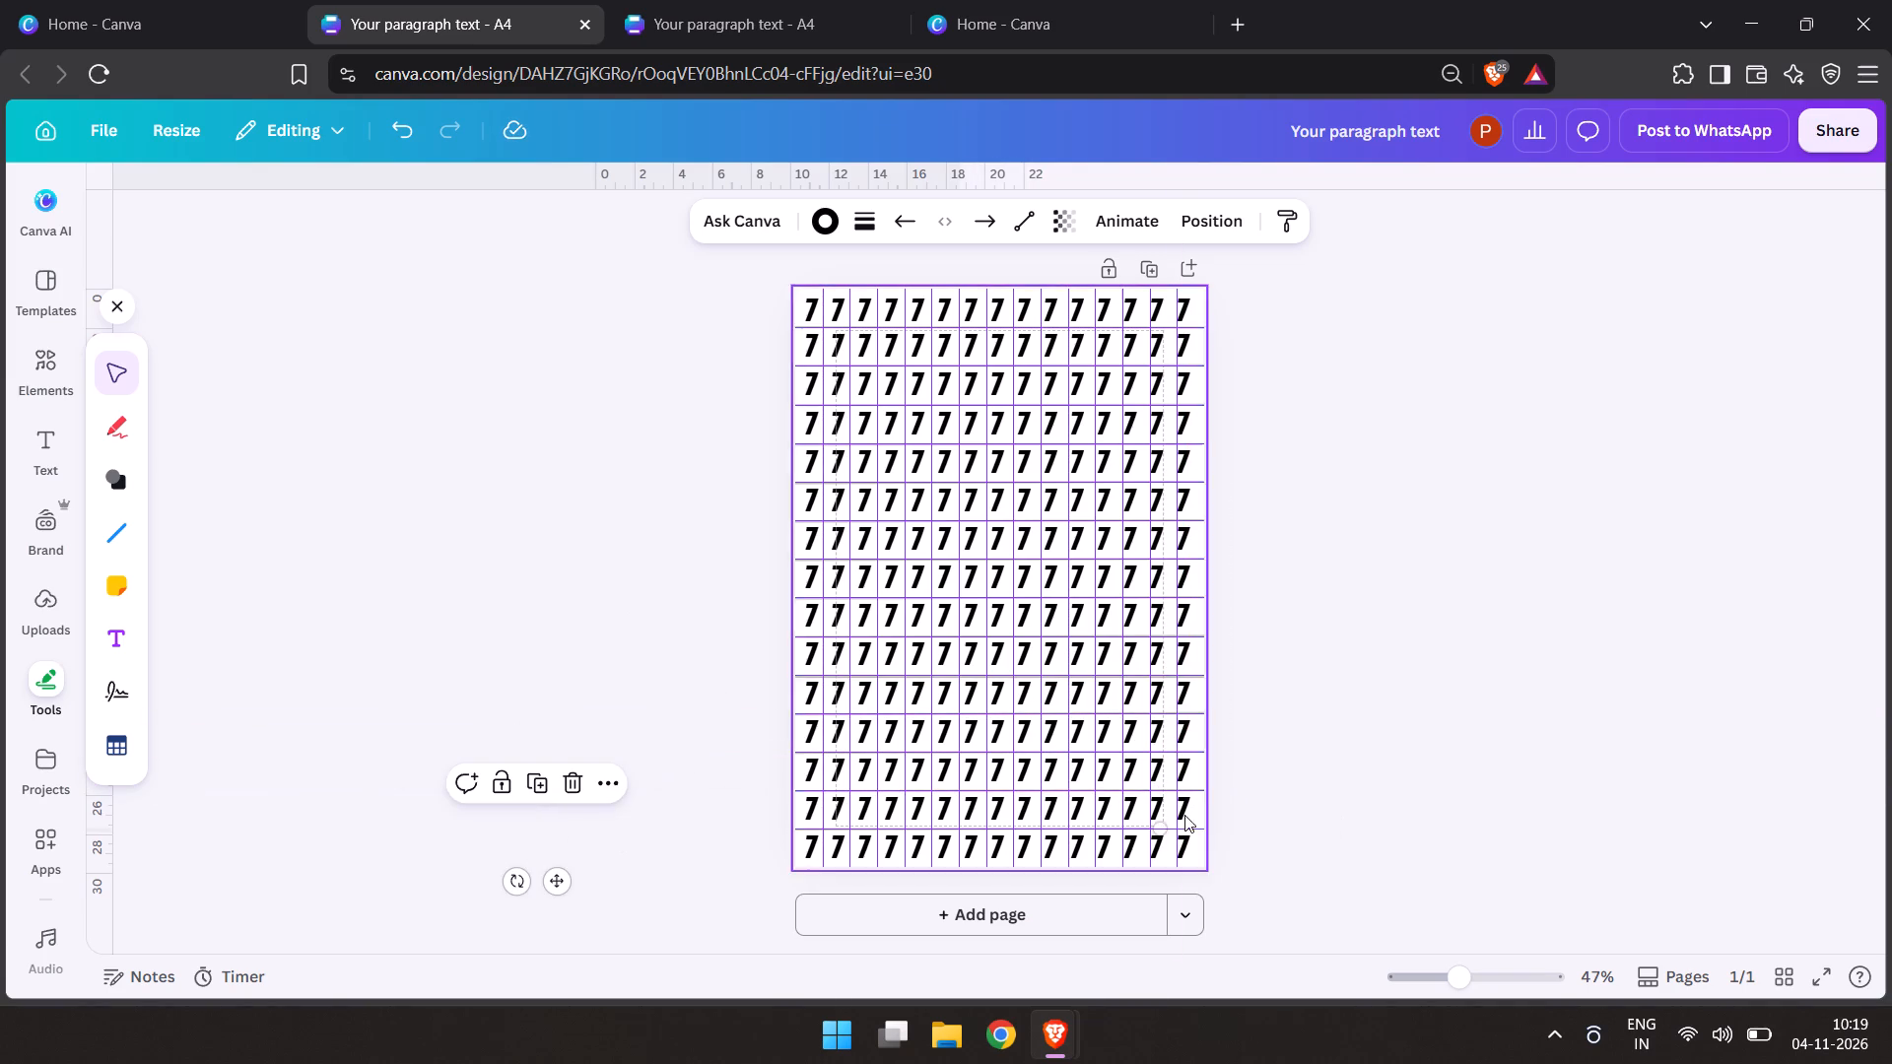
{"action": "left_click_drag", "start_coordinate": [1165, 832], "coordinate": [1237, 812]}
{"action": "left_click", "coordinate": [1309, 722]}
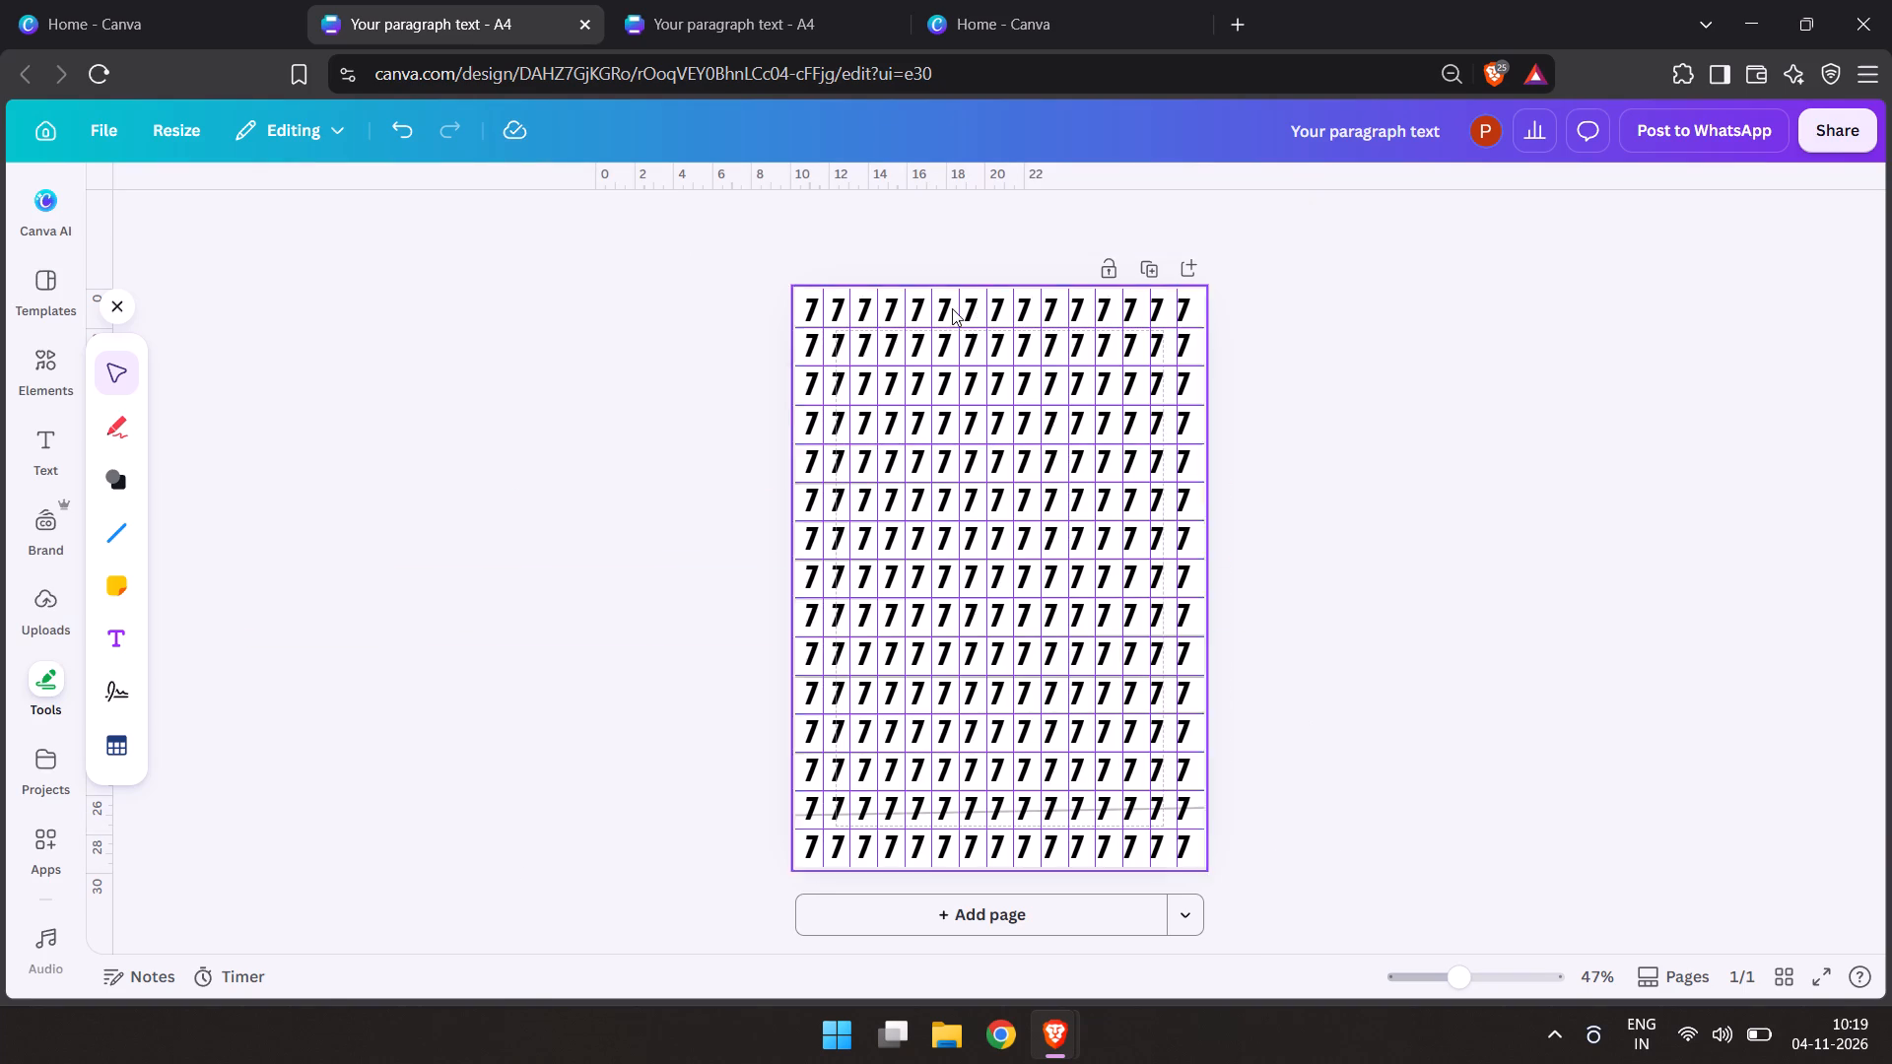
Draw a straight vertical line along the first vertical guide, extending past the page's top and bottom edges.
{"action": "left_click", "coordinate": [881, 330]}
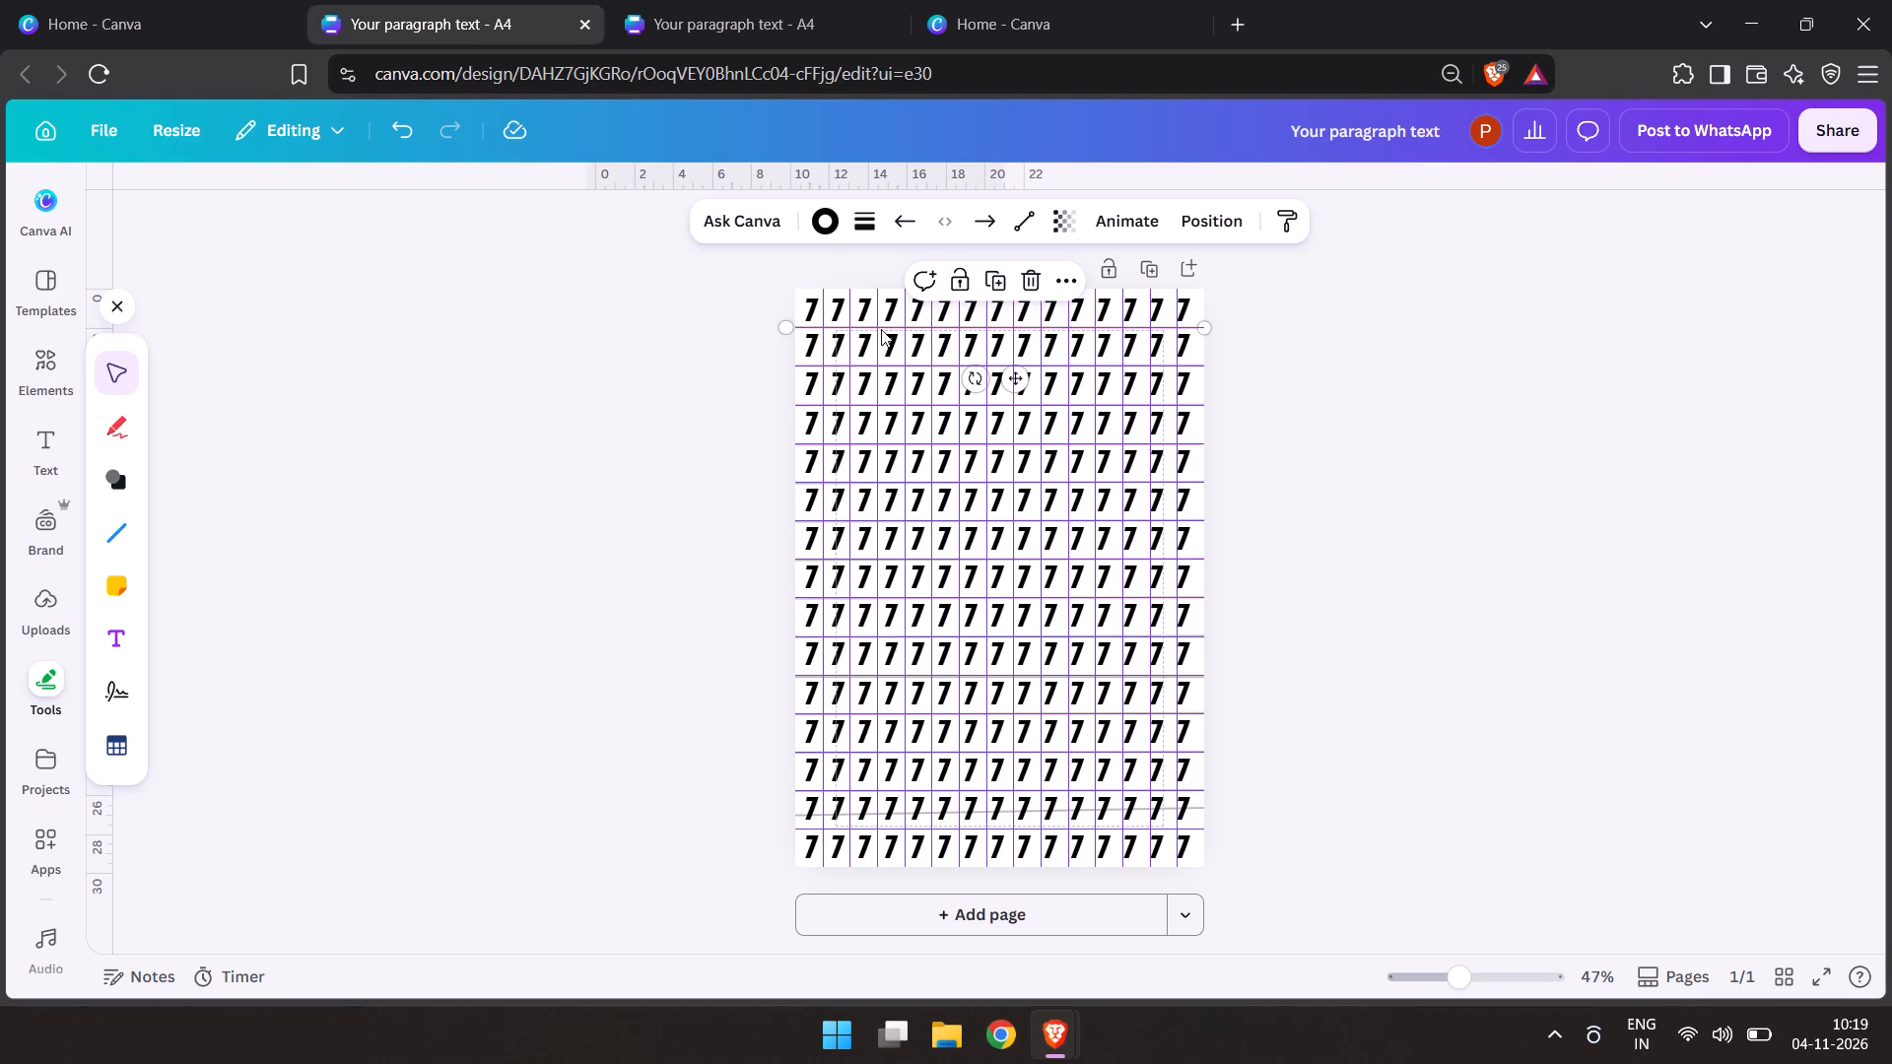
{"action": "left_click", "coordinate": [103, 534]}
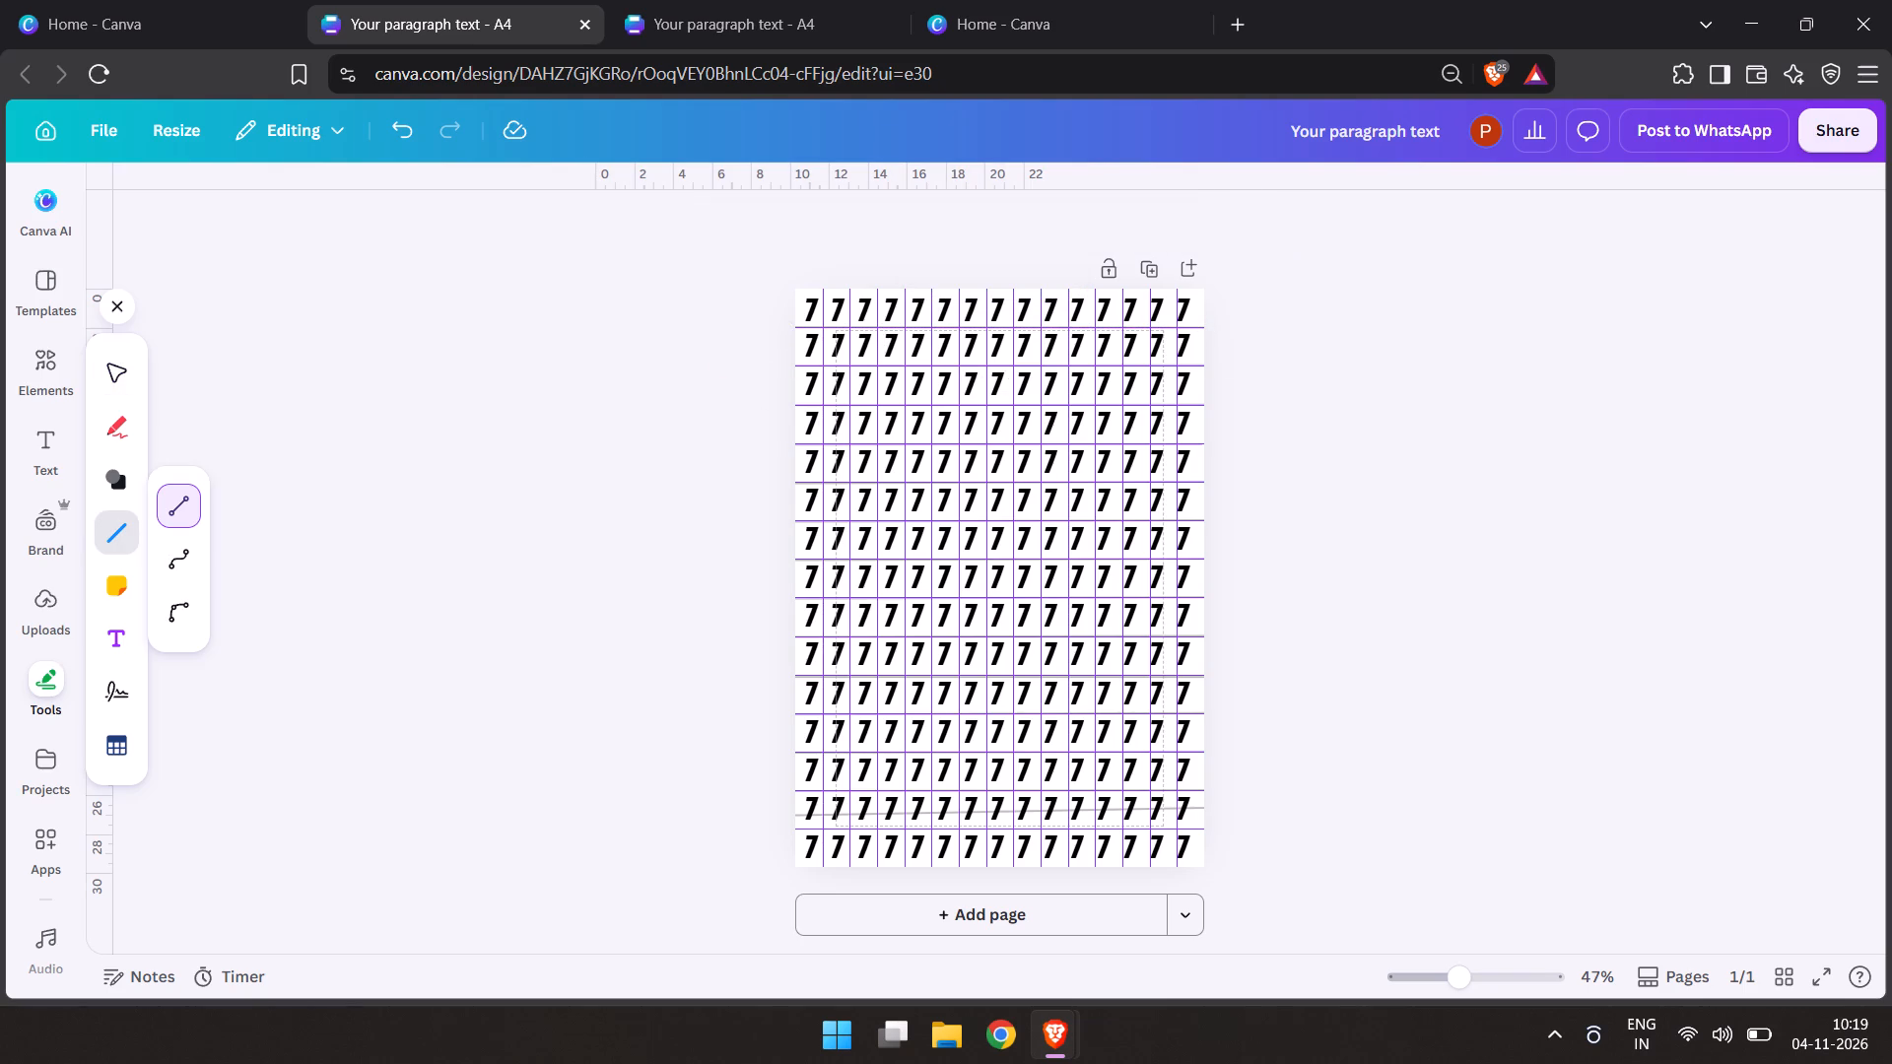
{"action": "left_click", "coordinate": [823, 291]}
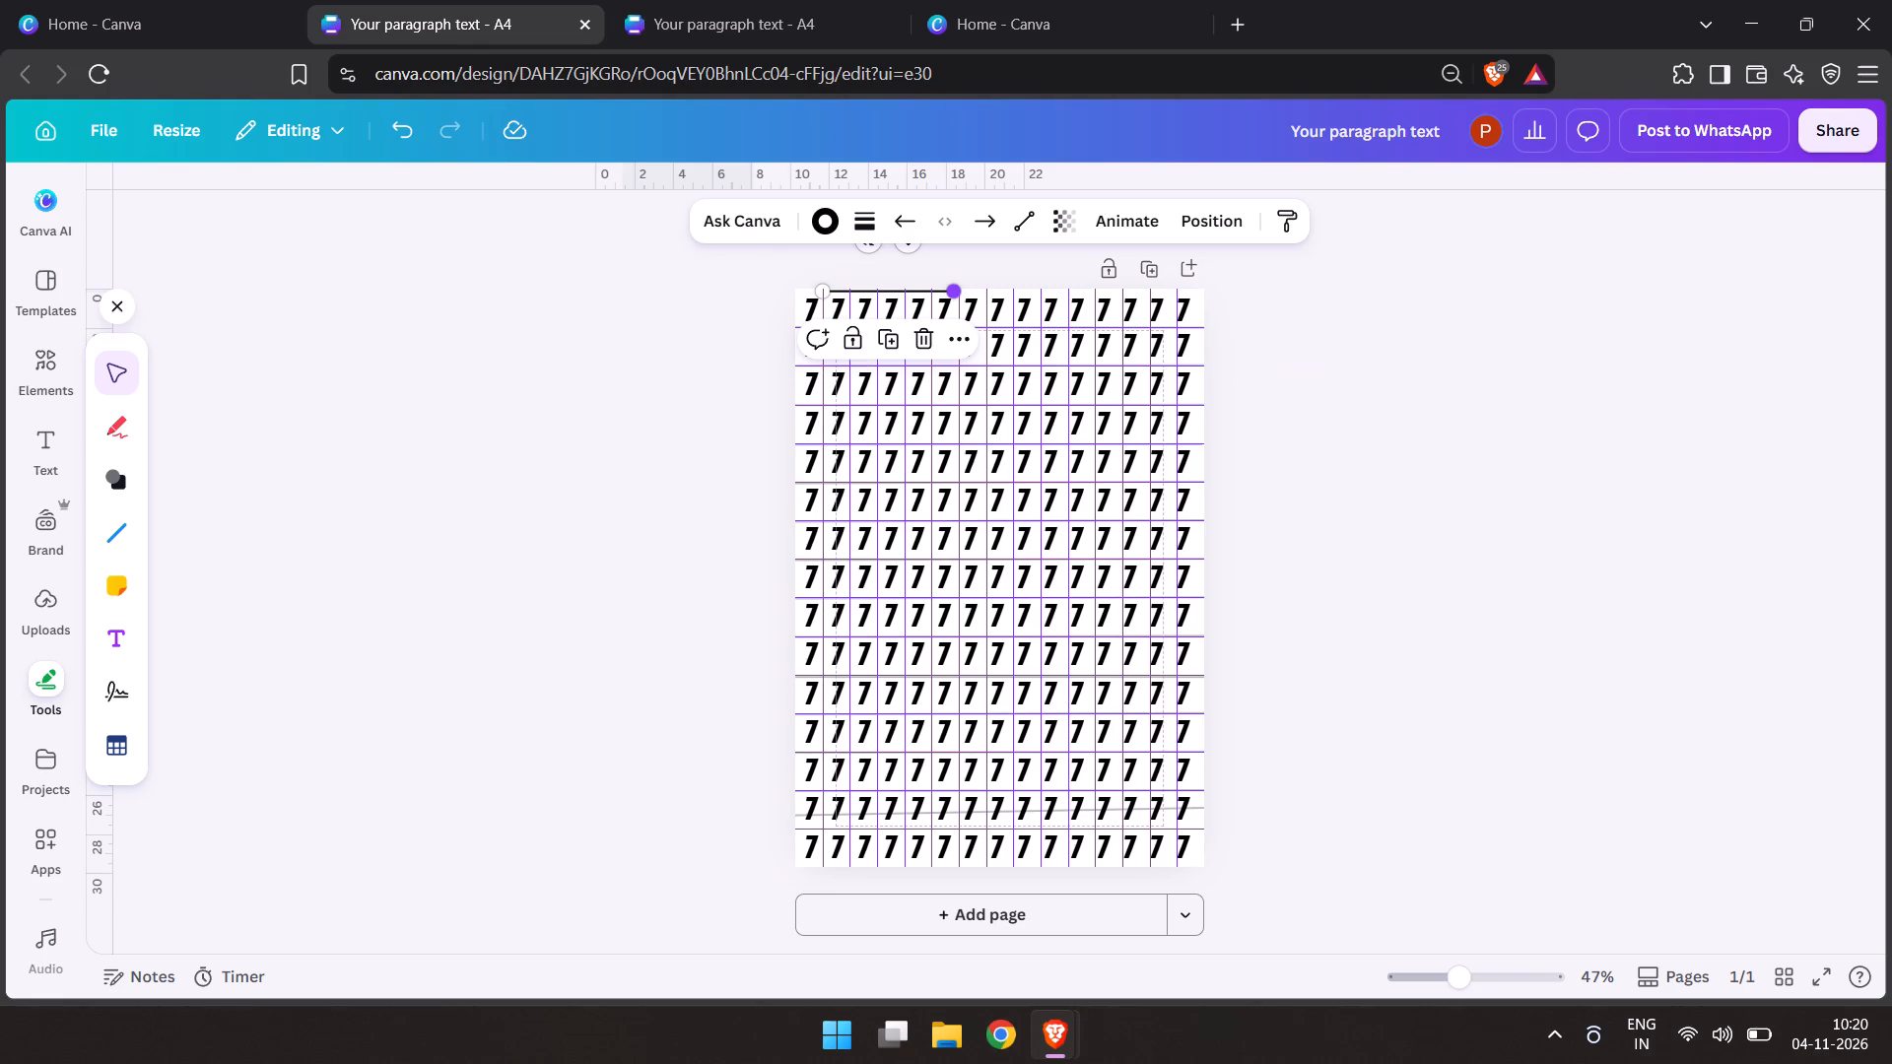
{"action": "left_click_drag", "start_coordinate": [952, 293], "coordinate": [862, 431]}
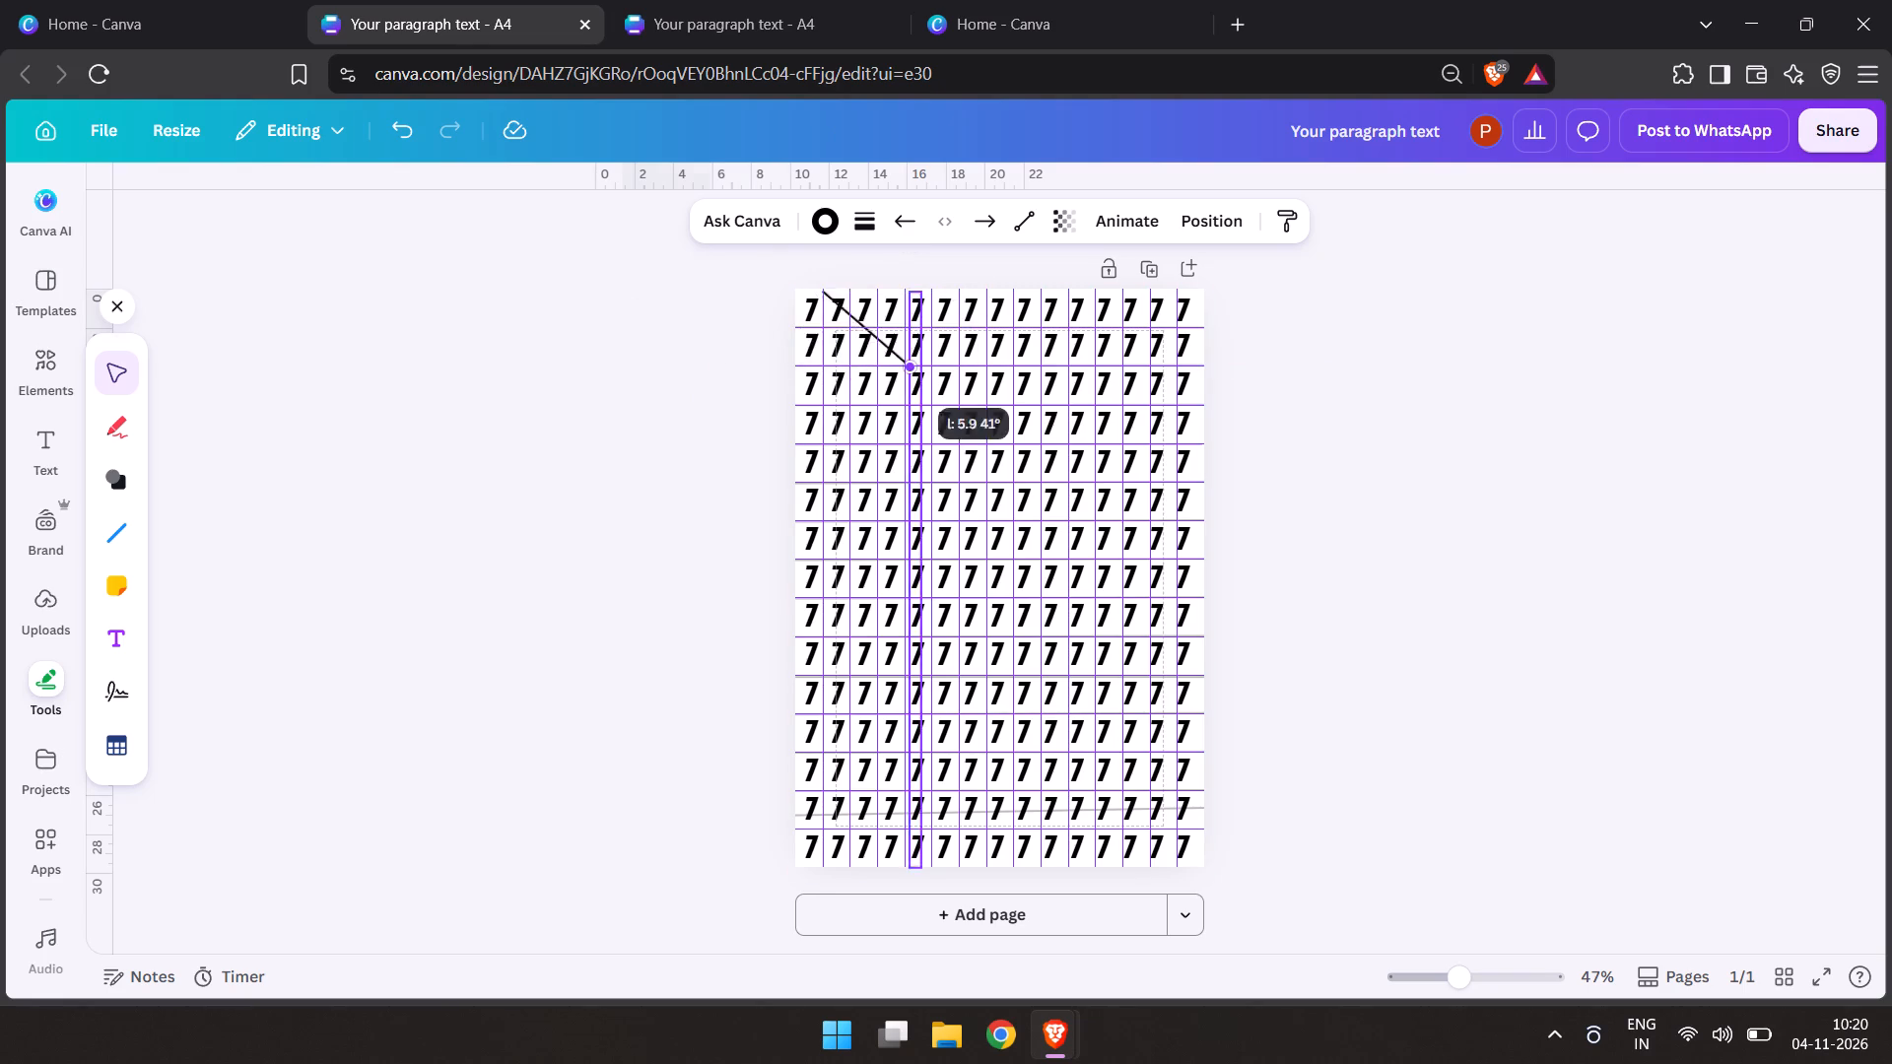
{"action": "left_click_drag", "start_coordinate": [862, 431], "coordinate": [784, 649]}
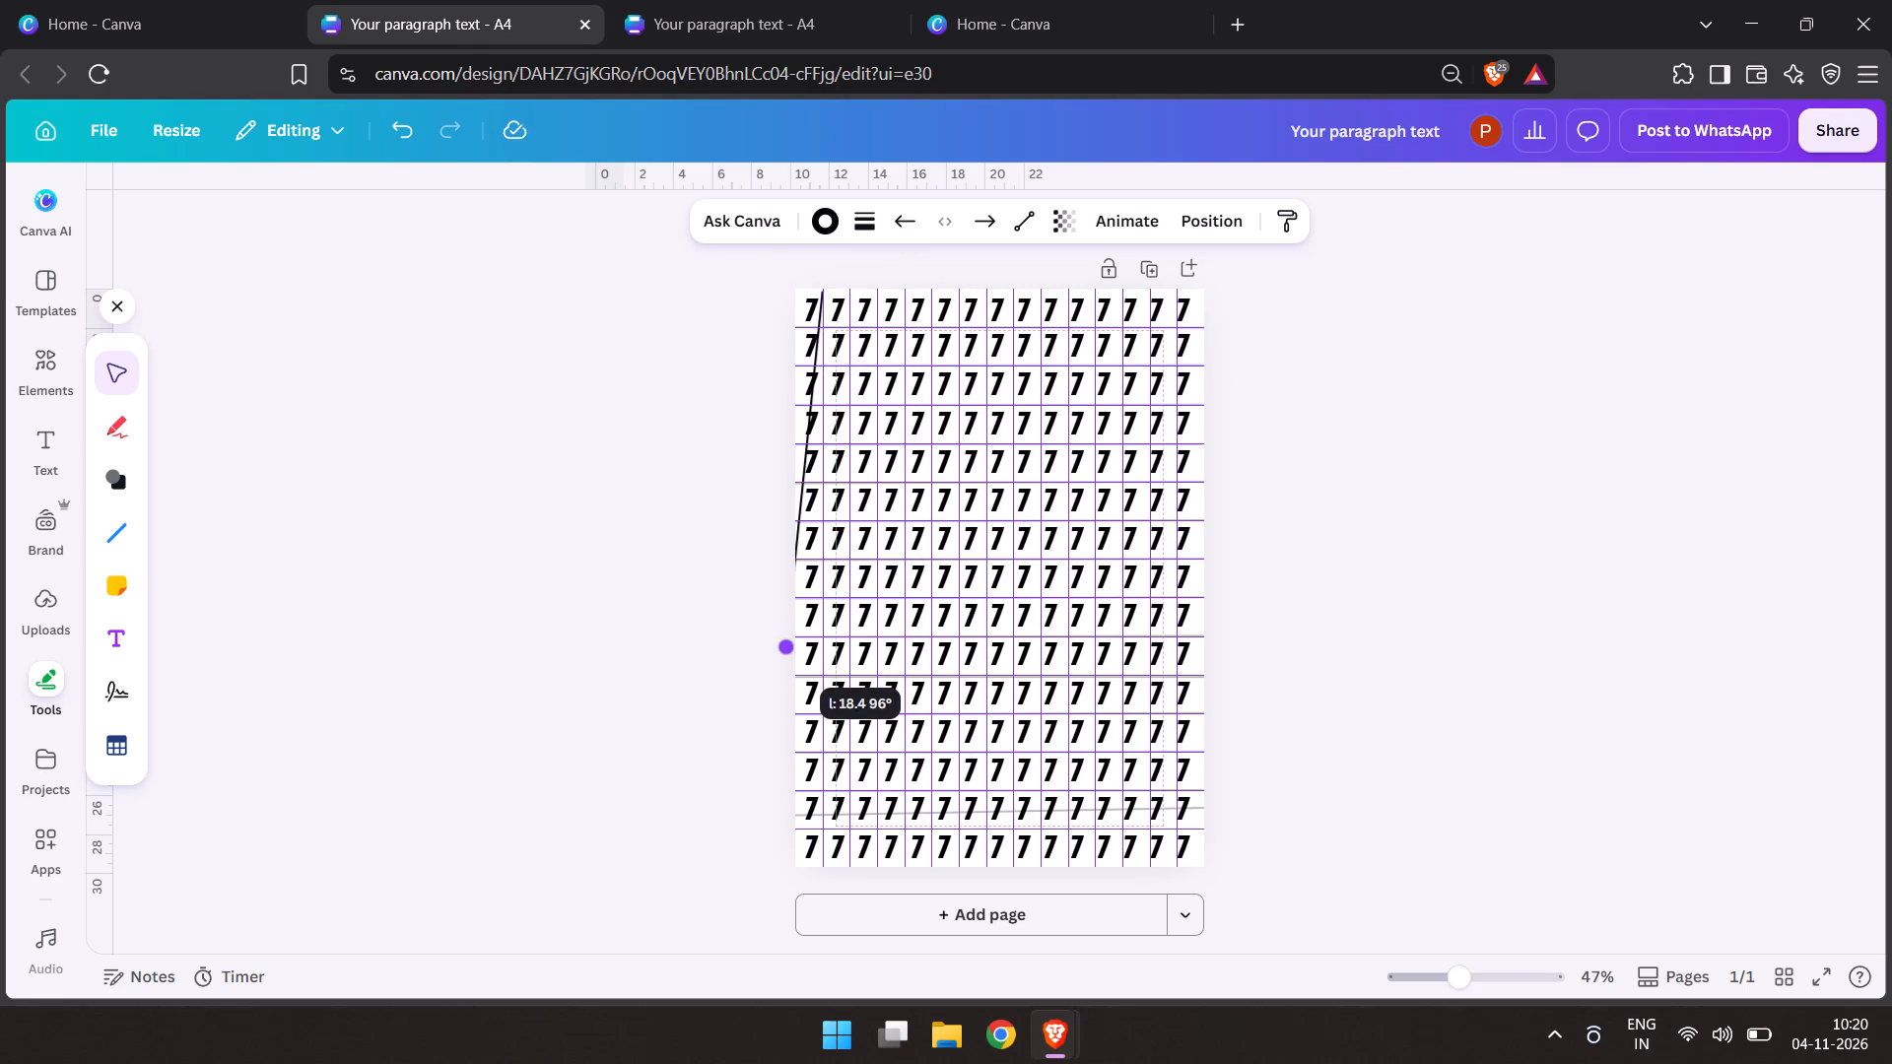
{"action": "left_click_drag", "start_coordinate": [784, 649], "coordinate": [783, 609]}
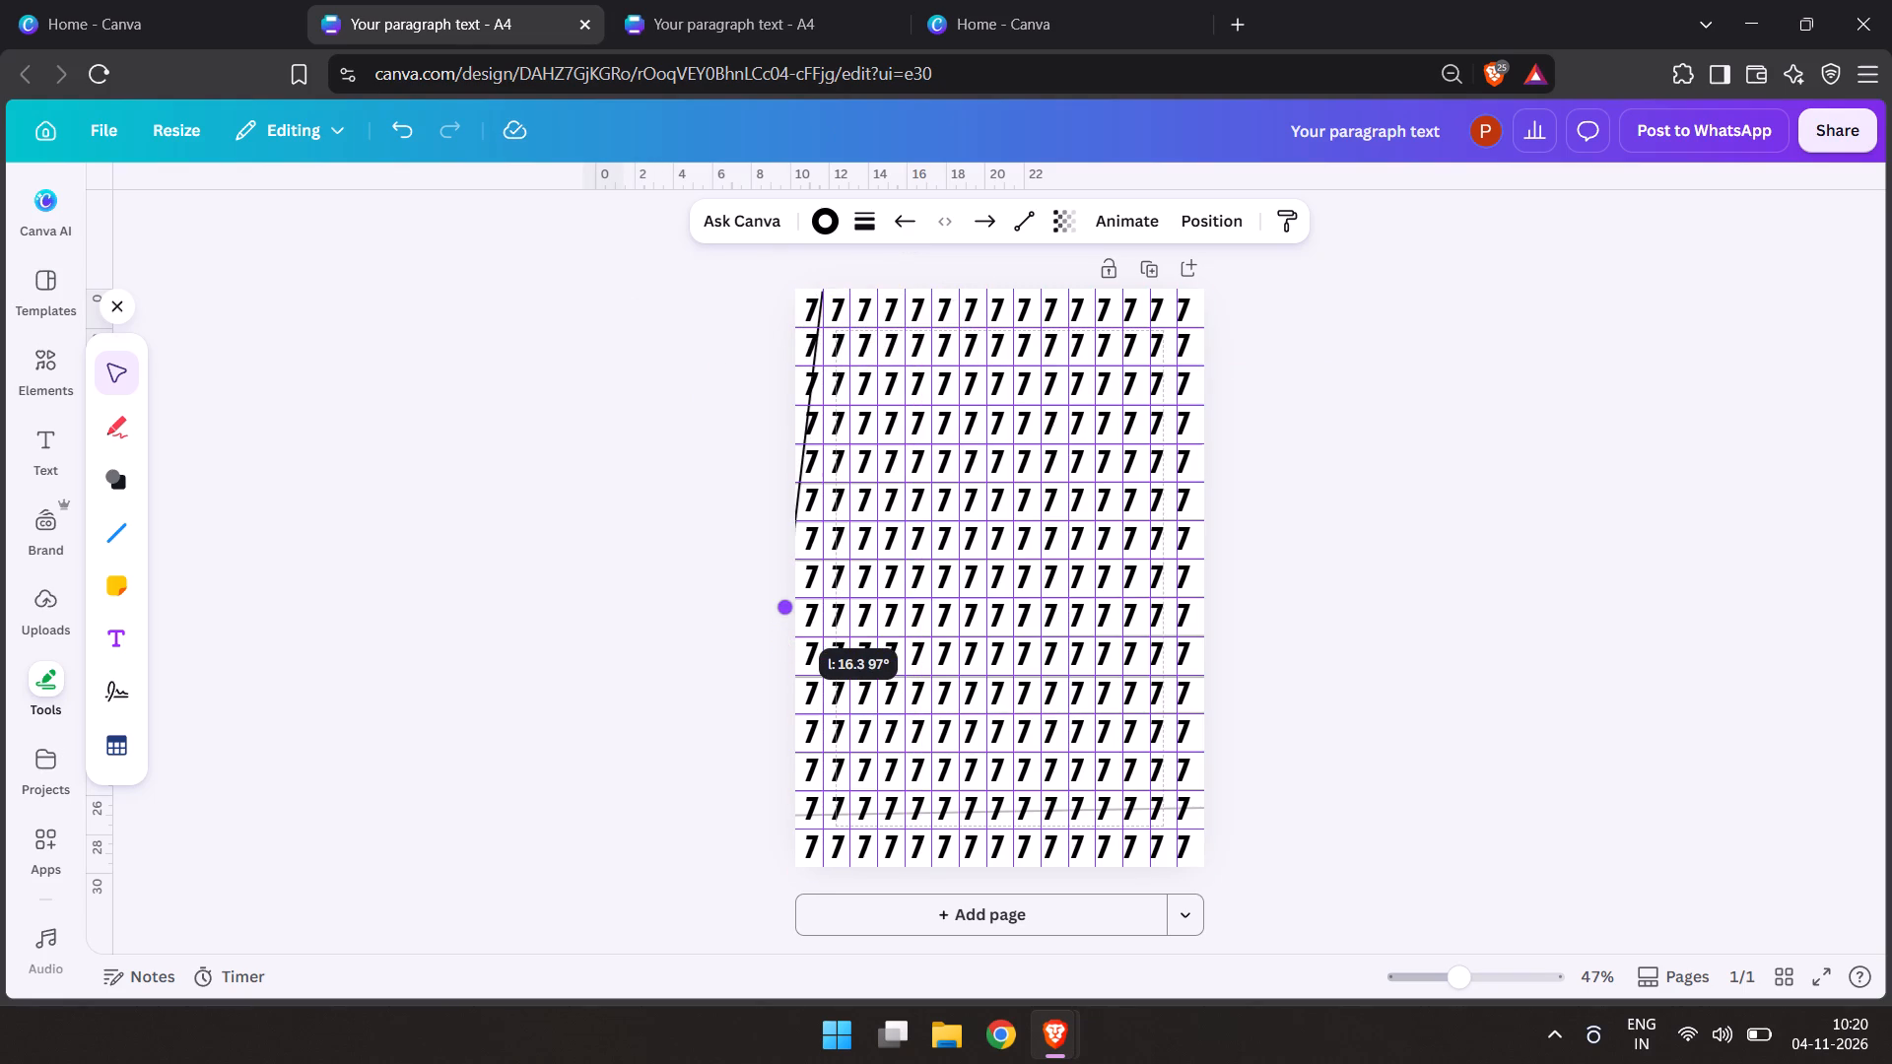
{"action": "left_click_drag", "start_coordinate": [783, 609], "coordinate": [810, 664]}
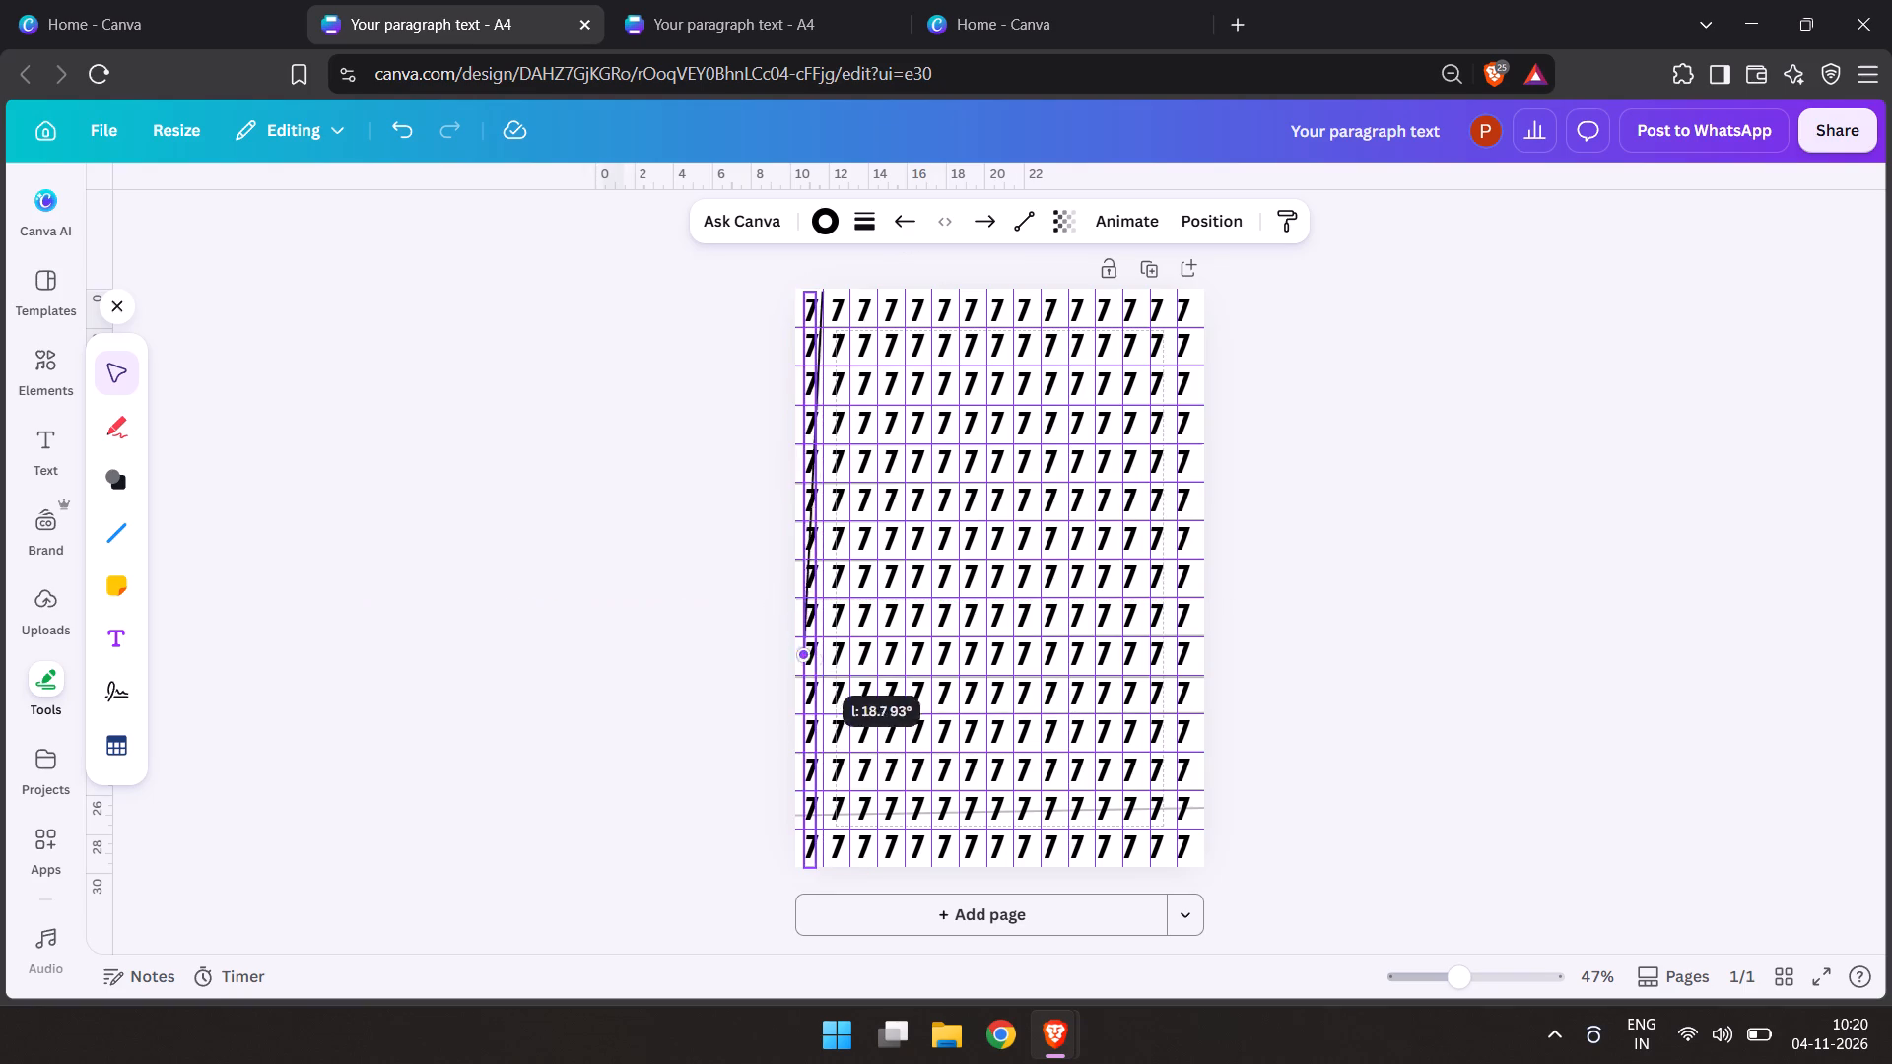
{"action": "left_click_drag", "start_coordinate": [810, 664], "coordinate": [821, 882]}
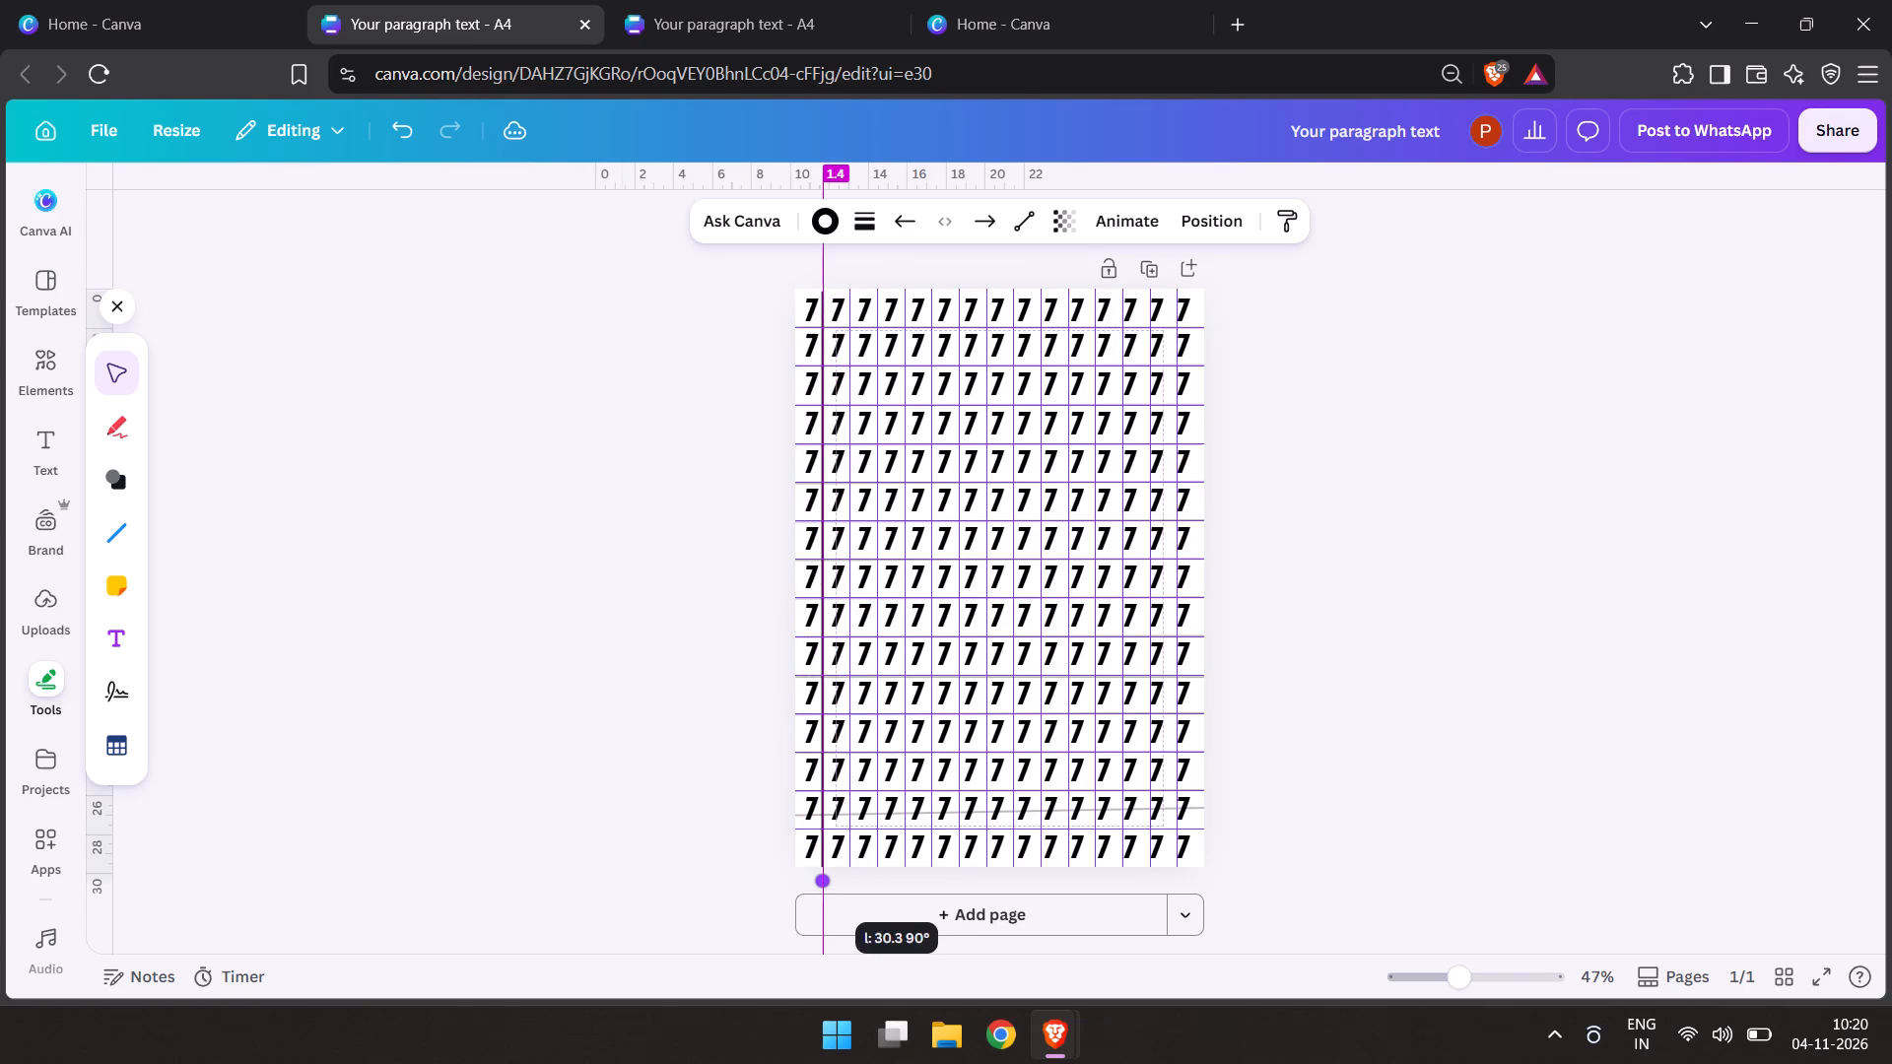
{"action": "left_click_drag", "start_coordinate": [821, 882], "coordinate": [831, 882]}
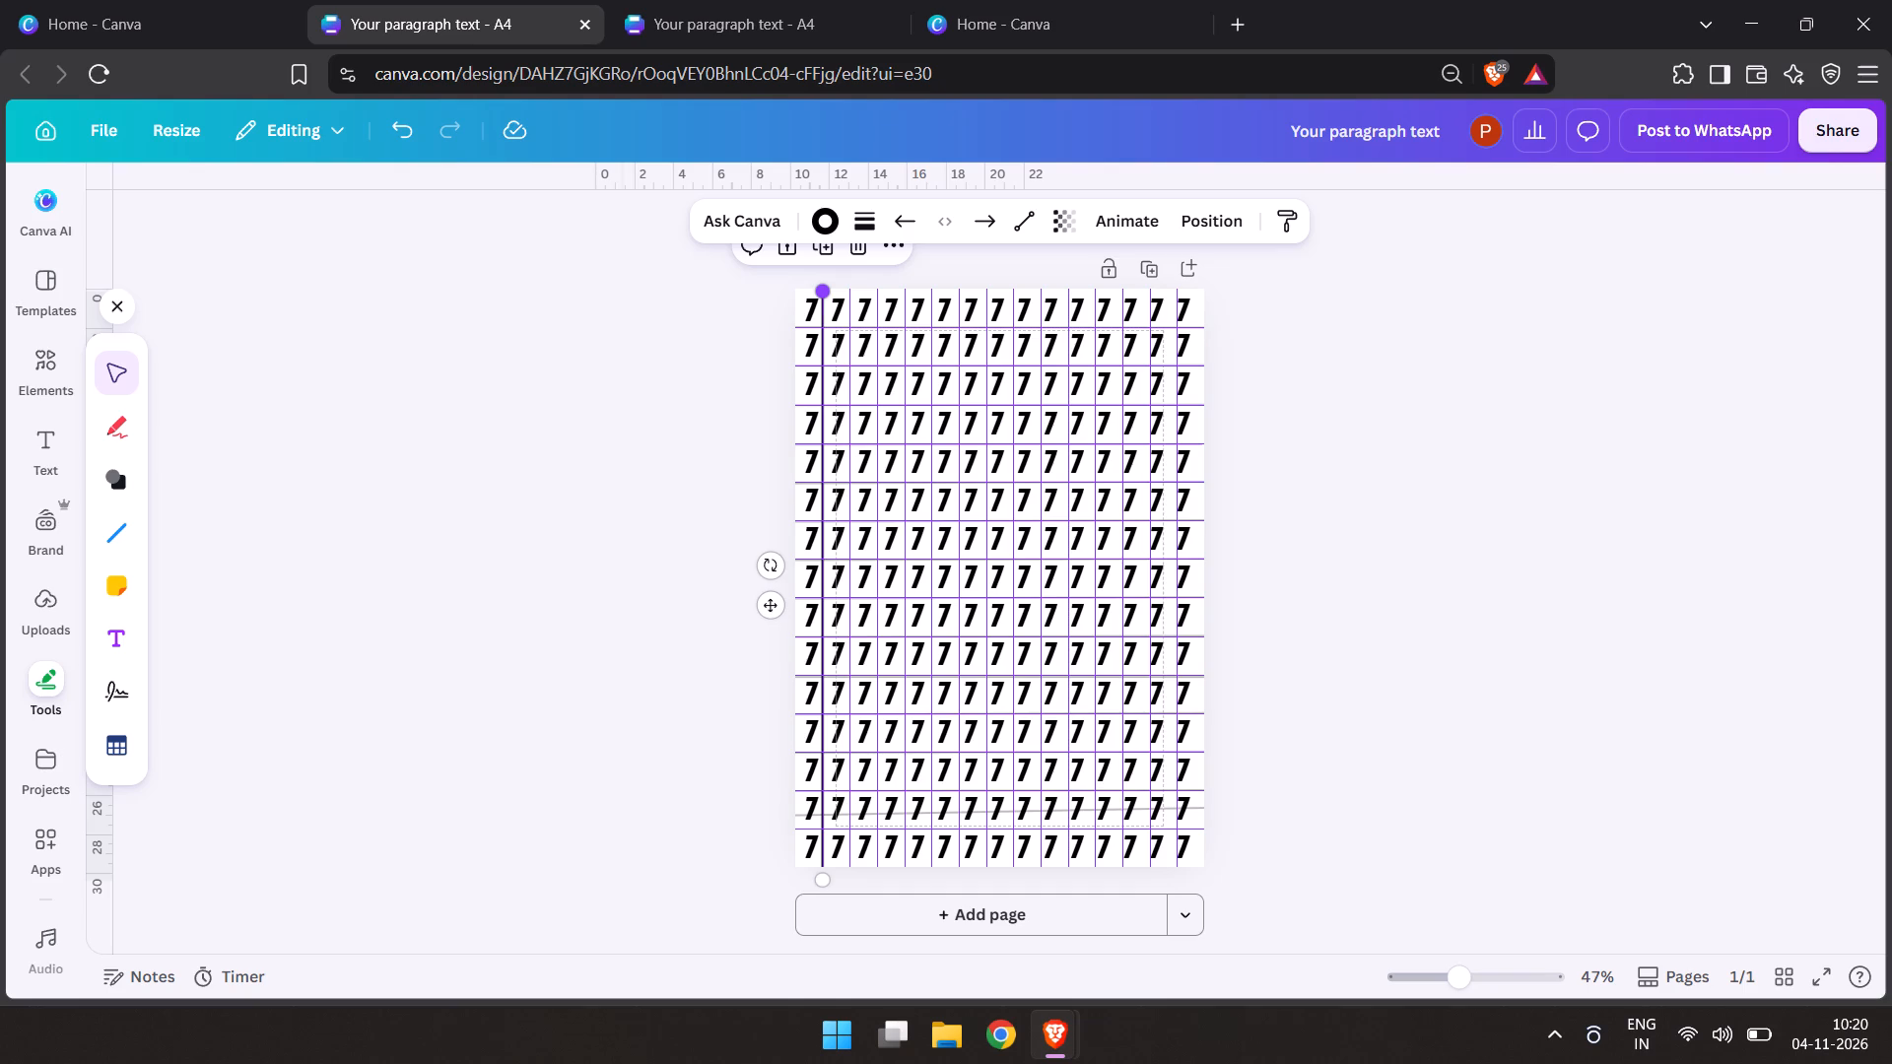
{"action": "left_click_drag", "start_coordinate": [824, 293], "coordinate": [824, 292]}
{"action": "left_click_drag", "start_coordinate": [824, 292], "coordinate": [819, 248]}
Reduce the vertical line's stroke weight.
{"action": "left_click", "coordinate": [864, 223]}
{"action": "left_click_drag", "start_coordinate": [710, 424], "coordinate": [633, 433]}
{"action": "double_click", "coordinate": [633, 433]}
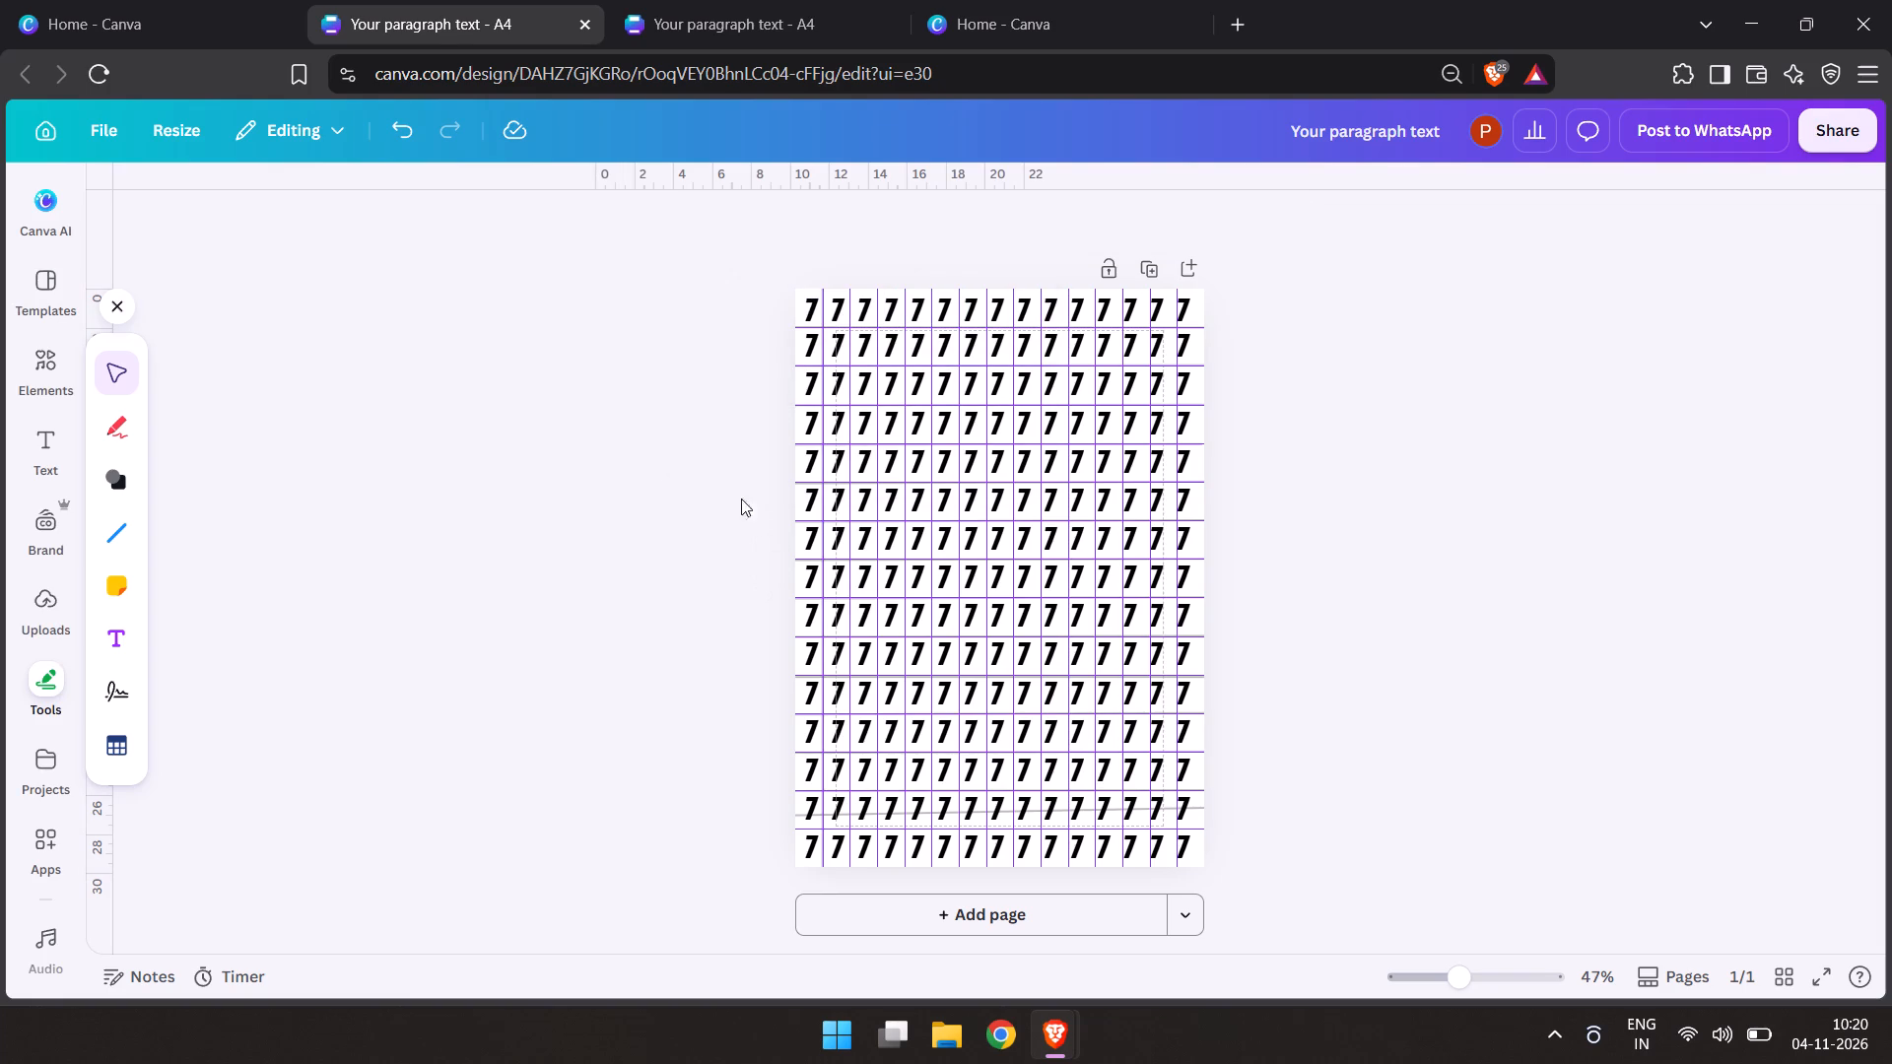
Duplicate the thin vertical line onto the second through sixth vertical guides, one copy per guide.
{"action": "left_click", "coordinate": [819, 583]}
{"action": "key", "text": "ctrl+d"}
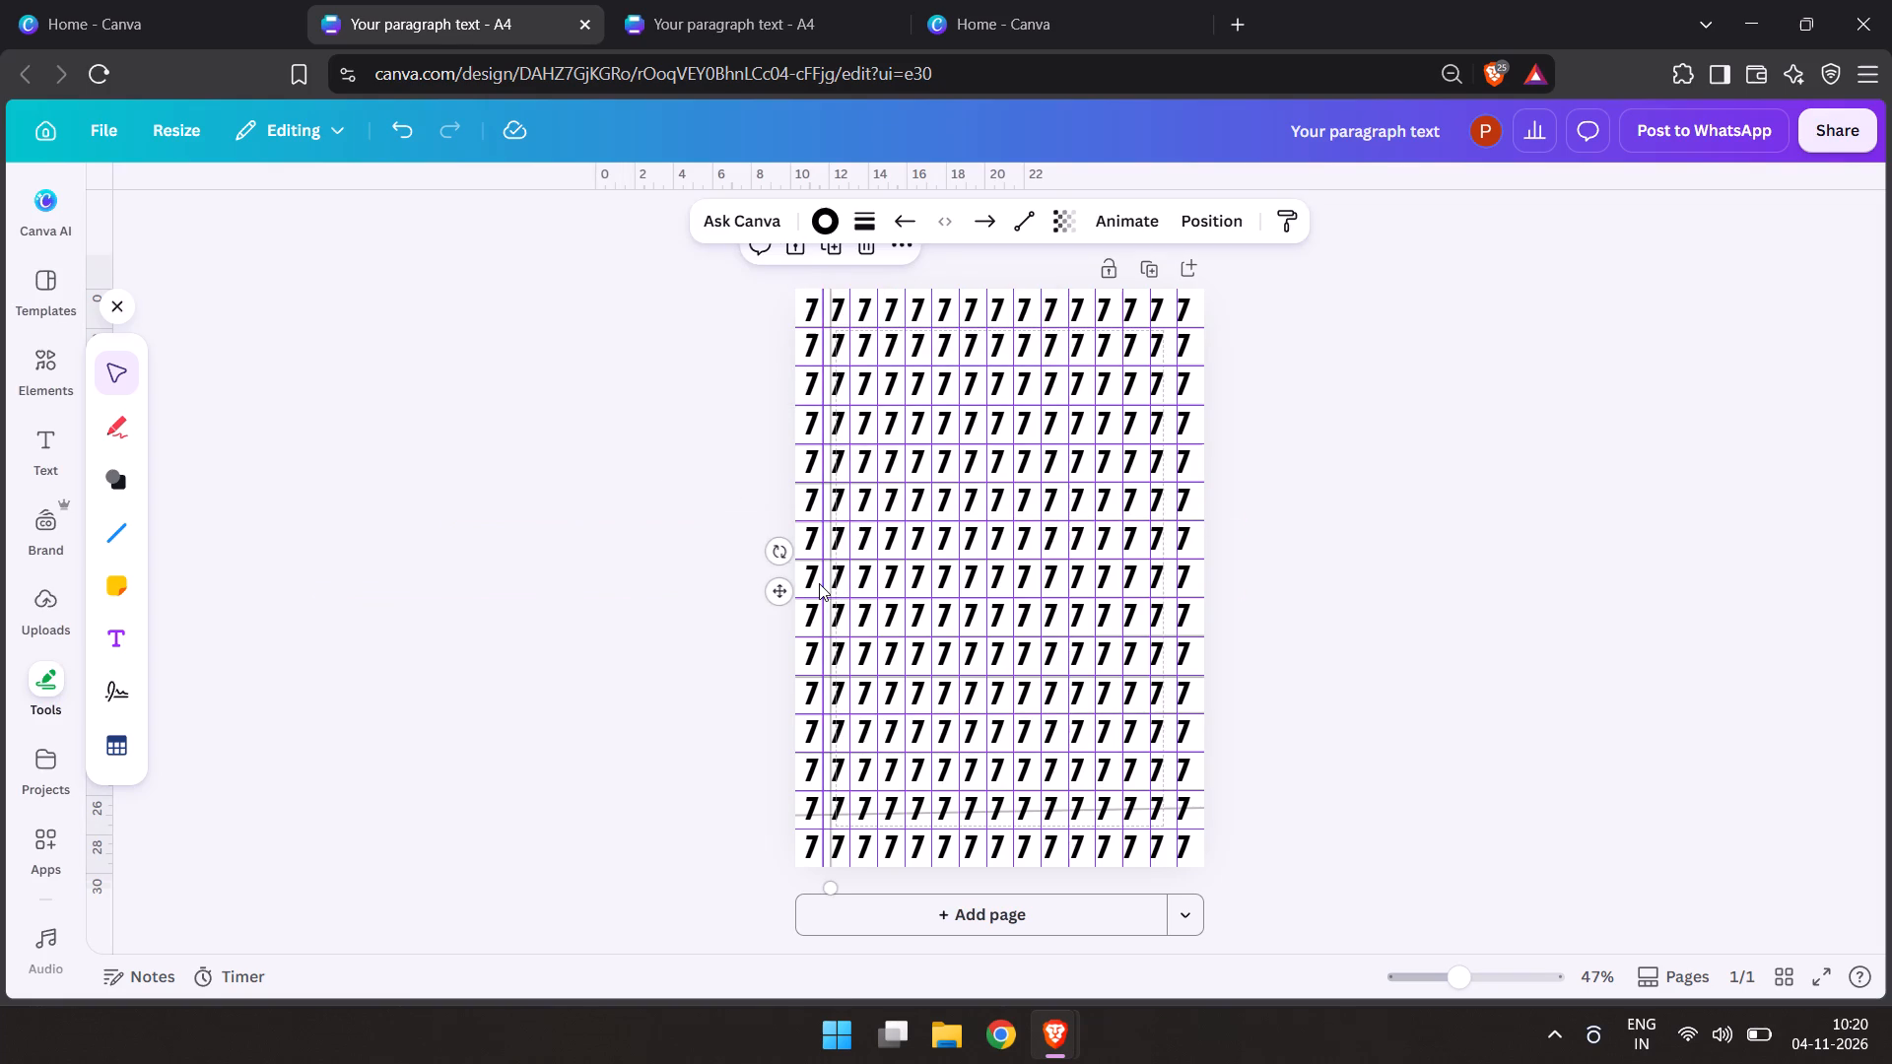
{"action": "left_click_drag", "start_coordinate": [784, 589], "coordinate": [810, 590]}
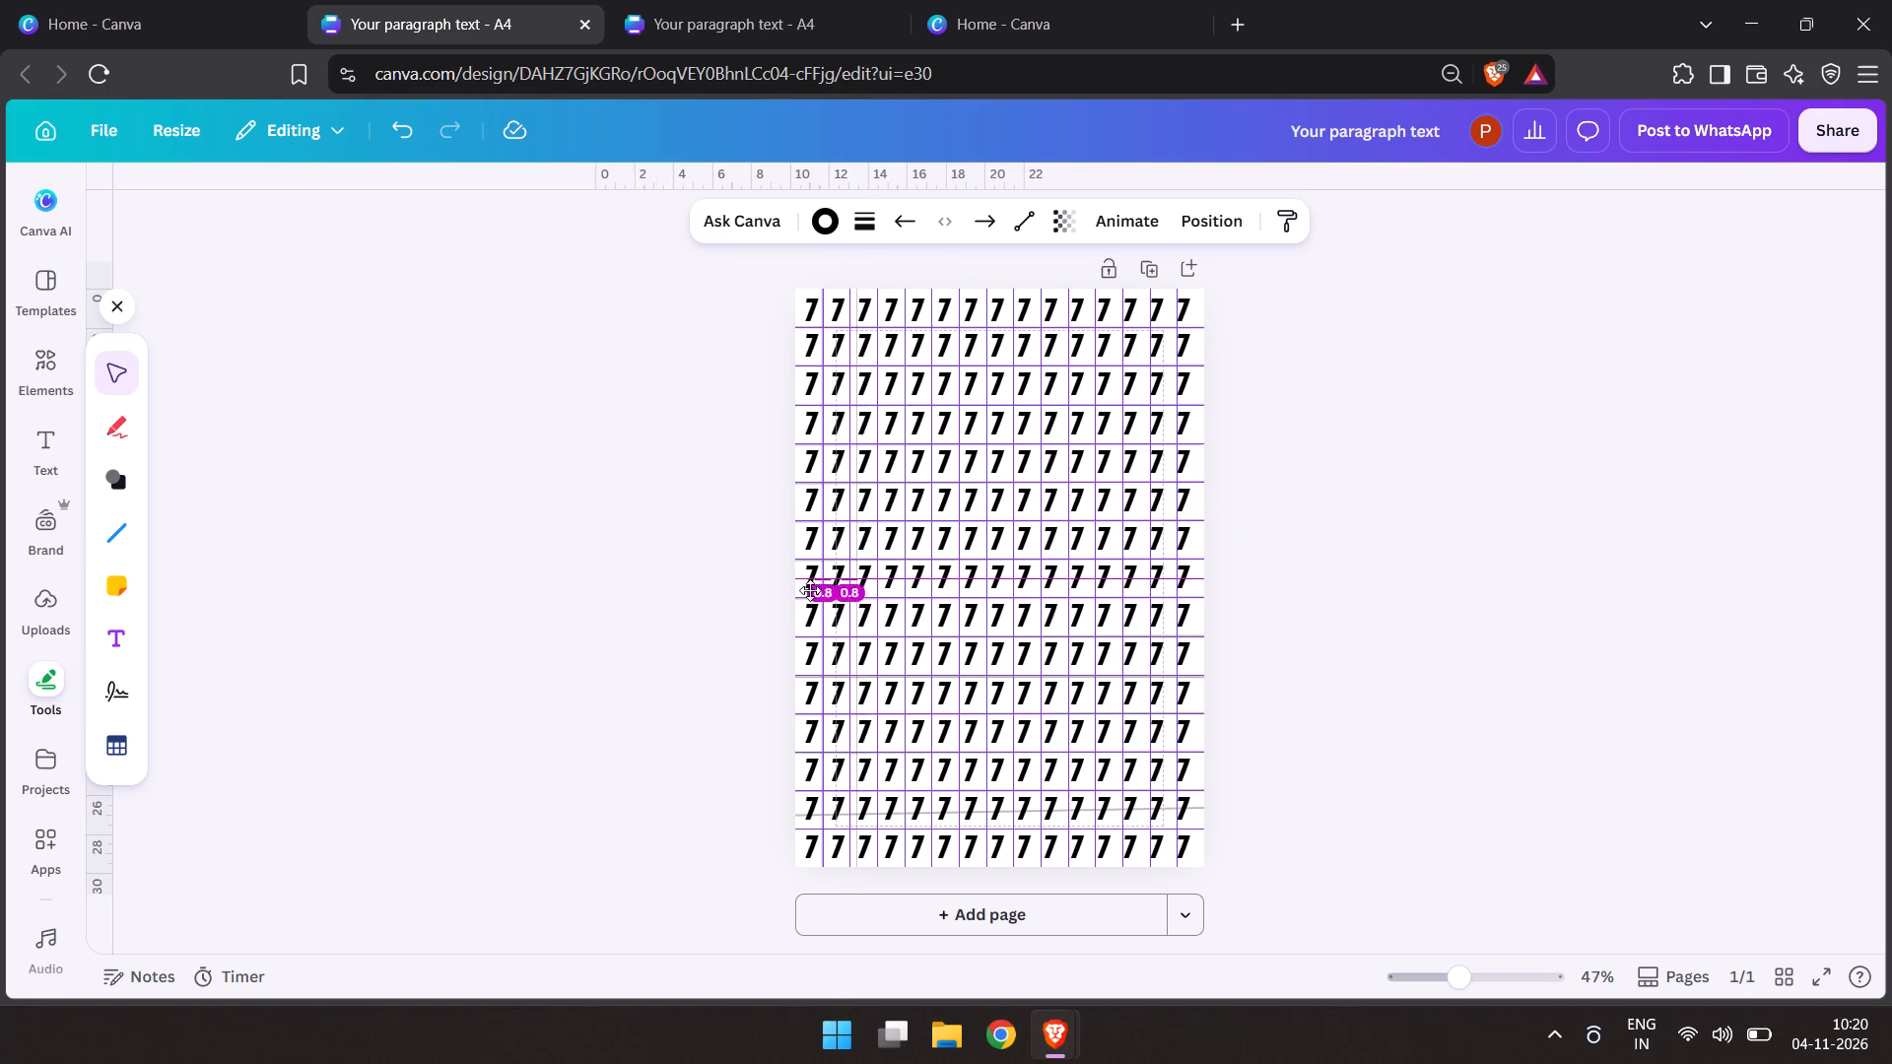
{"action": "left_click_drag", "start_coordinate": [810, 590], "coordinate": [800, 585]}
{"action": "key", "text": "ctrl+d"}
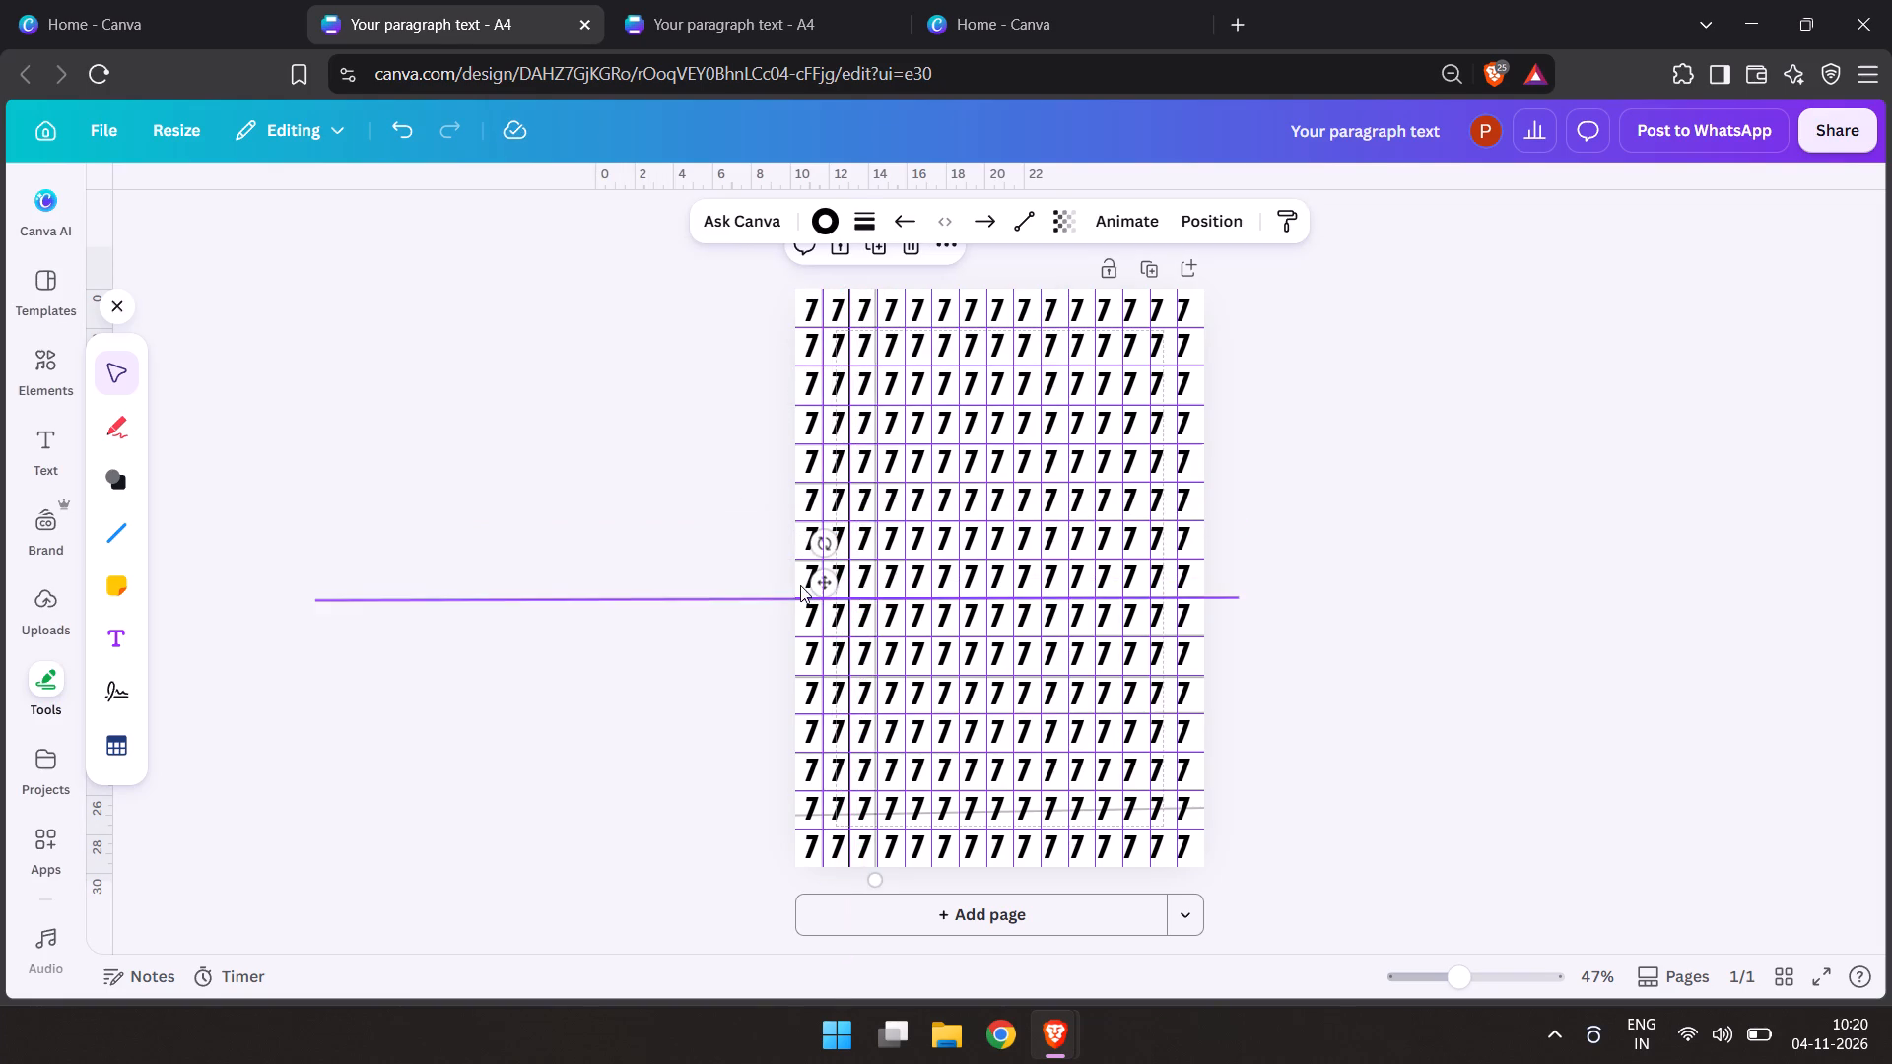
{"action": "left_click", "coordinate": [812, 587]}
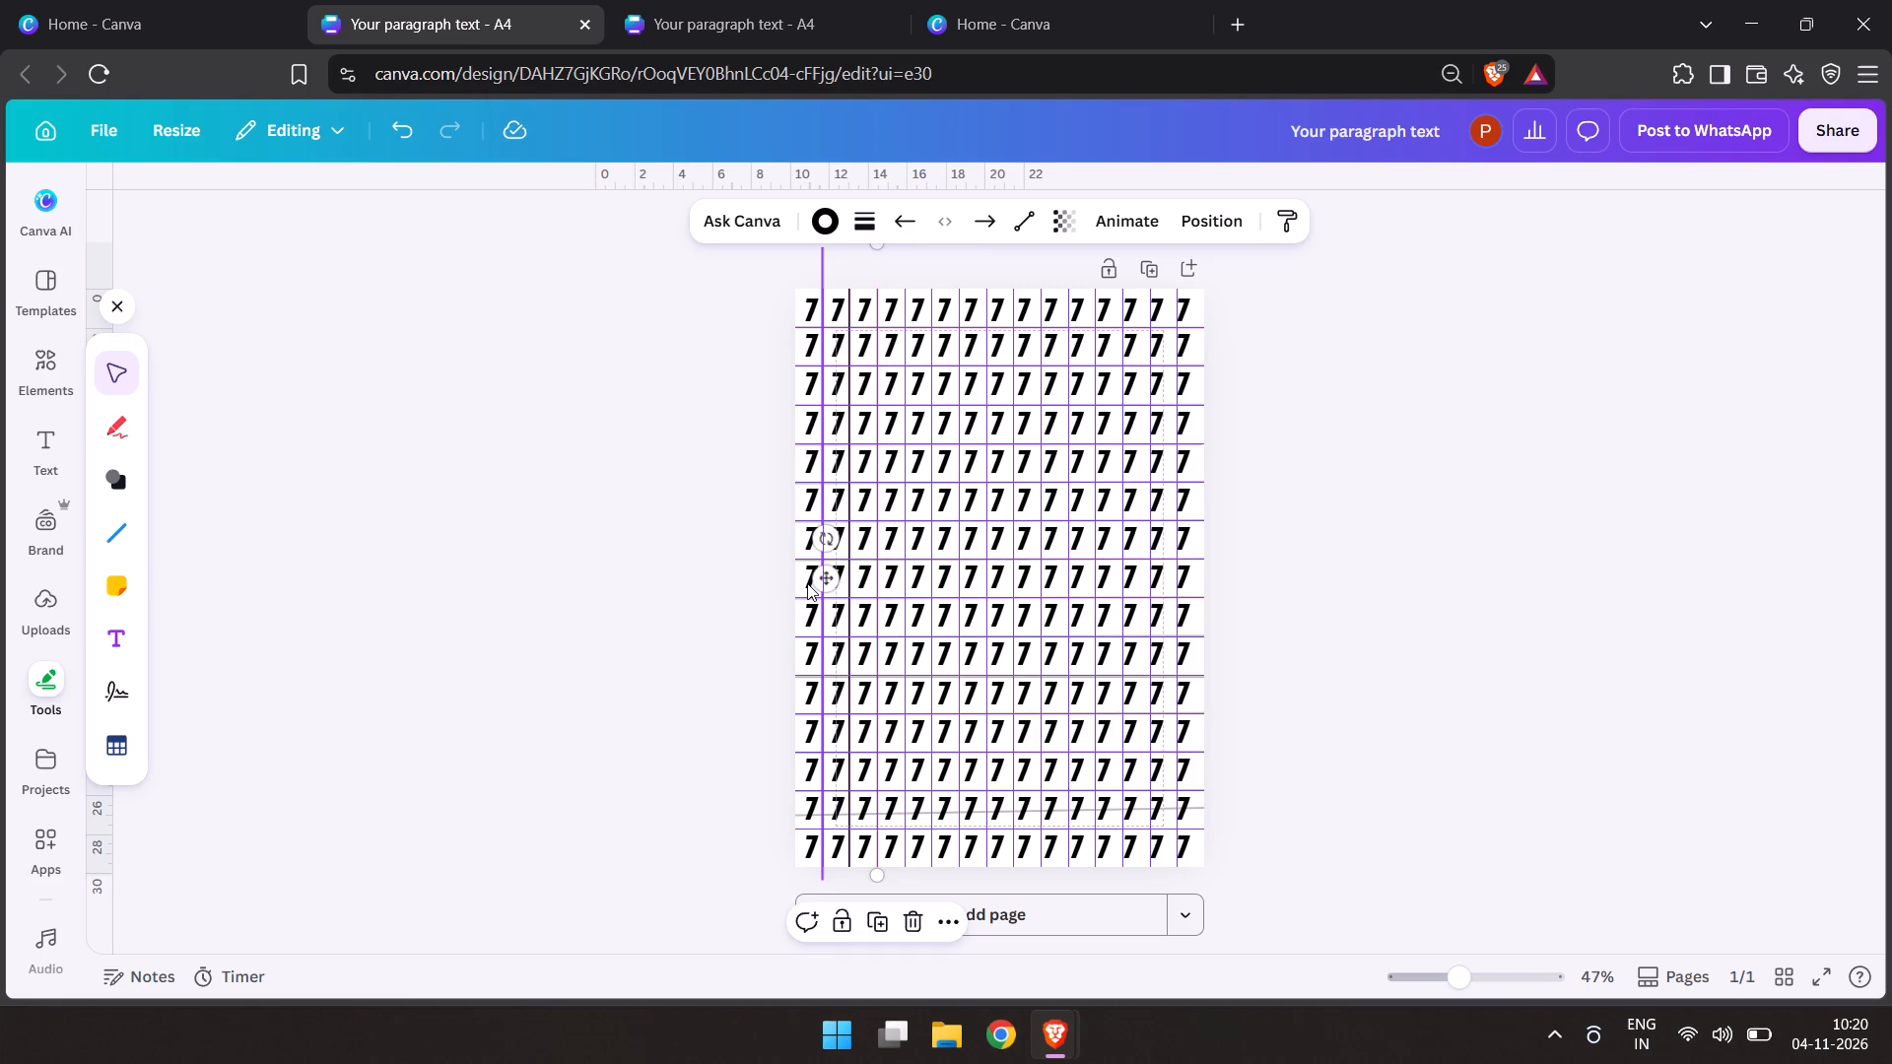
{"action": "key", "text": "ctrl+d"}
{"action": "left_click", "coordinate": [849, 570]}
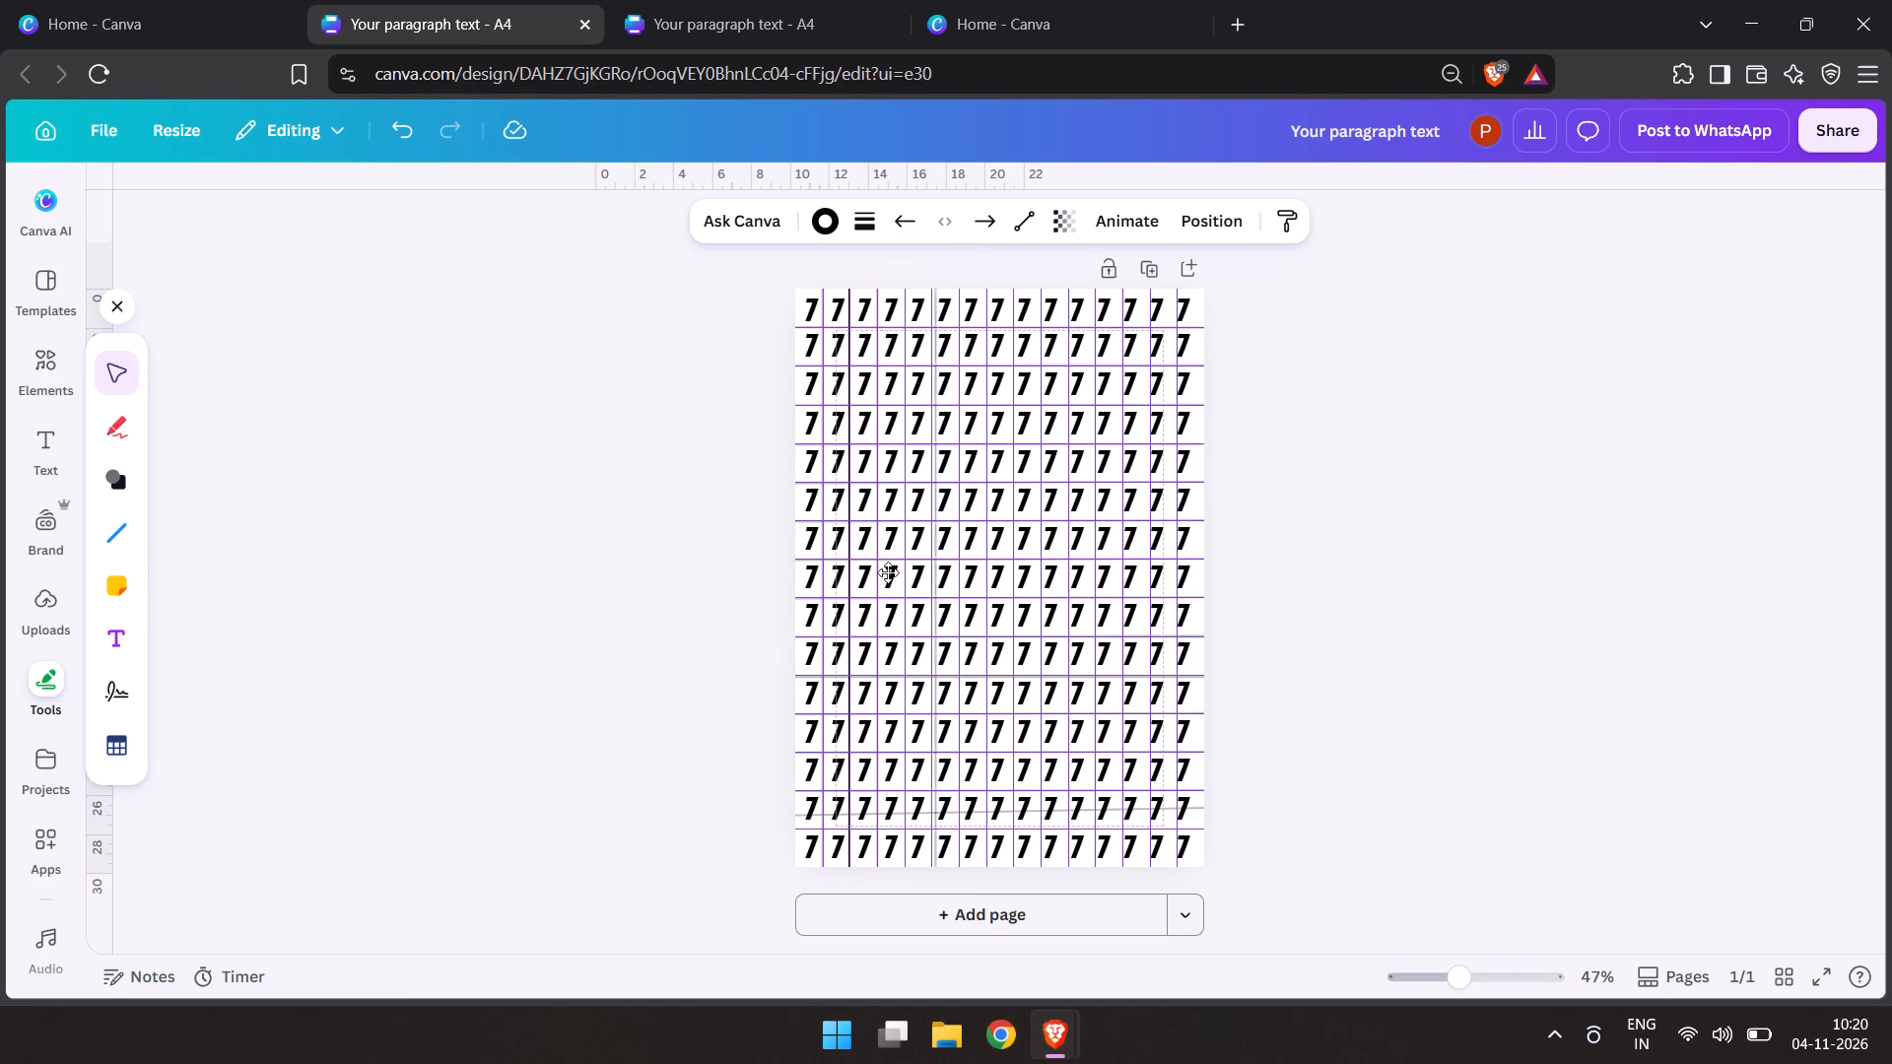
{"action": "key", "text": "ctrl+d"}
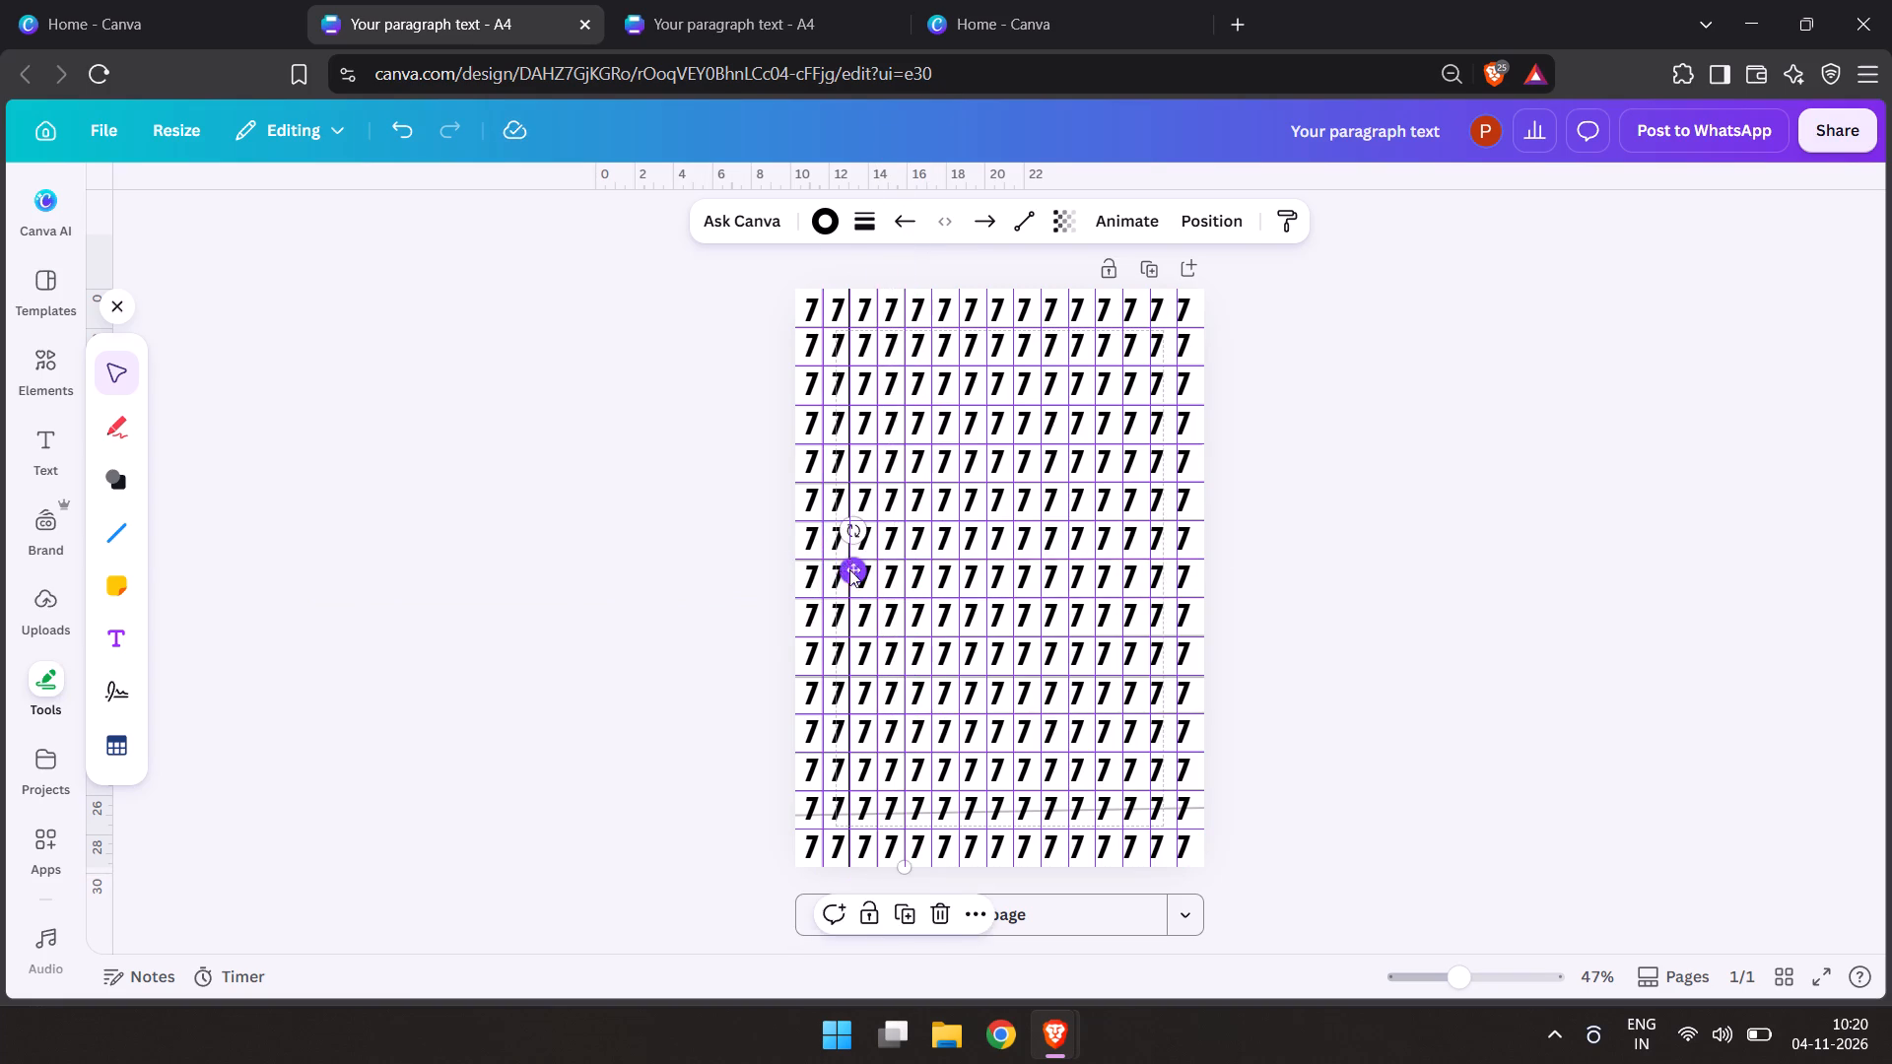
{"action": "left_click", "coordinate": [872, 569]}
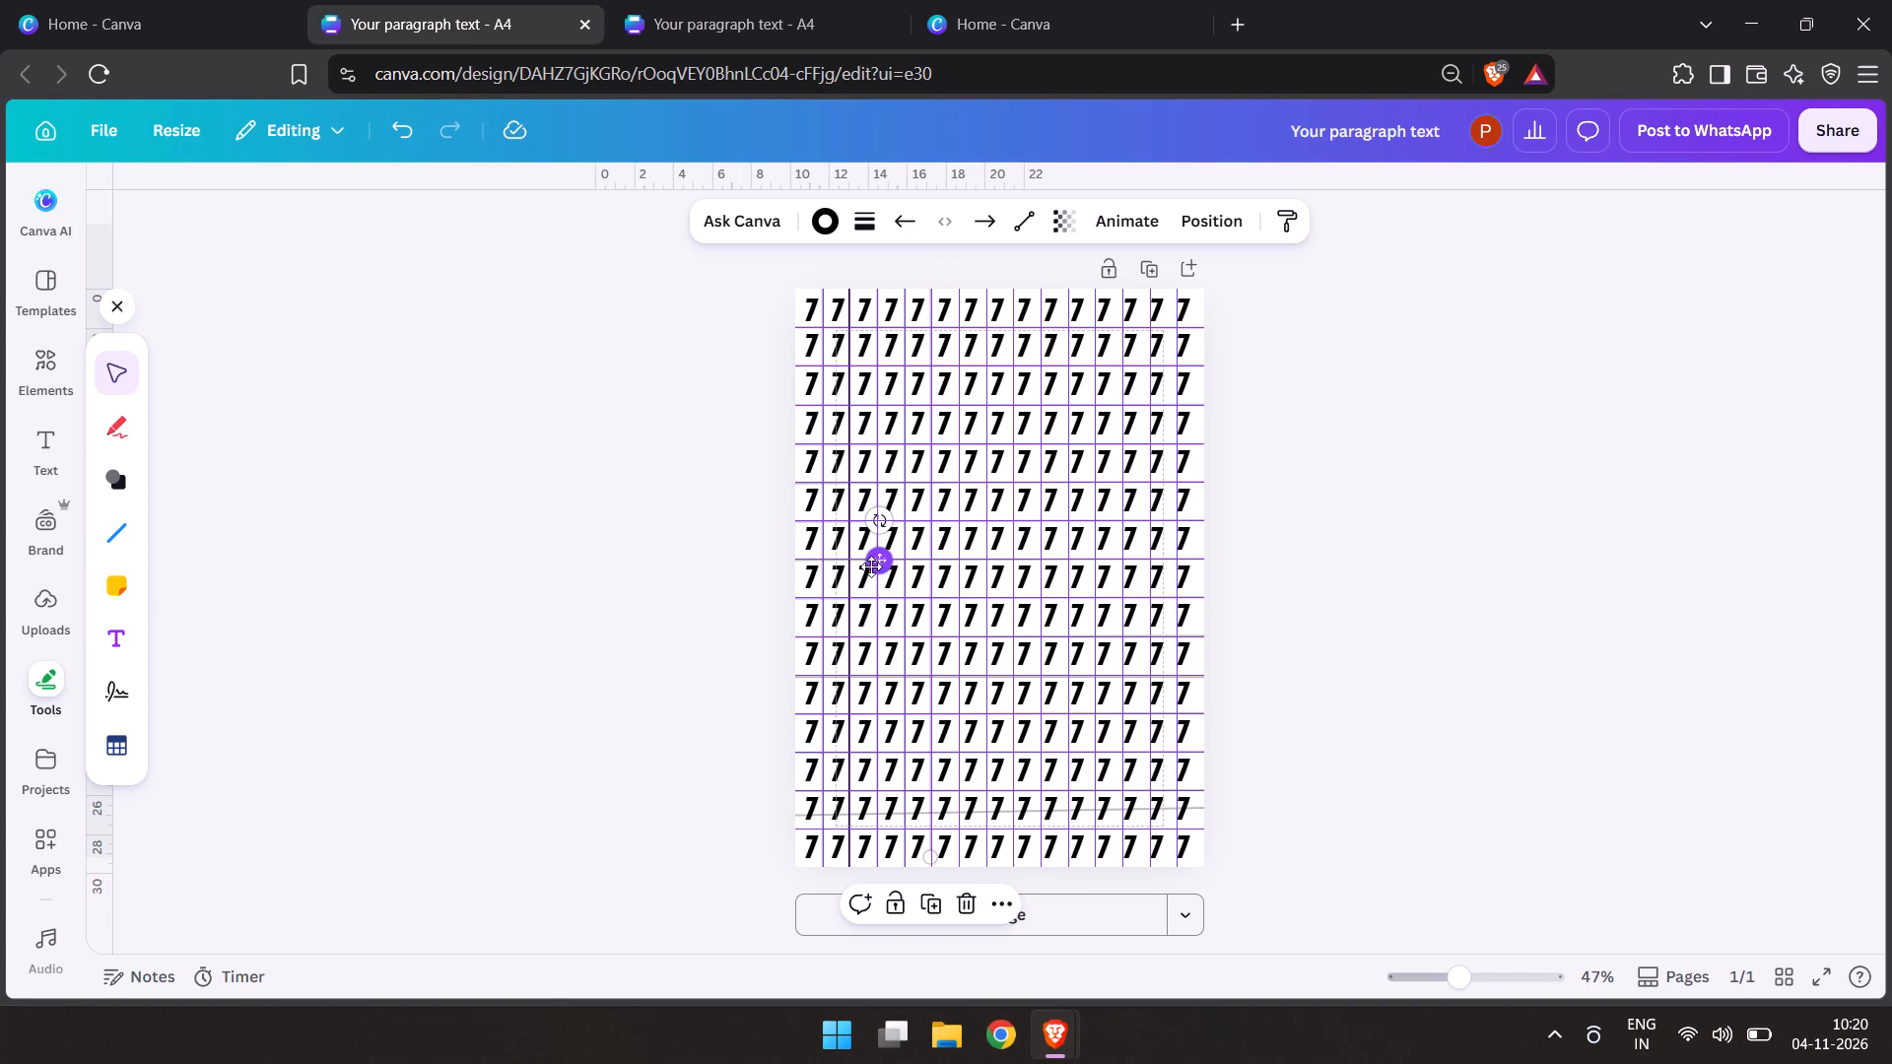
{"action": "key", "text": "ctrl+d"}
{"action": "left_click", "coordinate": [898, 556]}
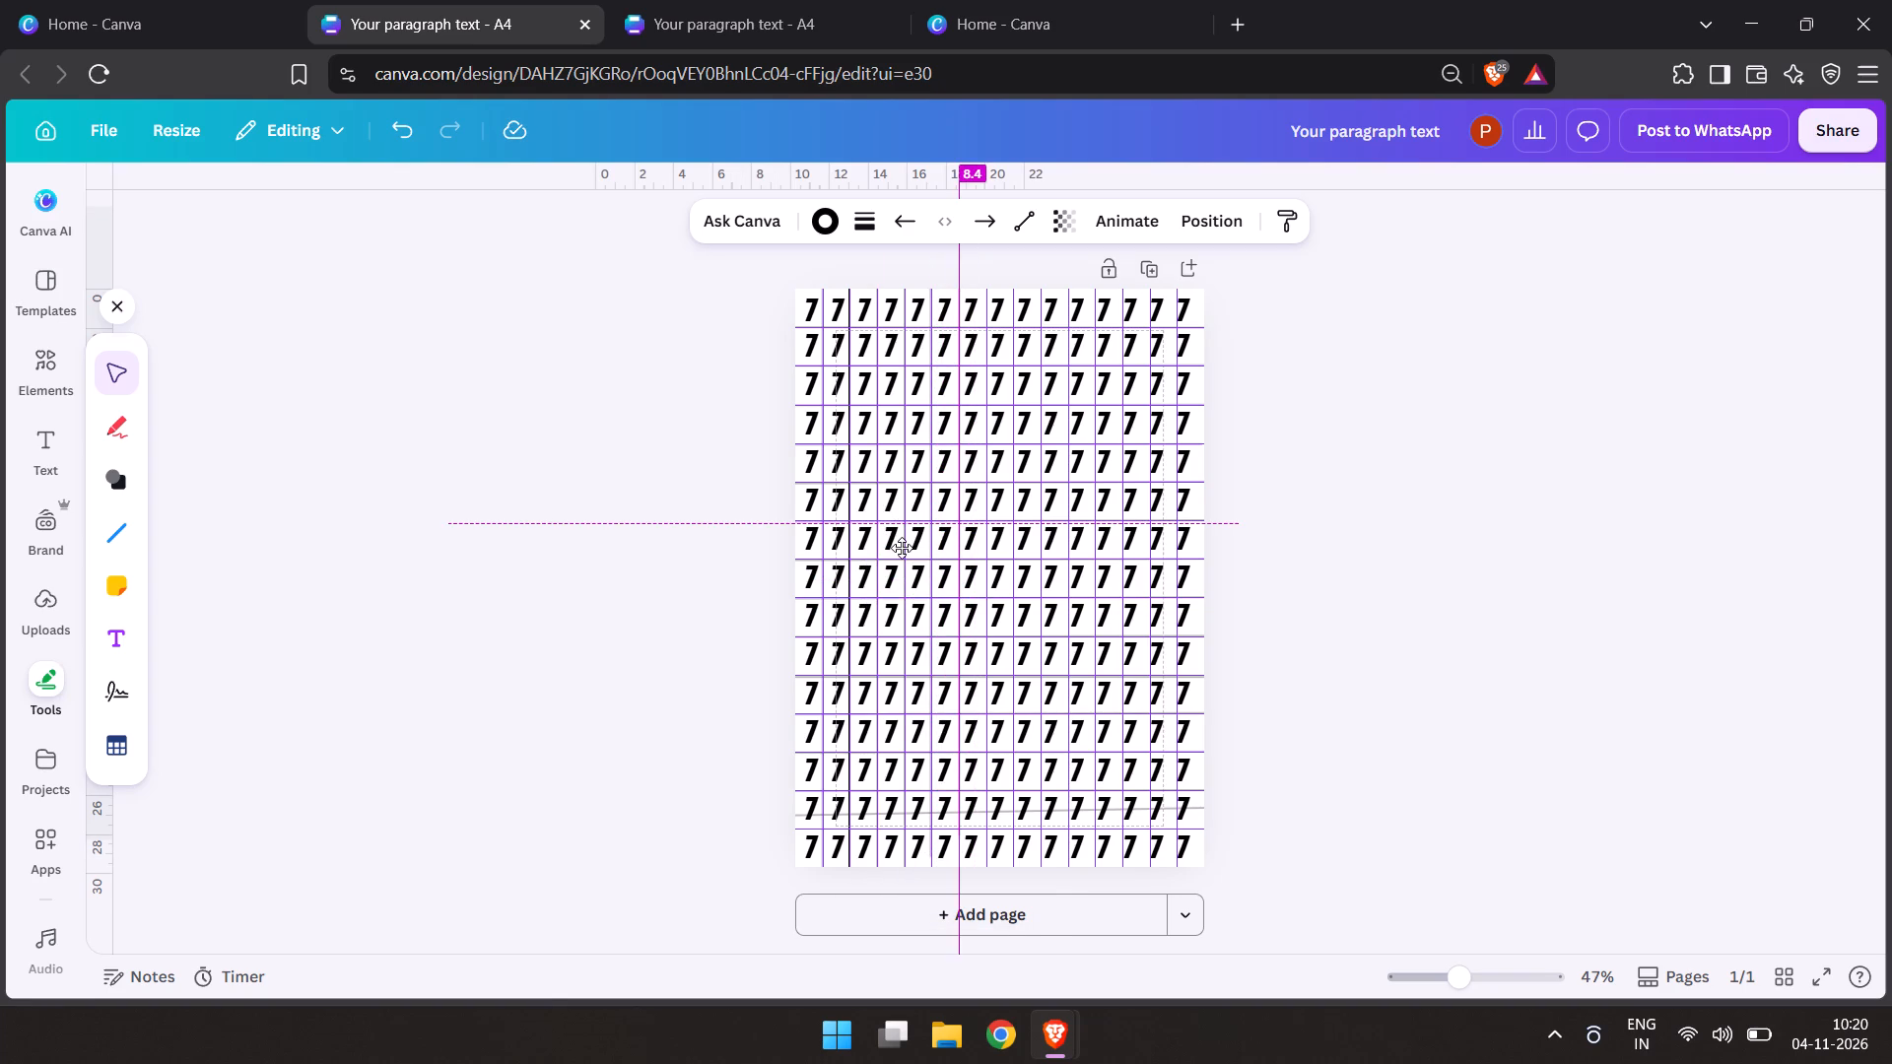
Move the newest vertical line from the sixth guide across to the eighth vertical guide, saving the design along the way.
{"action": "key", "text": "ctrl+s"}
{"action": "left_click_drag", "start_coordinate": [907, 548], "coordinate": [933, 548]}
{"action": "key", "text": "ctrl+s"}
{"action": "left_click_drag", "start_coordinate": [932, 548], "coordinate": [961, 544]}
{"action": "key", "text": "ctrl+s"}
{"action": "left_click_drag", "start_coordinate": [961, 543], "coordinate": [989, 539]}
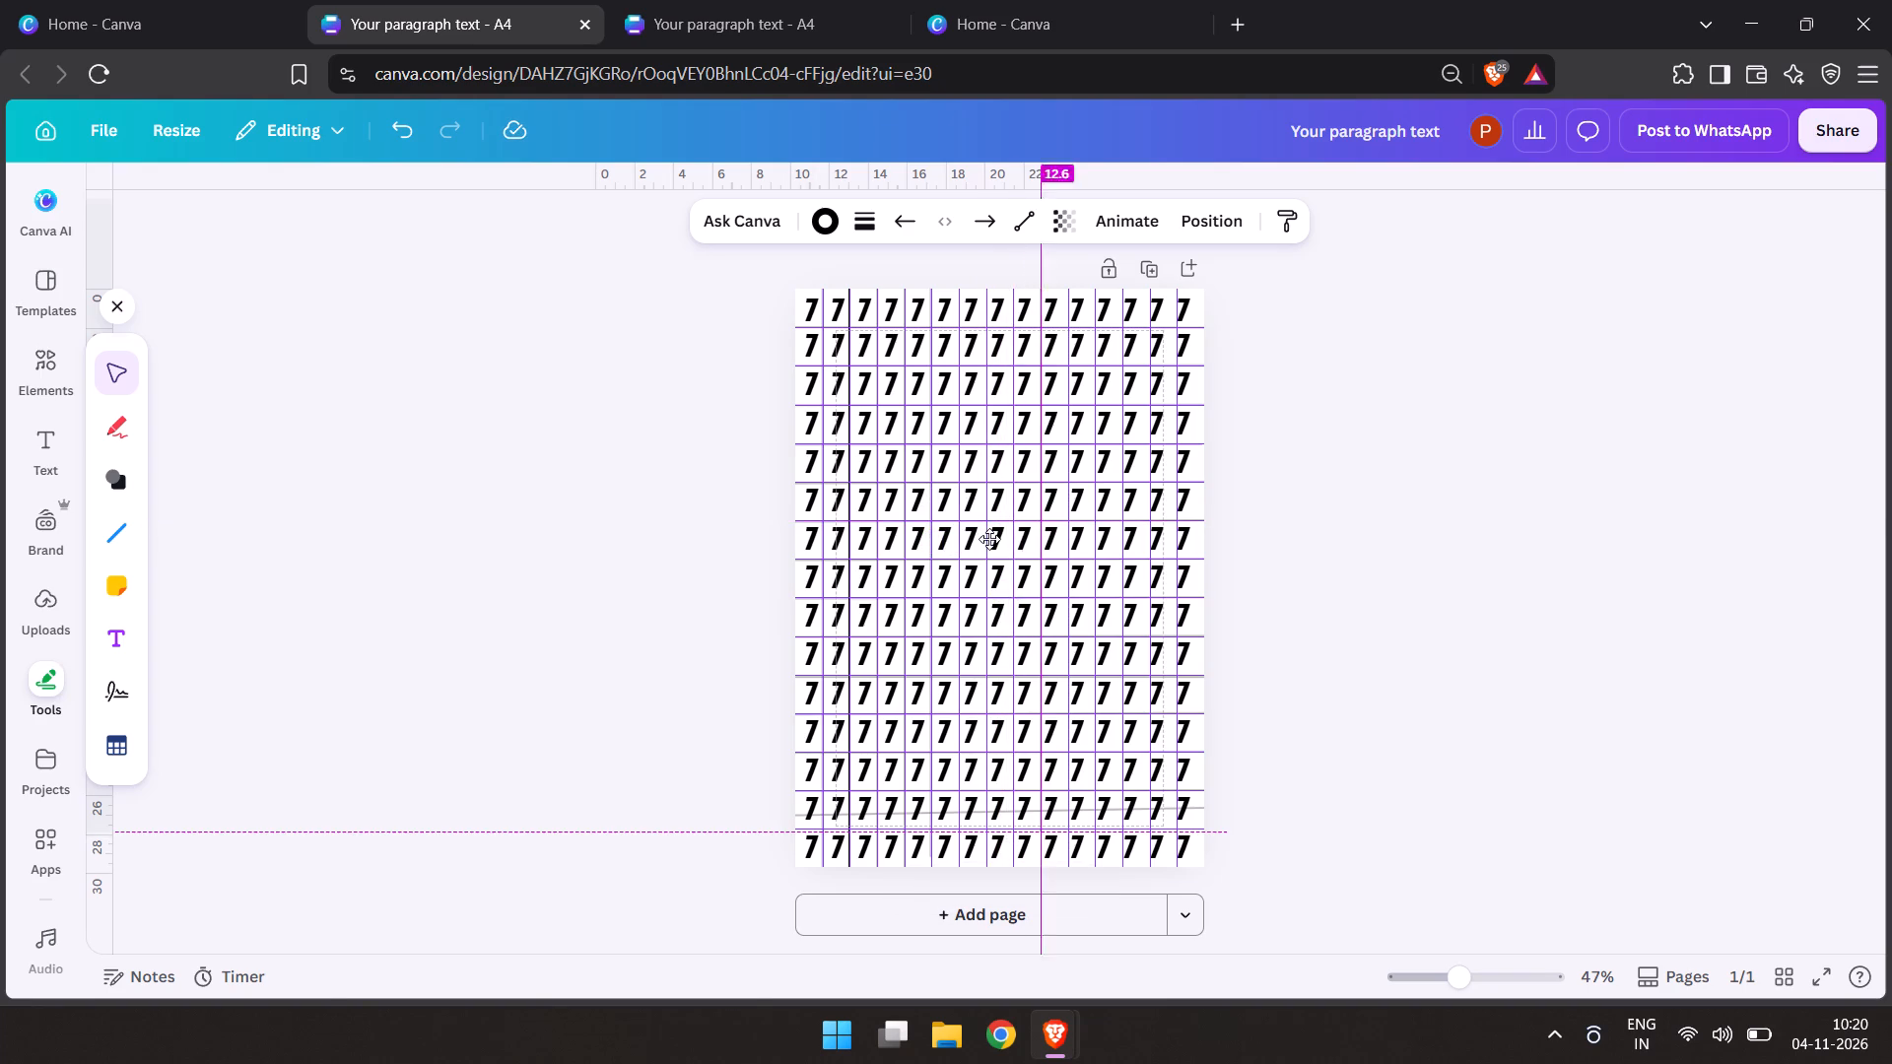
{"action": "left_click_drag", "start_coordinate": [989, 539], "coordinate": [986, 539]}
{"action": "key", "text": "ctrl+s"}
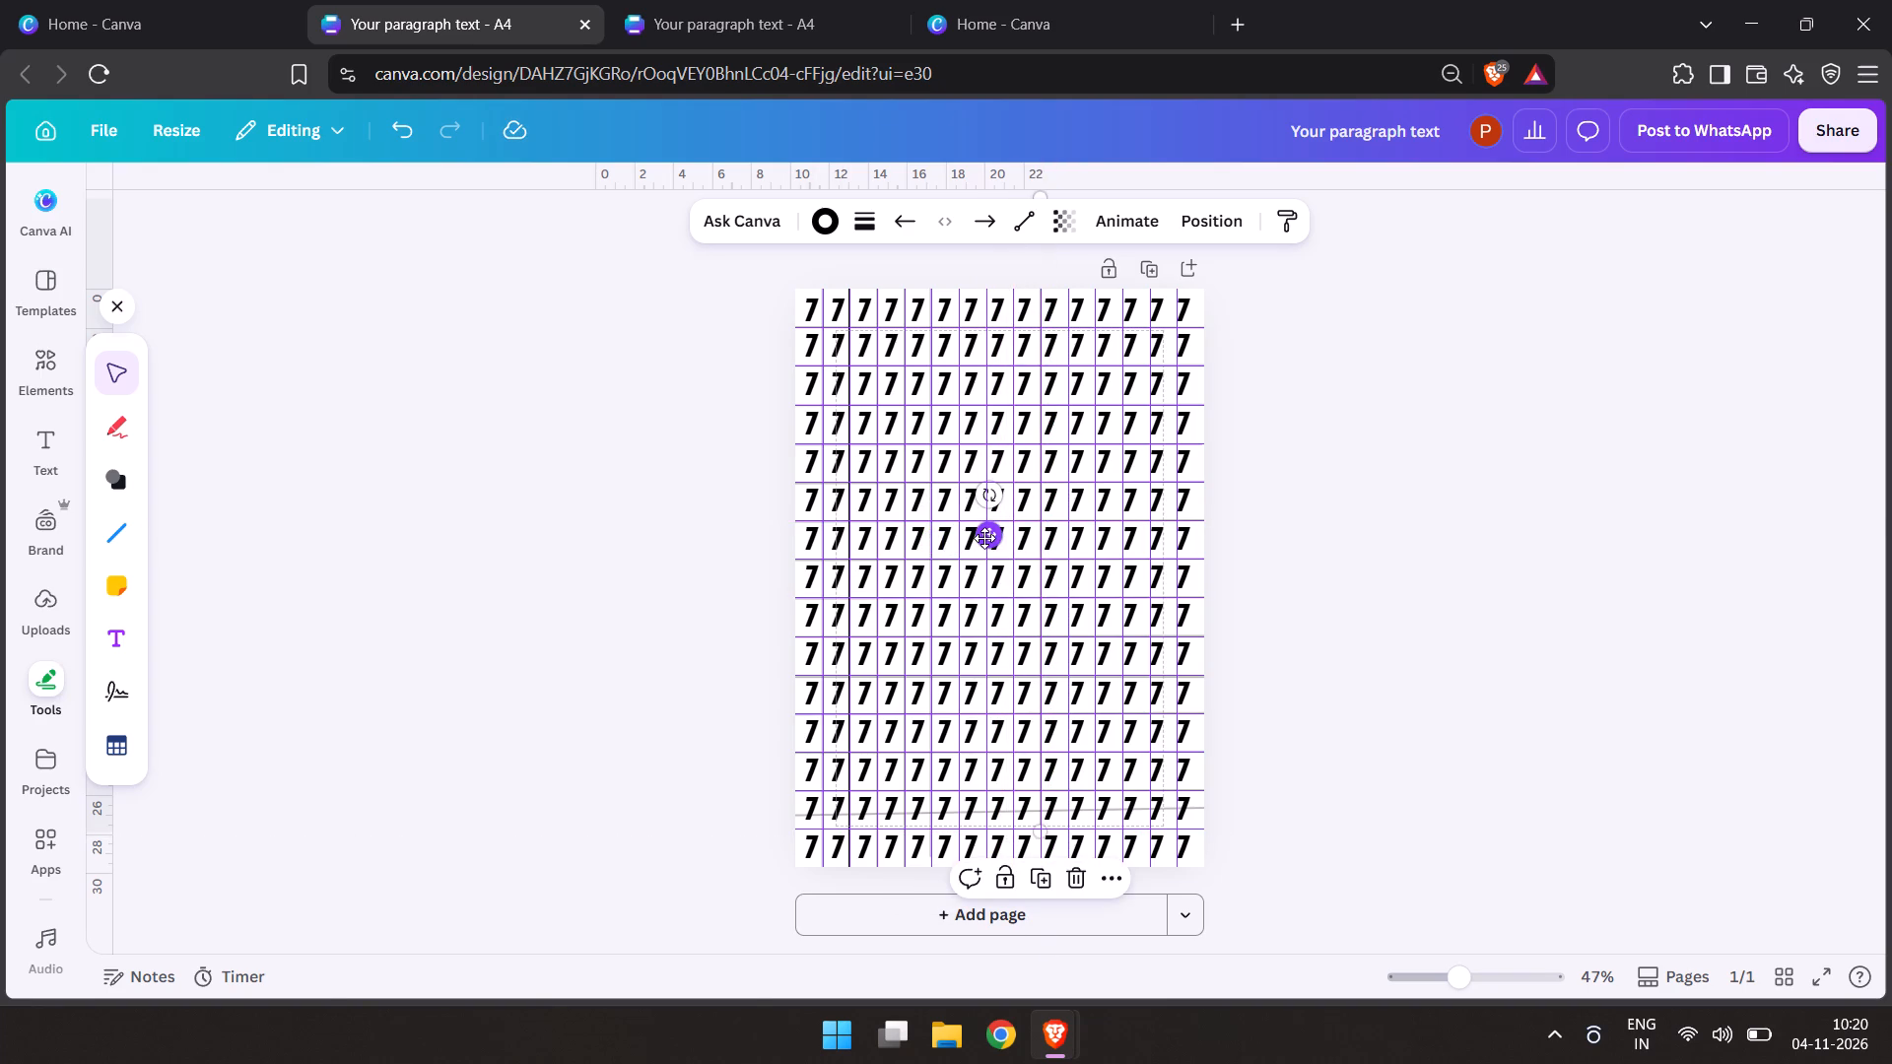
{"action": "left_click_drag", "start_coordinate": [983, 537], "coordinate": [957, 537]}
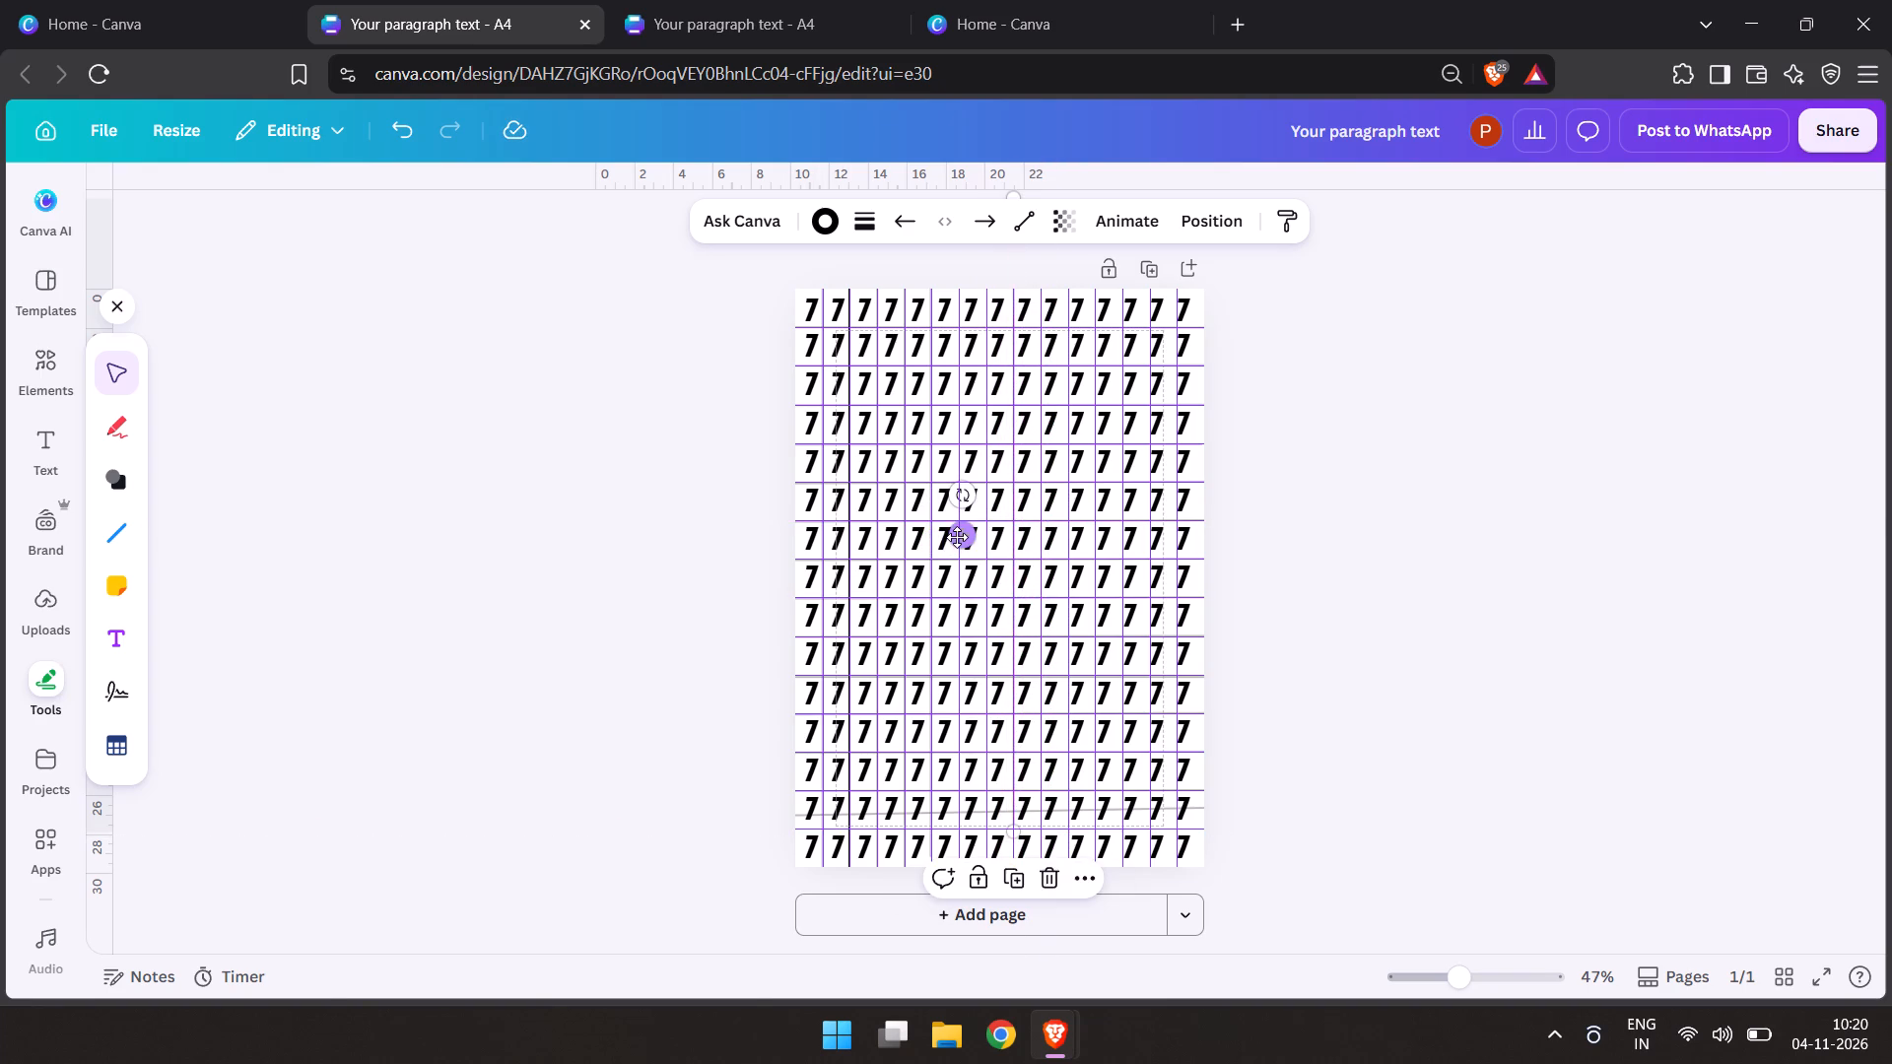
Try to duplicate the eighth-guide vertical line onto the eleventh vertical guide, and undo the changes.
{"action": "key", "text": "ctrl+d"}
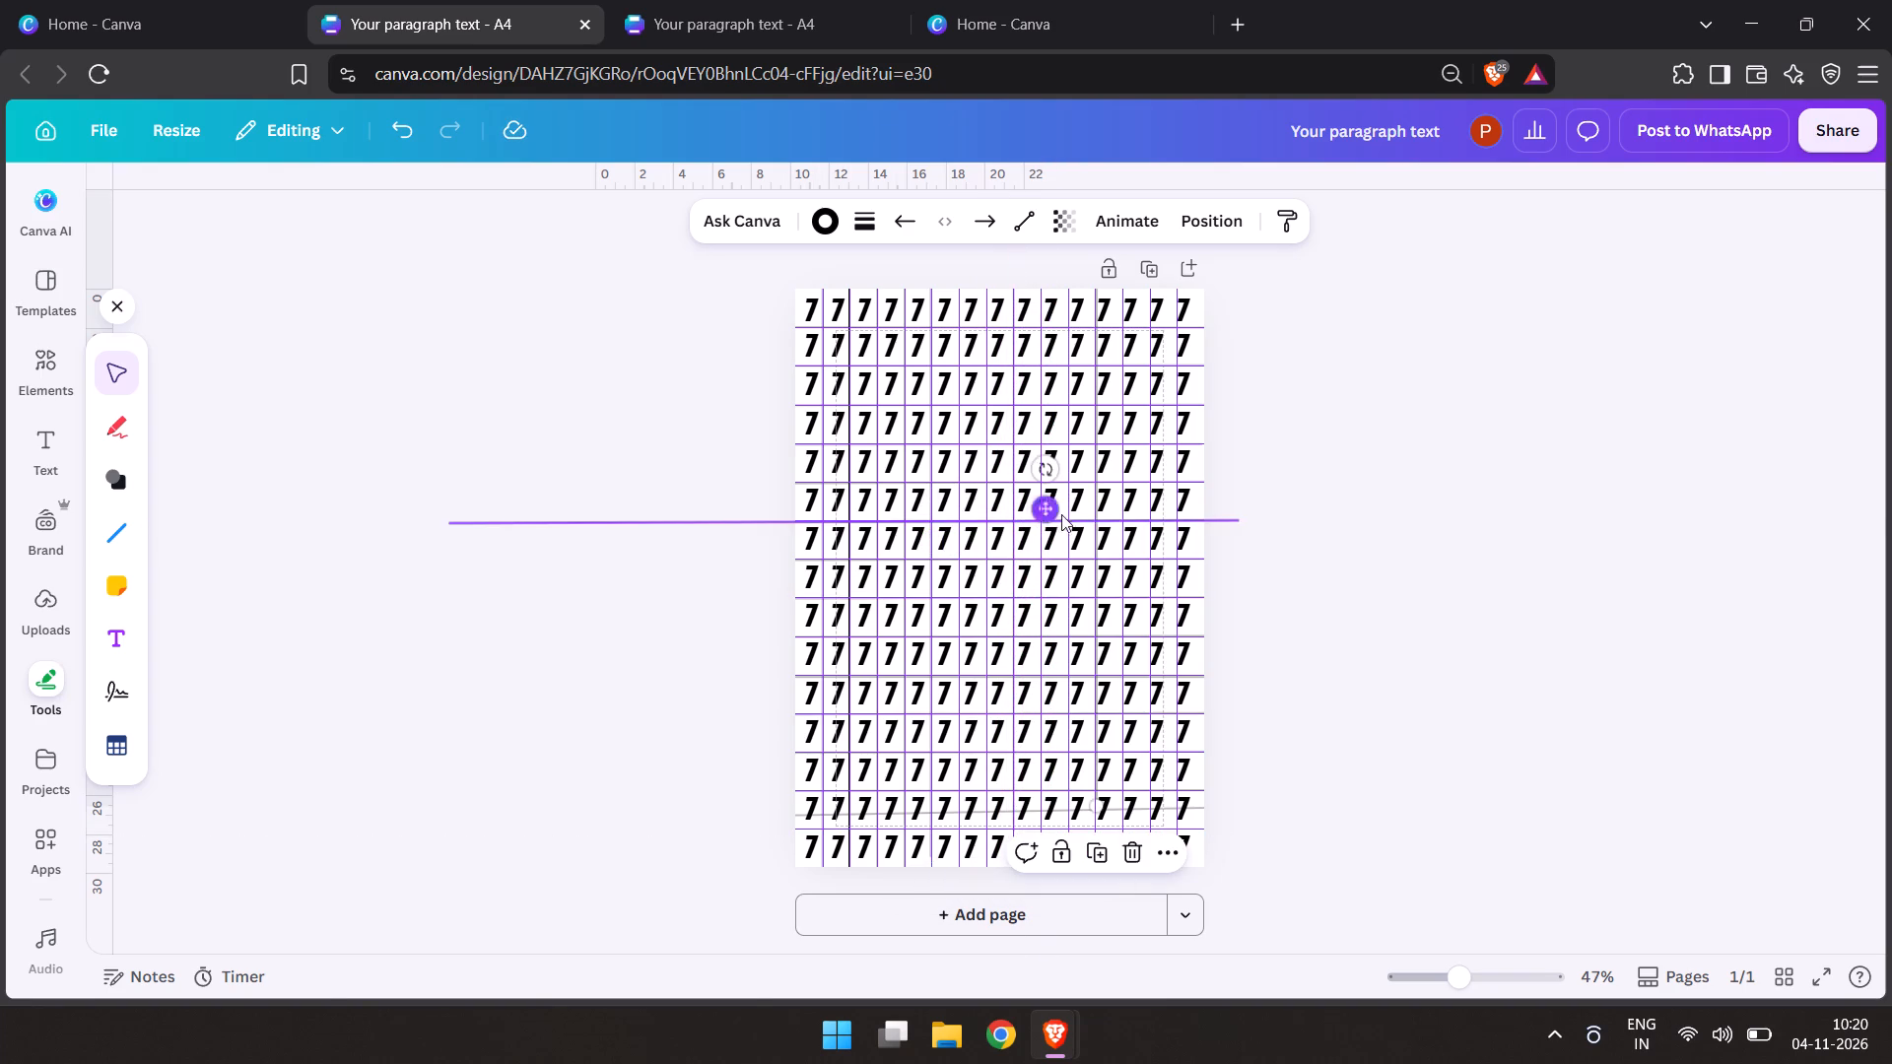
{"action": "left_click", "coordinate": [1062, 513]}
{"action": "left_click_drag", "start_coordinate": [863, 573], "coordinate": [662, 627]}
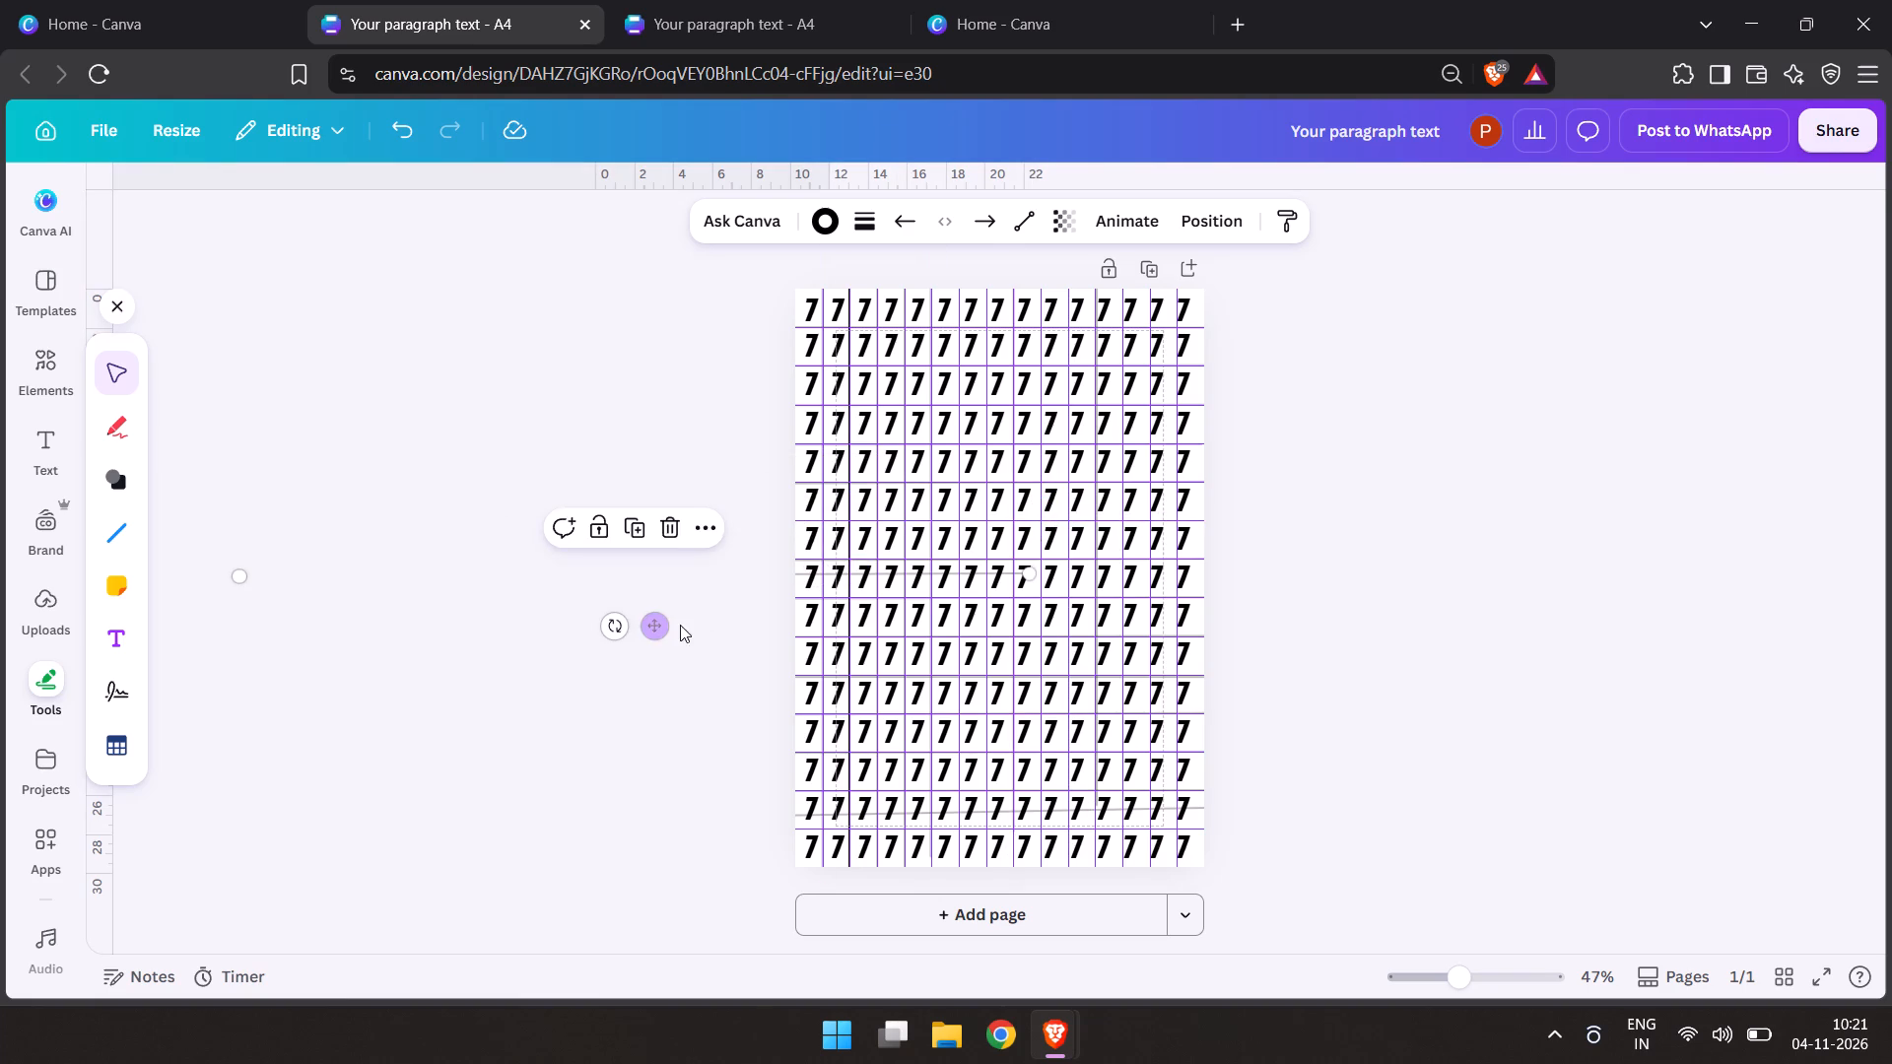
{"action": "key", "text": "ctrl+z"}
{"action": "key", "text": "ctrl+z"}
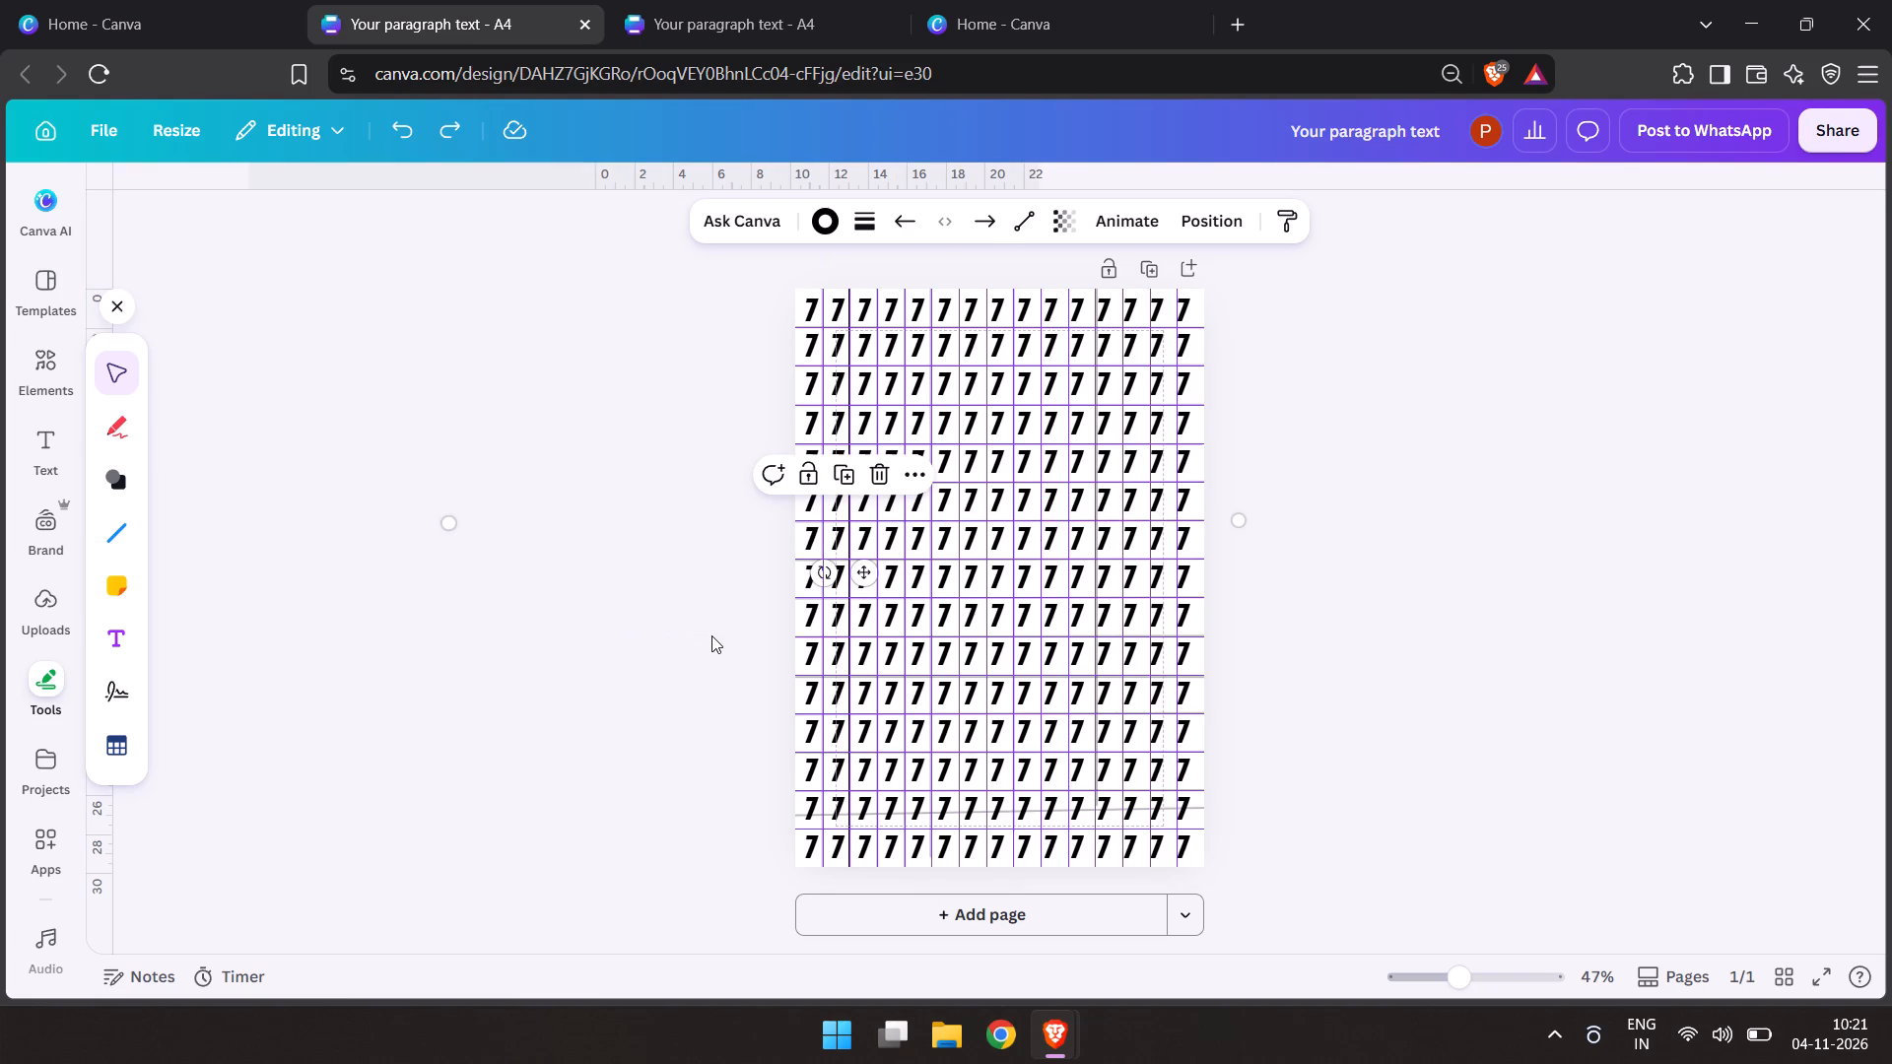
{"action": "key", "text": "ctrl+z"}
Delete the stray horizontal line crossing the 7s in the fourteenth row.
{"action": "left_click", "coordinate": [977, 812]}
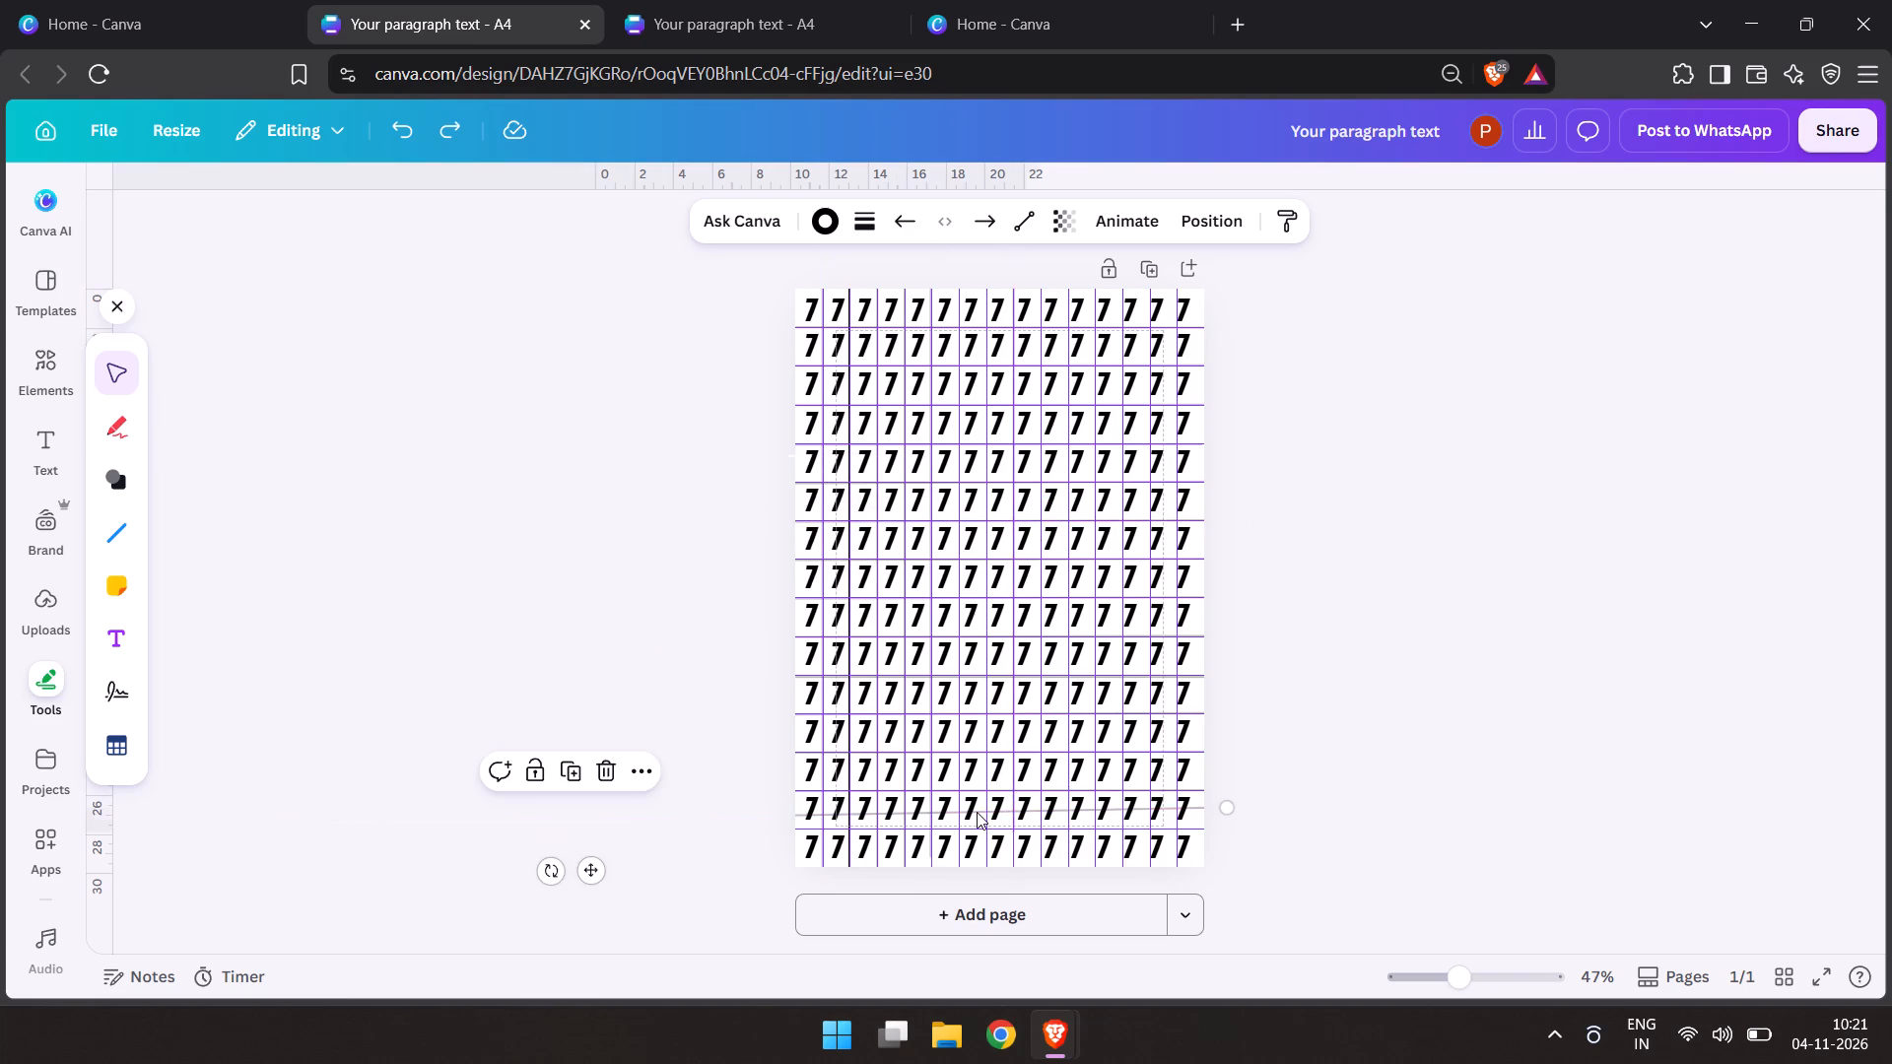
{"action": "key", "text": "Delete"}
{"action": "key", "text": "ctrl+bracketleft"}
Check the sheet in the print preview and close it without printing.
{"action": "key", "text": "ctrl+p"}
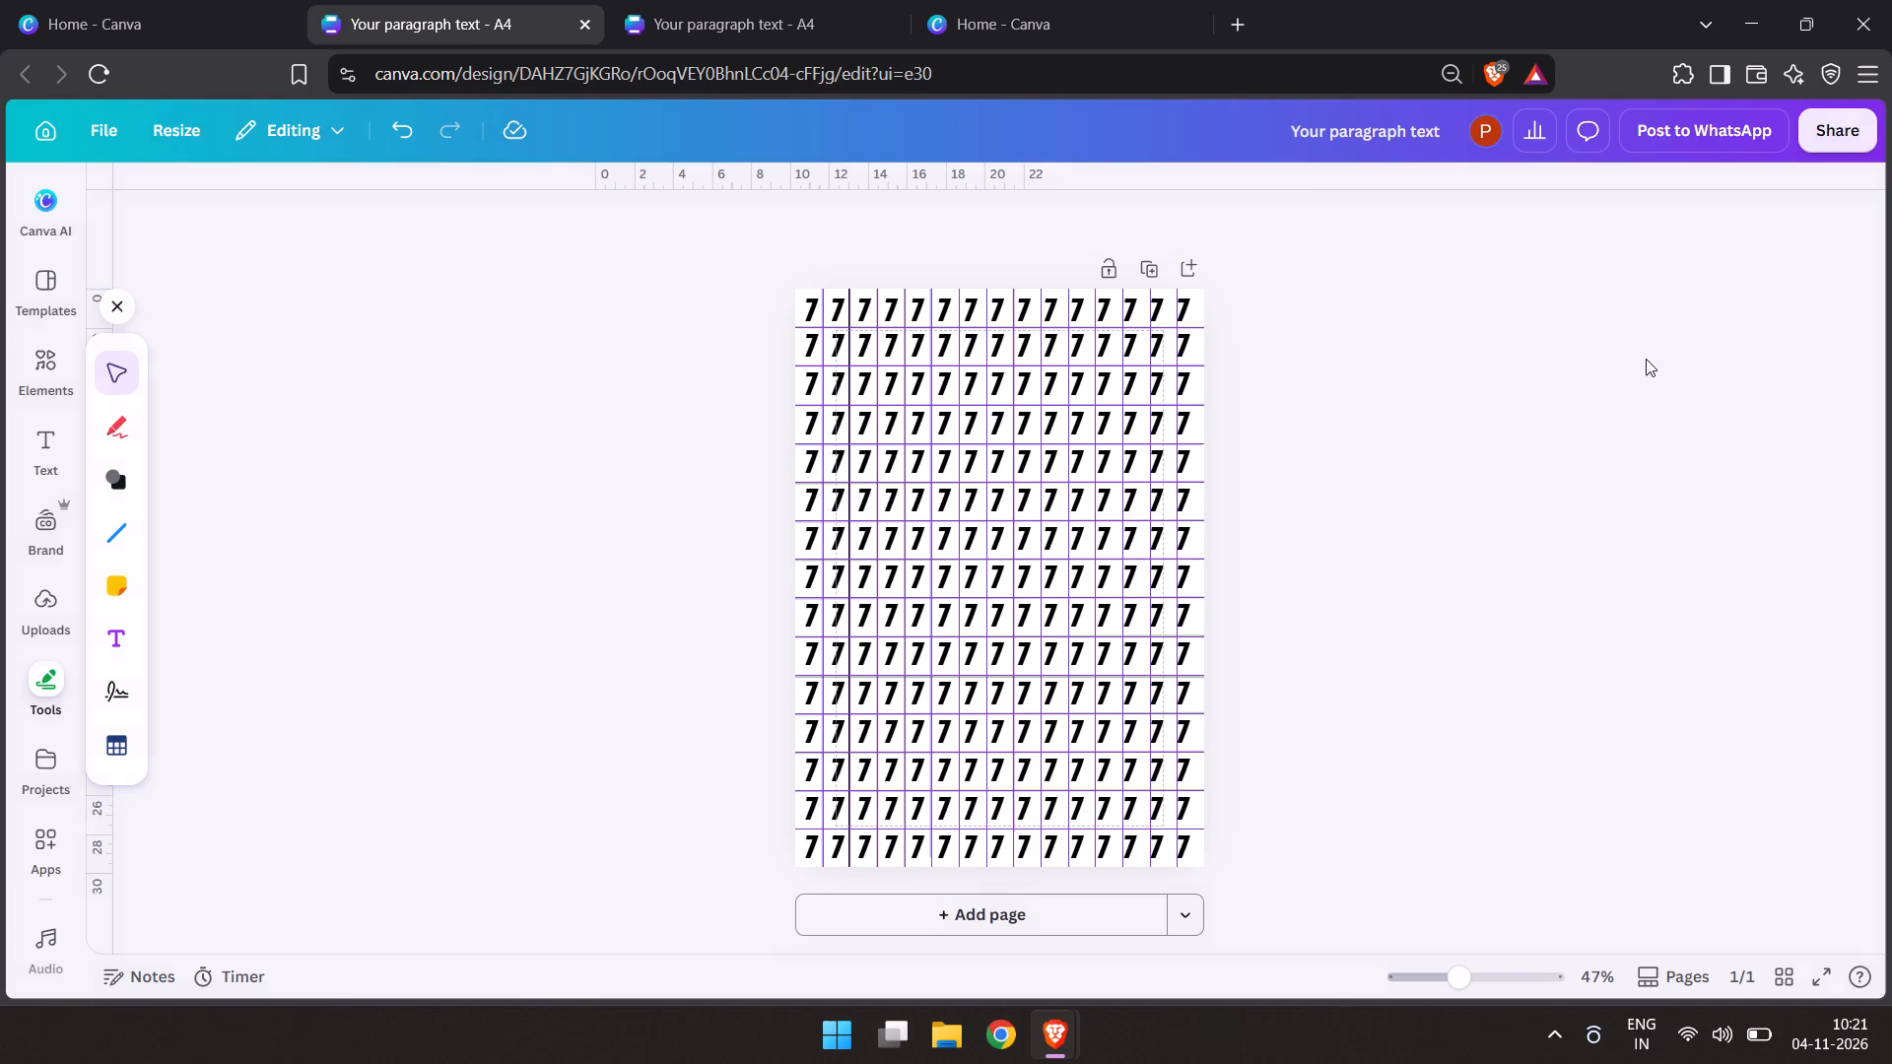
{"action": "left_click", "coordinate": [1343, 703]}
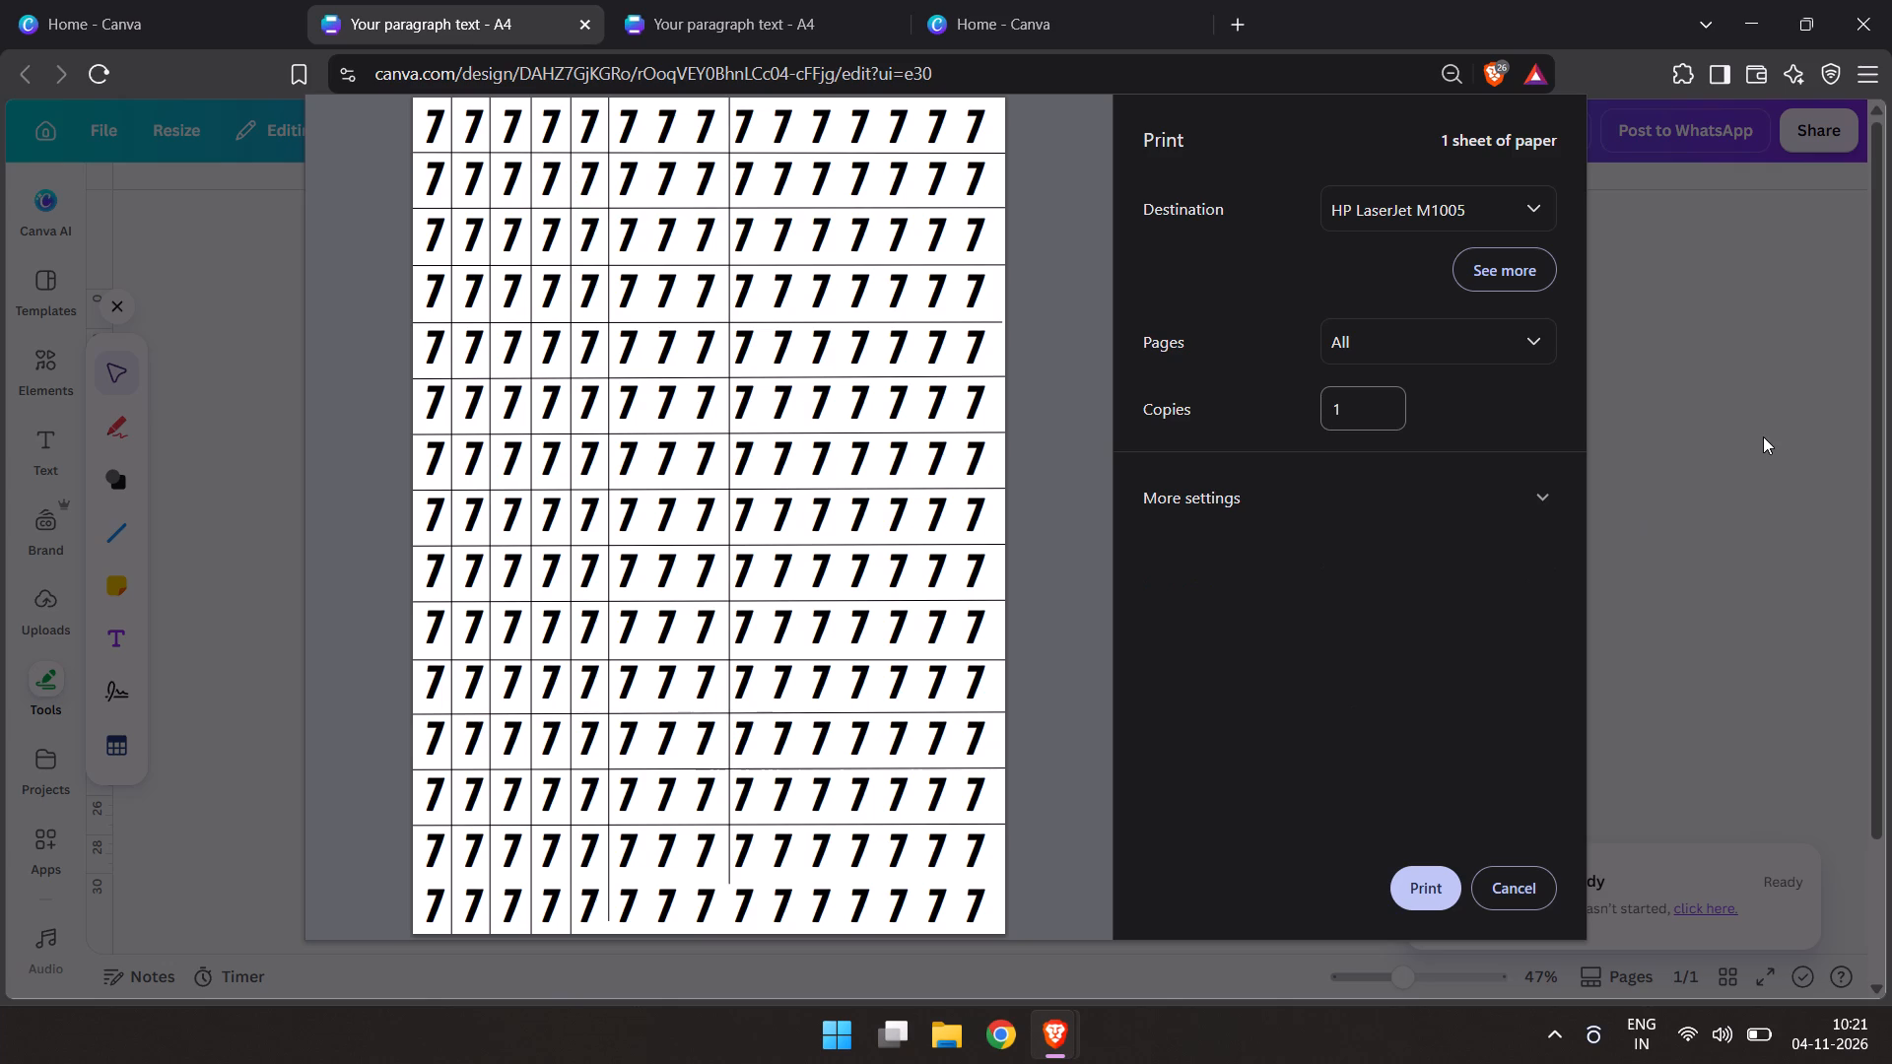
{"action": "left_click", "coordinate": [1514, 873]}
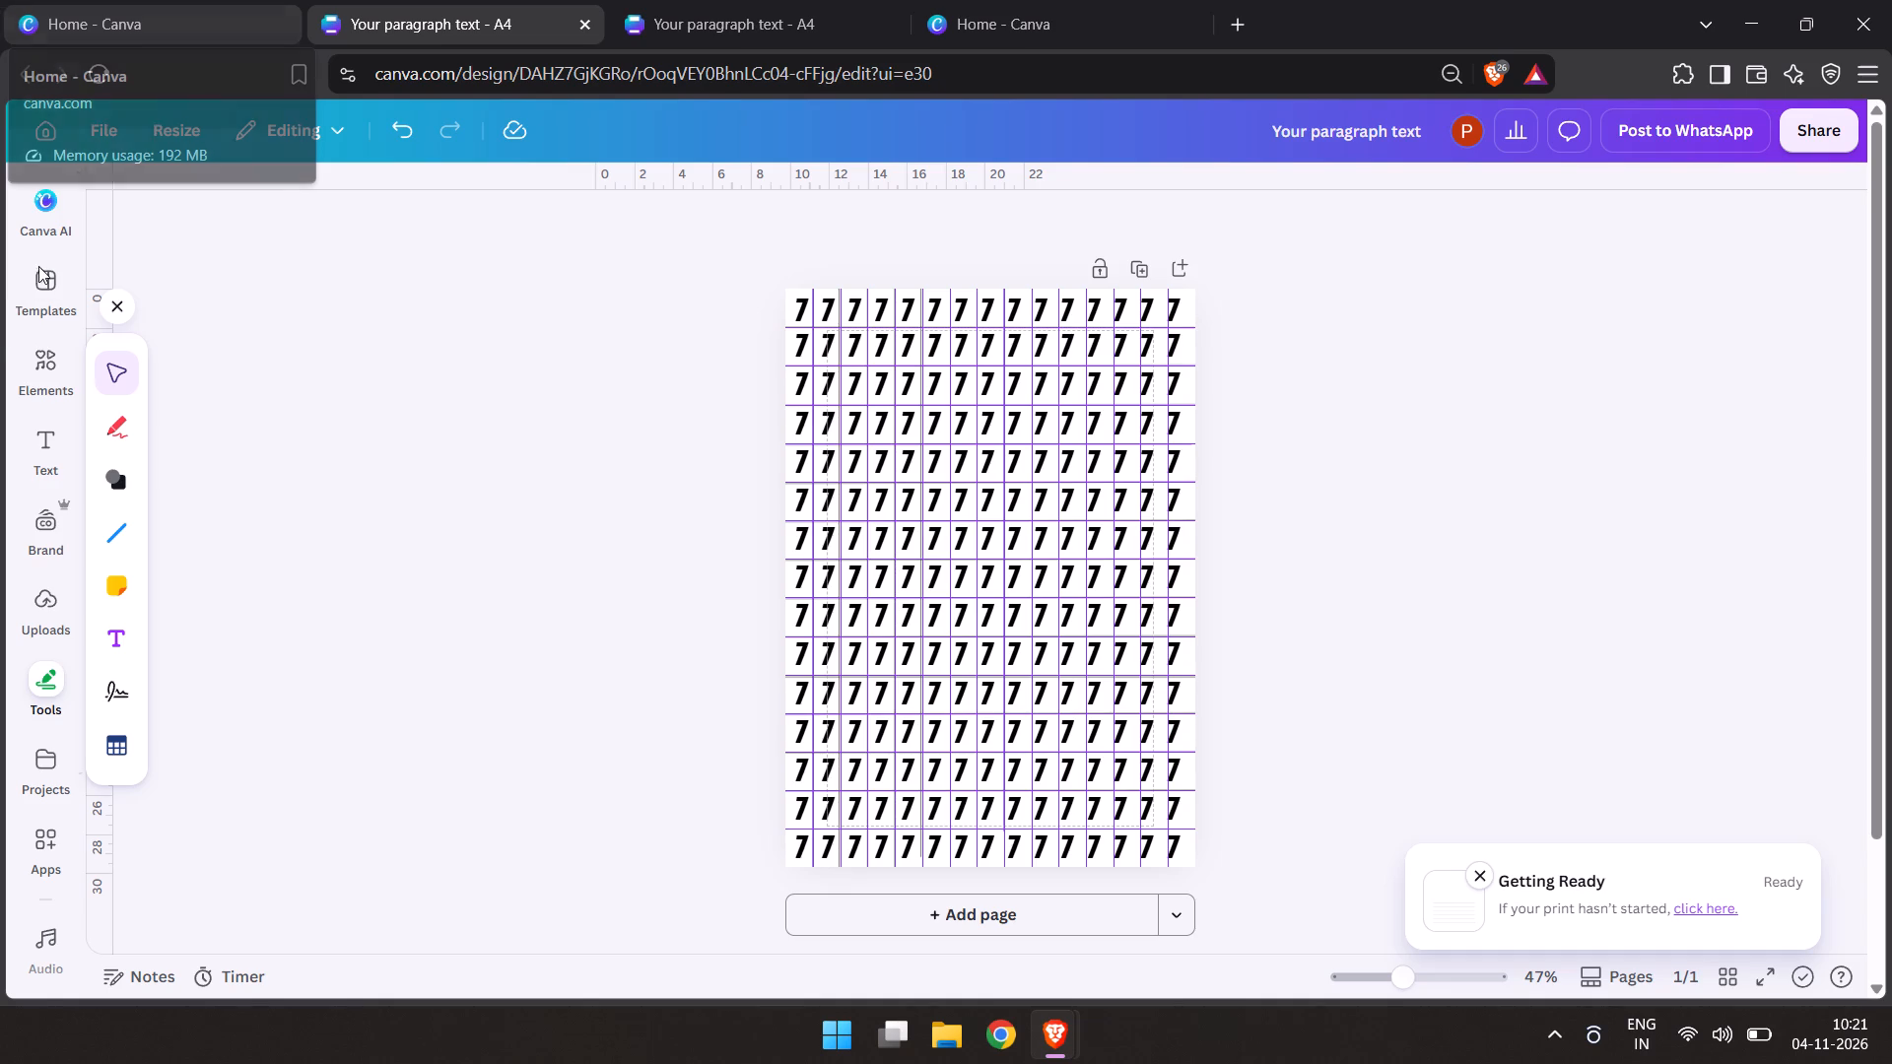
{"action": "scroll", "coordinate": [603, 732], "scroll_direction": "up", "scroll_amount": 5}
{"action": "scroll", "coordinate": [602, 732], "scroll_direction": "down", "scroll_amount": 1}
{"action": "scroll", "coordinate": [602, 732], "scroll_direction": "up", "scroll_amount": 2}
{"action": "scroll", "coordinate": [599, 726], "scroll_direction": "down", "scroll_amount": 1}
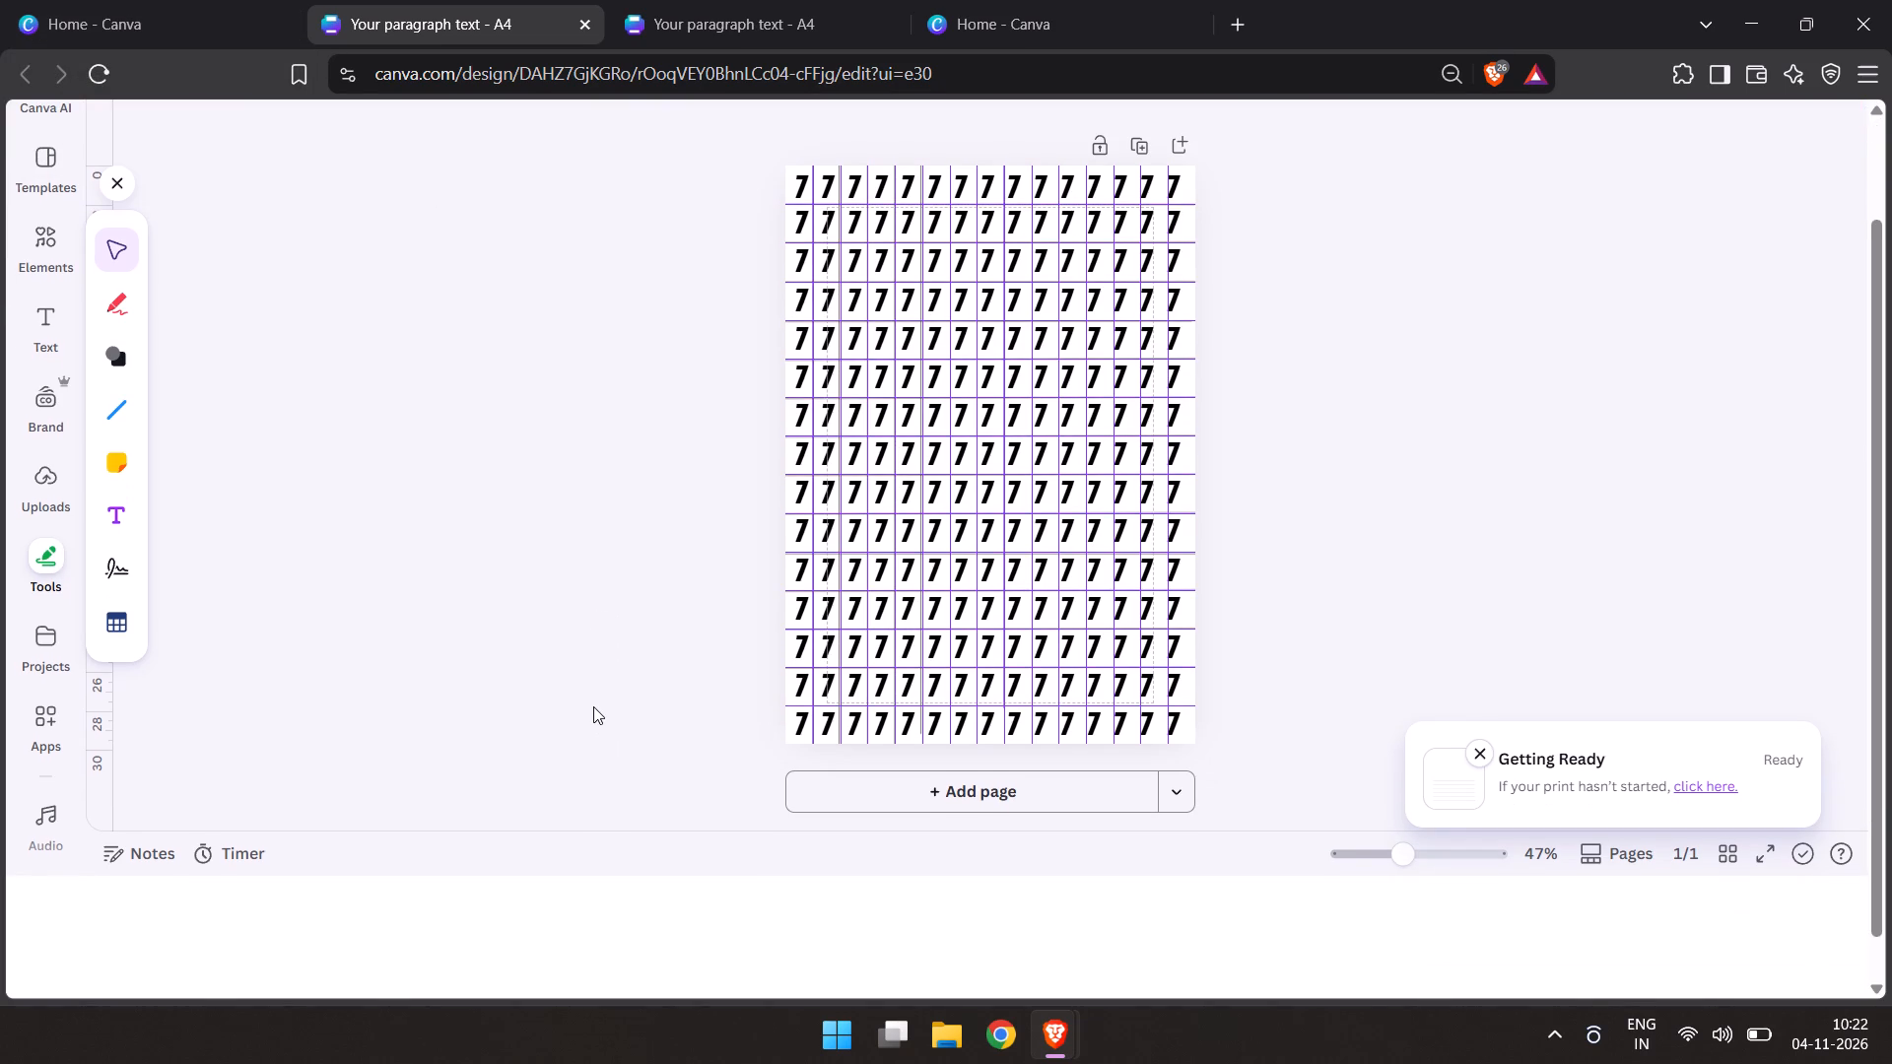